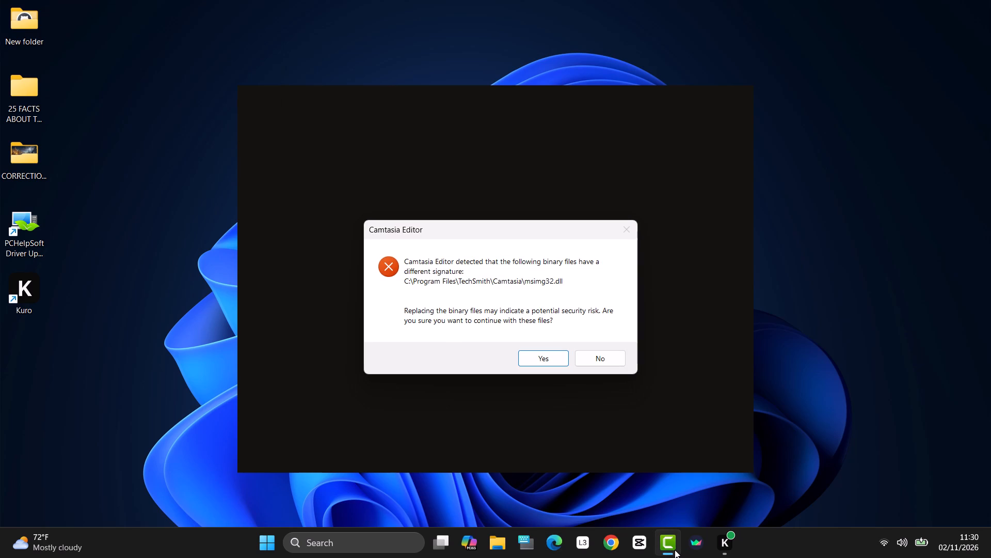
Continue launching Camtasia Editor with the existing binary files and open the recovered project.
{"action": "left_click", "coordinate": [541, 354]}
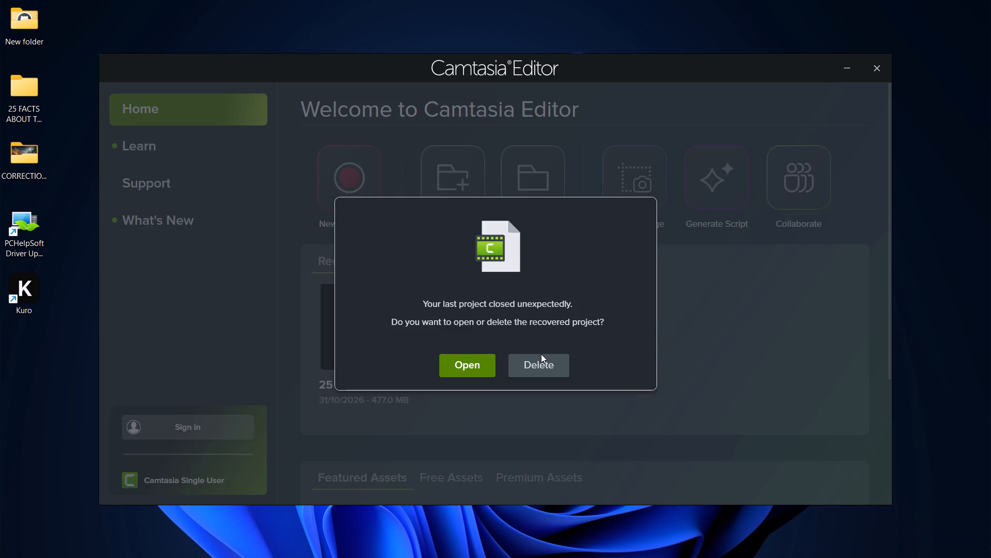
{"action": "left_click", "coordinate": [475, 364]}
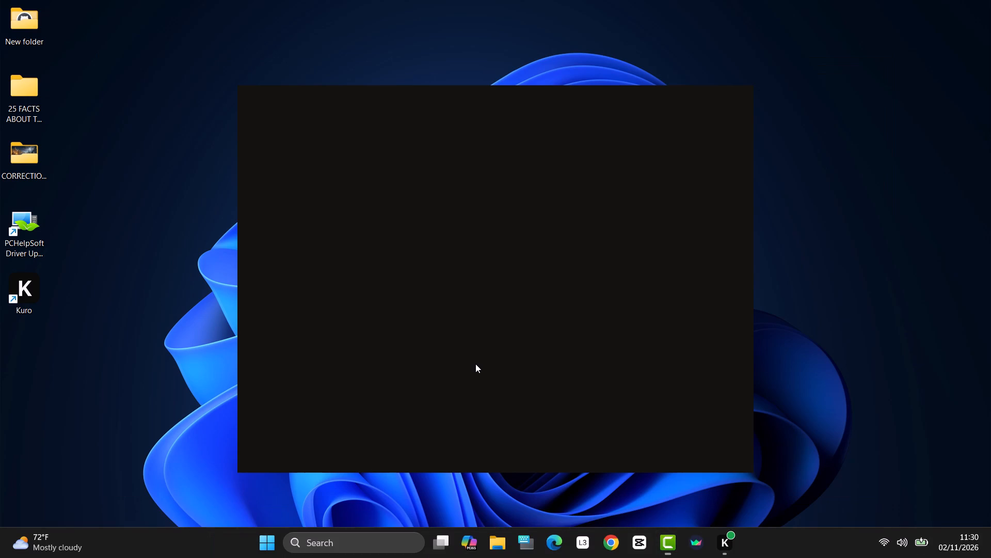
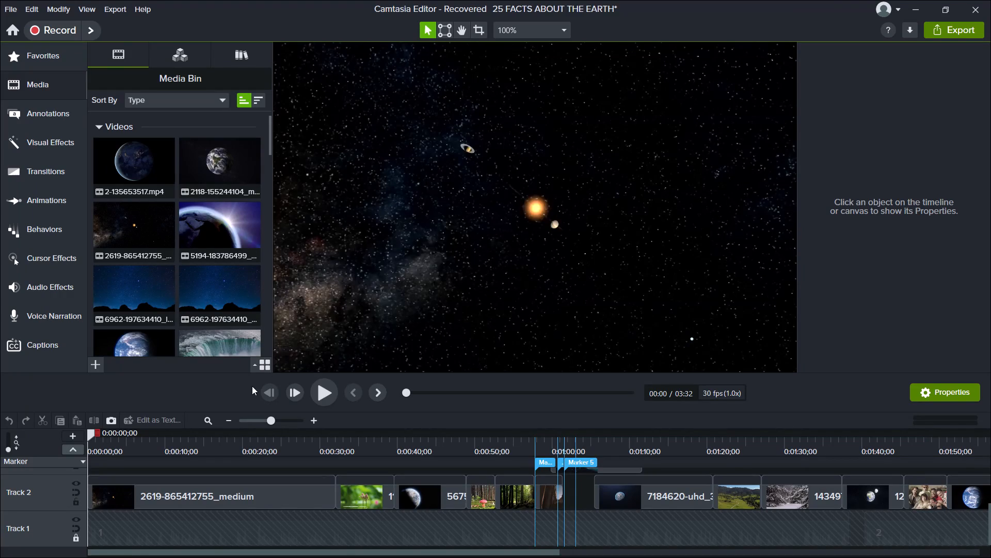
Play the recovered project from the start to review the opening solar system clip, pausing at about 21 seconds.
{"action": "left_click", "coordinate": [330, 396]}
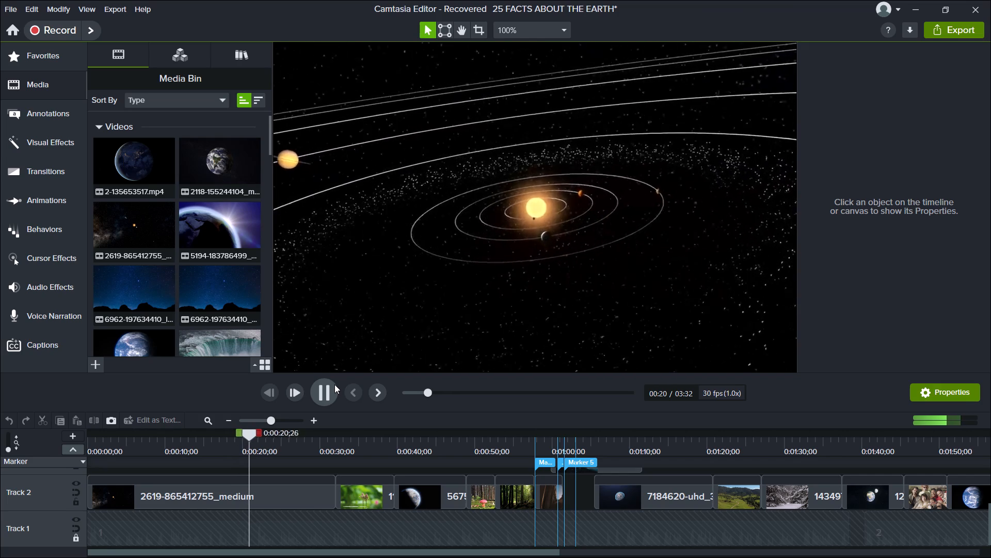
{"action": "left_click", "coordinate": [327, 390]}
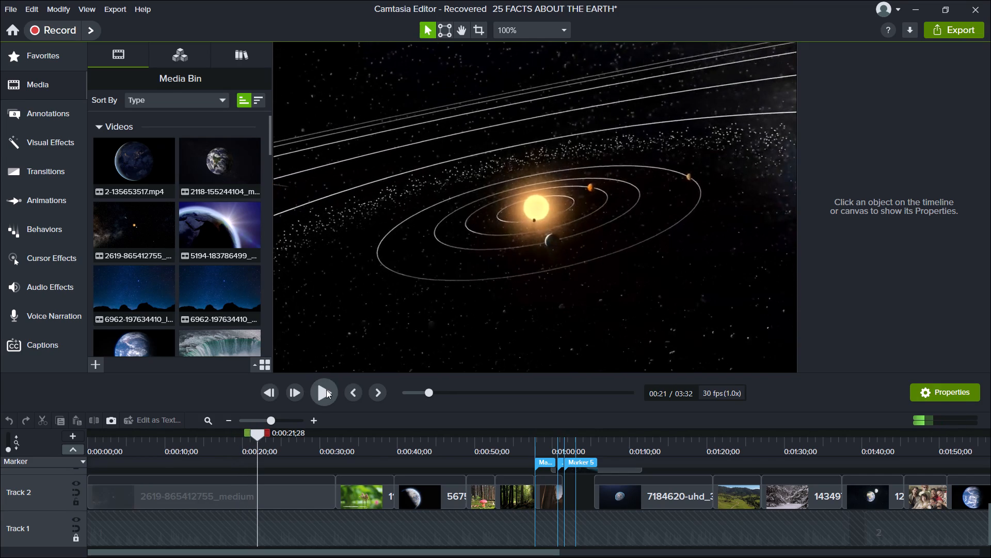
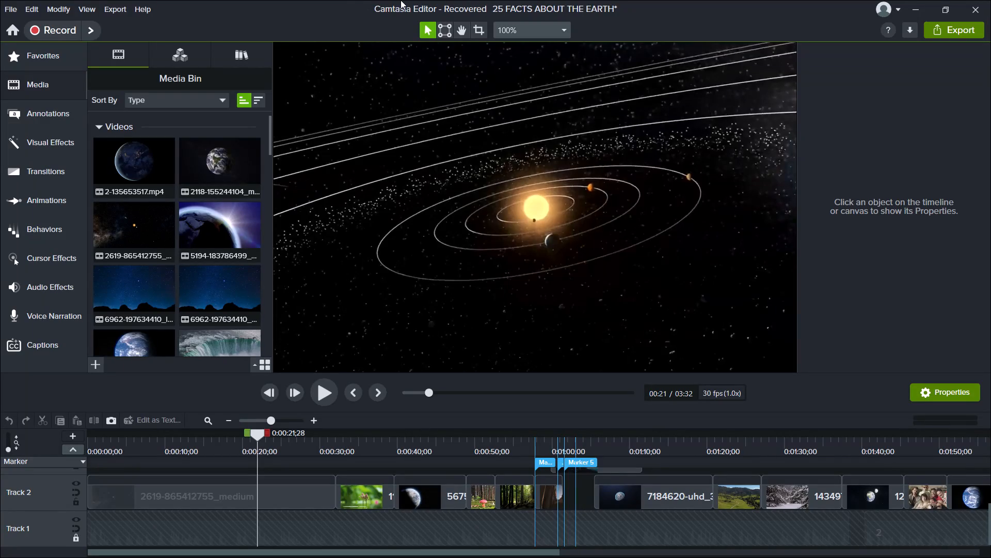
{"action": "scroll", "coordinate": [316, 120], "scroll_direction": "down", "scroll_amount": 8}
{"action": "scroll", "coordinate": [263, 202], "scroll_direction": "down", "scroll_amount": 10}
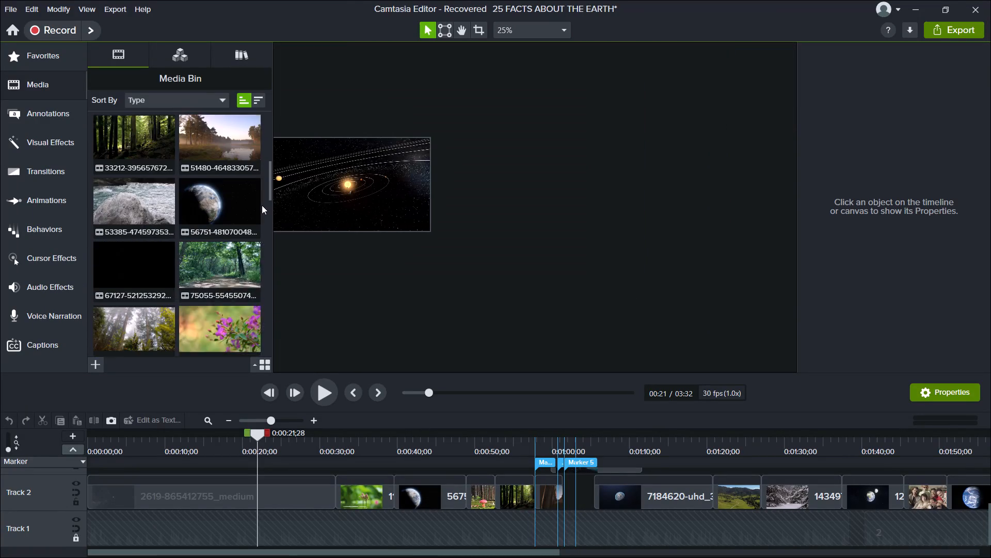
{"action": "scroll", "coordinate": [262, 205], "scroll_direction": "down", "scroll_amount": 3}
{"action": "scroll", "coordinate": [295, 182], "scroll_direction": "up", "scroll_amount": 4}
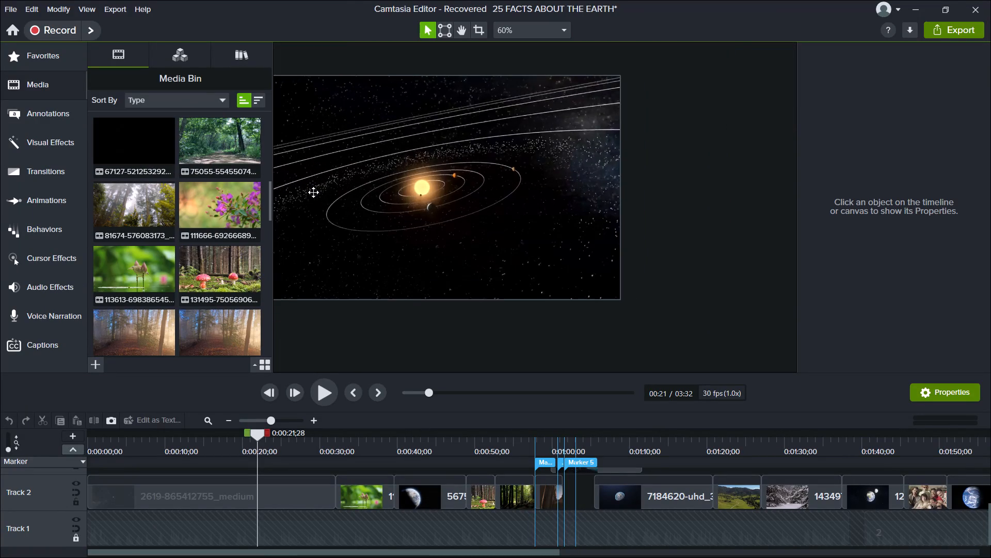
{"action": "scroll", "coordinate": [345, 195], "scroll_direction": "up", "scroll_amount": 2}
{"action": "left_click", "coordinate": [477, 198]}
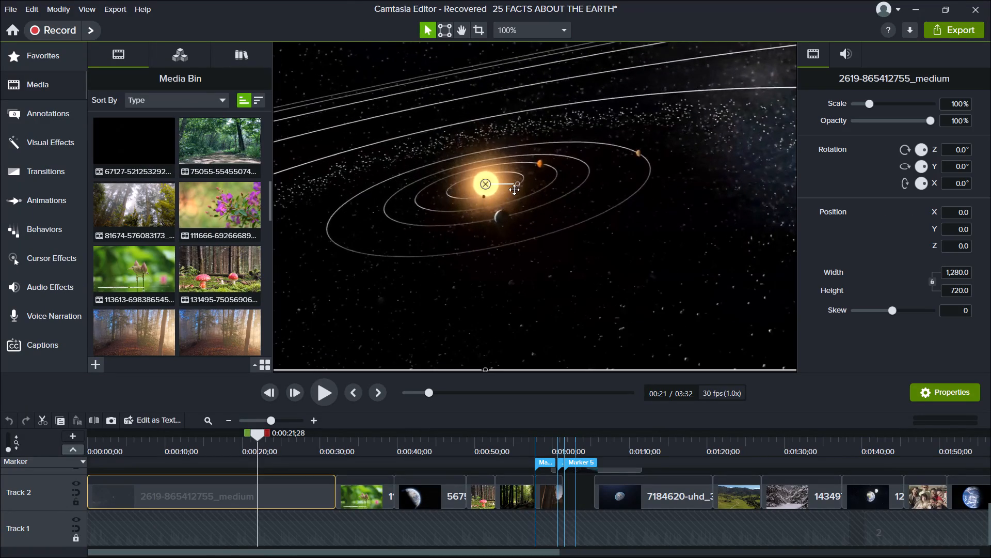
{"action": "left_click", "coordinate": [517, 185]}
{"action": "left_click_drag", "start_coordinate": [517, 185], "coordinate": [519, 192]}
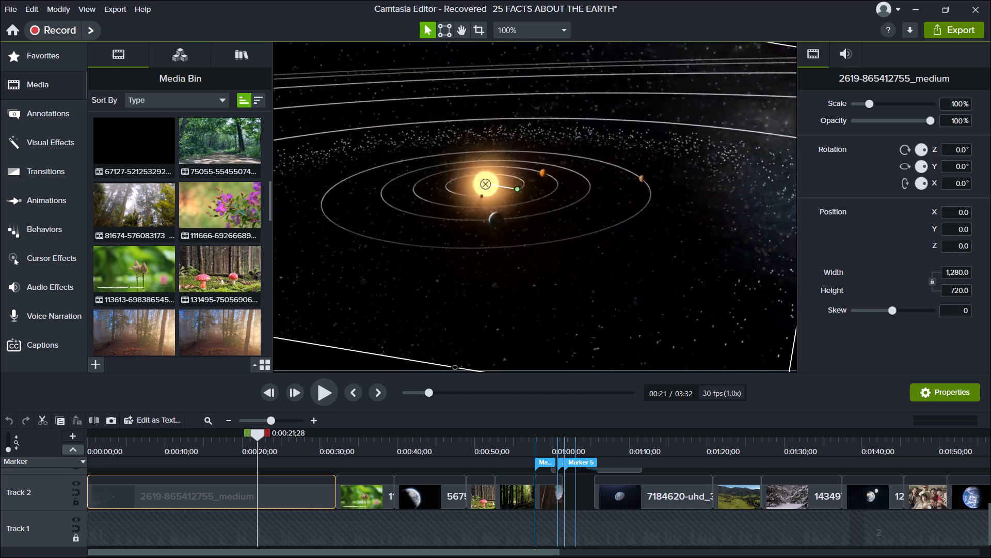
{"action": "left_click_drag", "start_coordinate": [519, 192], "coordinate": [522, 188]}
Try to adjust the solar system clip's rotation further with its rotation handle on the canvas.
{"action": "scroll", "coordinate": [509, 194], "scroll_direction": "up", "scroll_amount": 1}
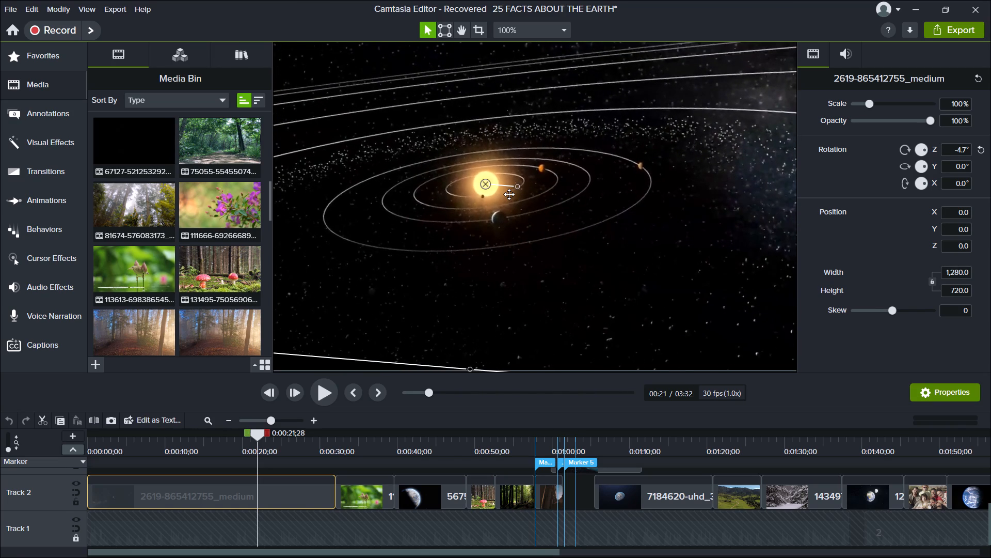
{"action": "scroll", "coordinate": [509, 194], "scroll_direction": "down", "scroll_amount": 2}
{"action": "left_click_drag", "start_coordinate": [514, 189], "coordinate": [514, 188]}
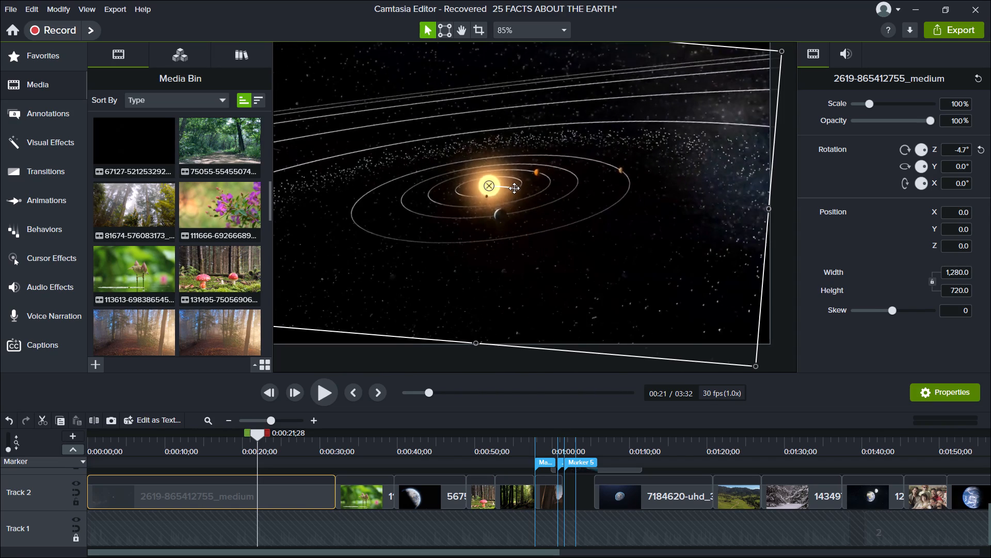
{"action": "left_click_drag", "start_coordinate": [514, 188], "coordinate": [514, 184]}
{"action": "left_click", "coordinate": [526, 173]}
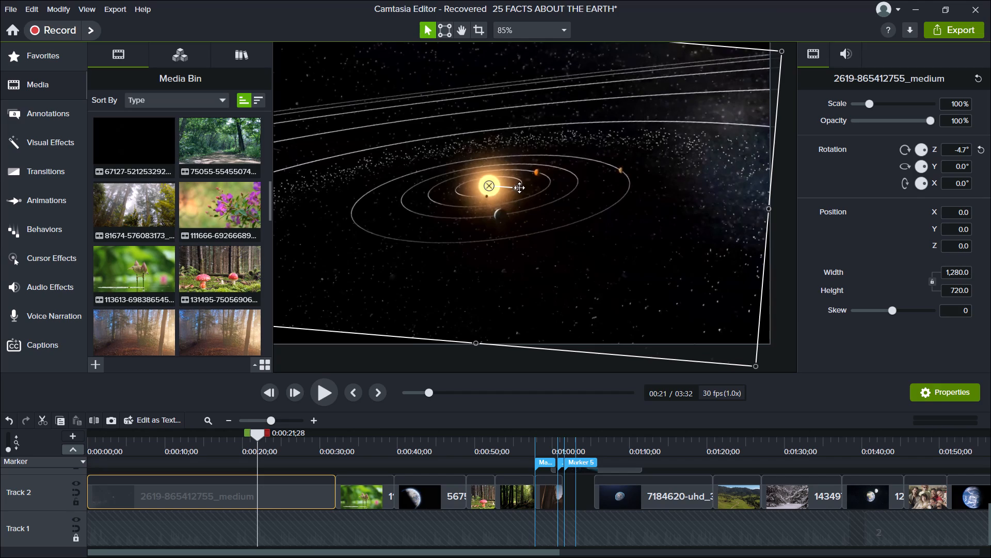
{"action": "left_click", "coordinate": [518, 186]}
Resize the solar system clip slightly from its side edge to about 100.2% scale.
{"action": "left_click", "coordinate": [770, 208]}
{"action": "left_click", "coordinate": [714, 213]}
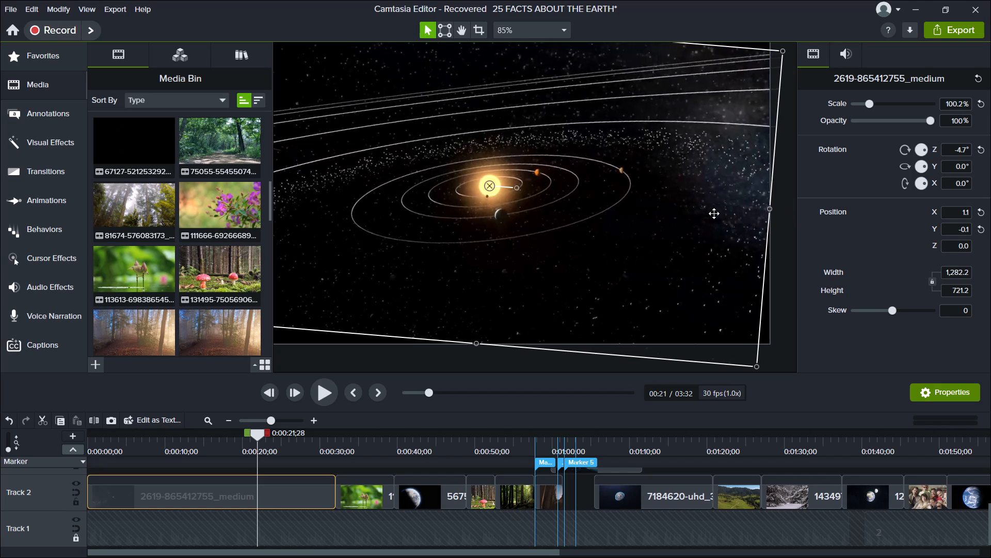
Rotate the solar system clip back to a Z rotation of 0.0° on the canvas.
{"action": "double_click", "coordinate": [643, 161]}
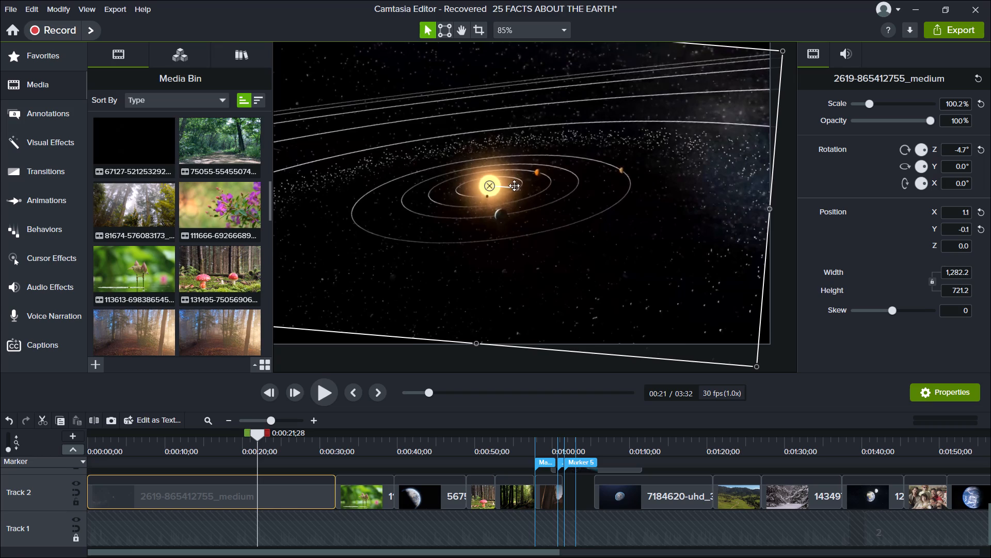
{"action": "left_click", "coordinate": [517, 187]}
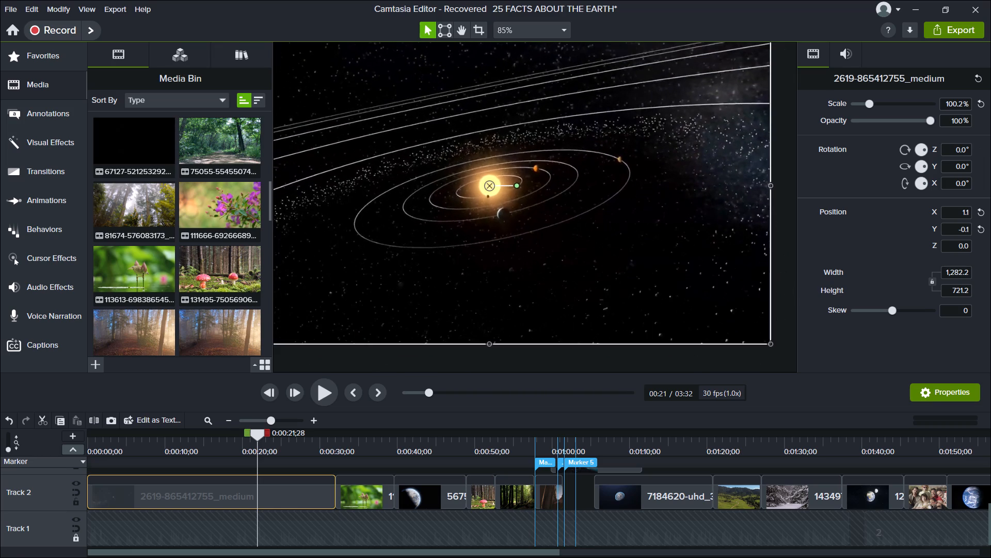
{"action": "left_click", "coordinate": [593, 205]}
Open the editing commands with the solar system clip selected.
{"action": "scroll", "coordinate": [593, 207], "scroll_direction": "down", "scroll_amount": 2}
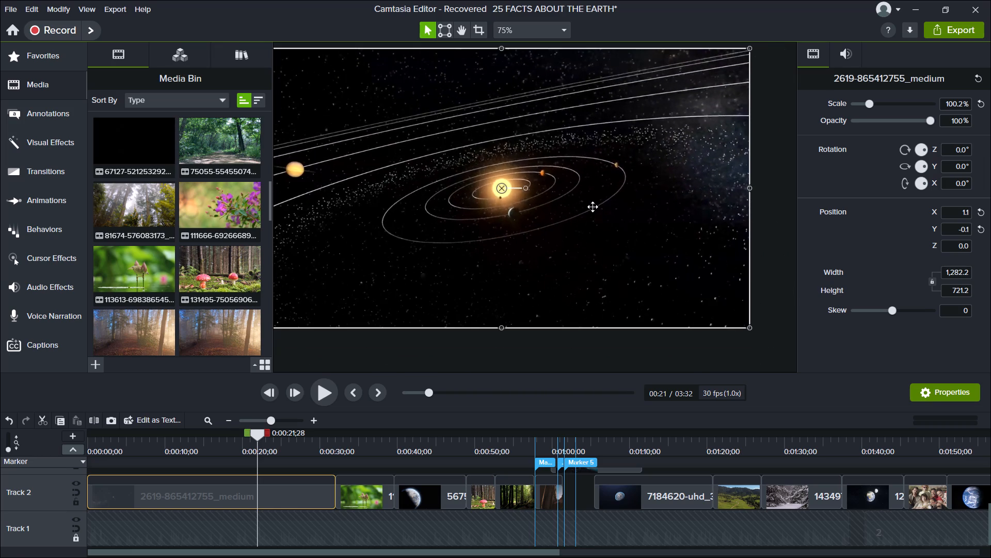
{"action": "scroll", "coordinate": [593, 207], "scroll_direction": "up", "scroll_amount": 1}
{"action": "scroll", "coordinate": [593, 207], "scroll_direction": "down", "scroll_amount": 1}
{"action": "left_click", "coordinate": [38, 13]}
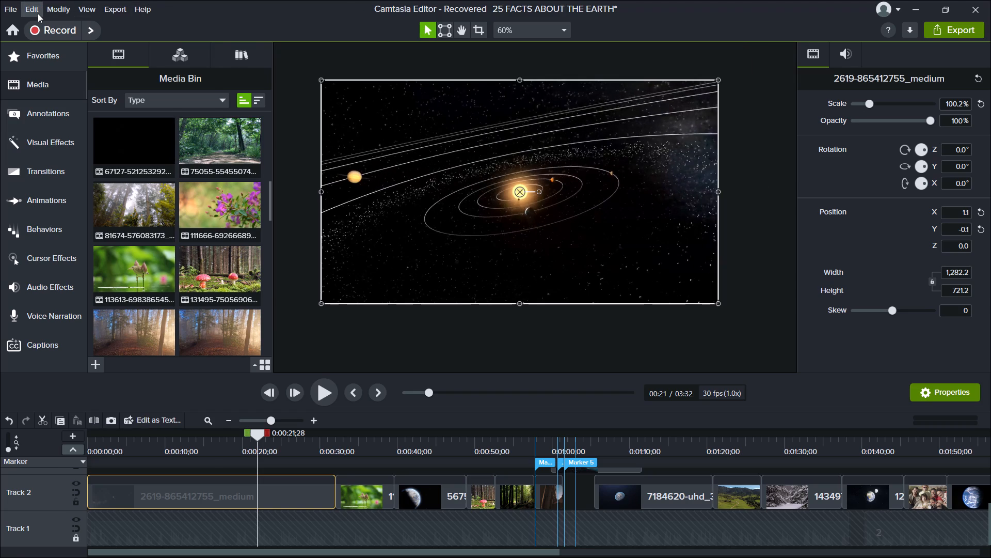
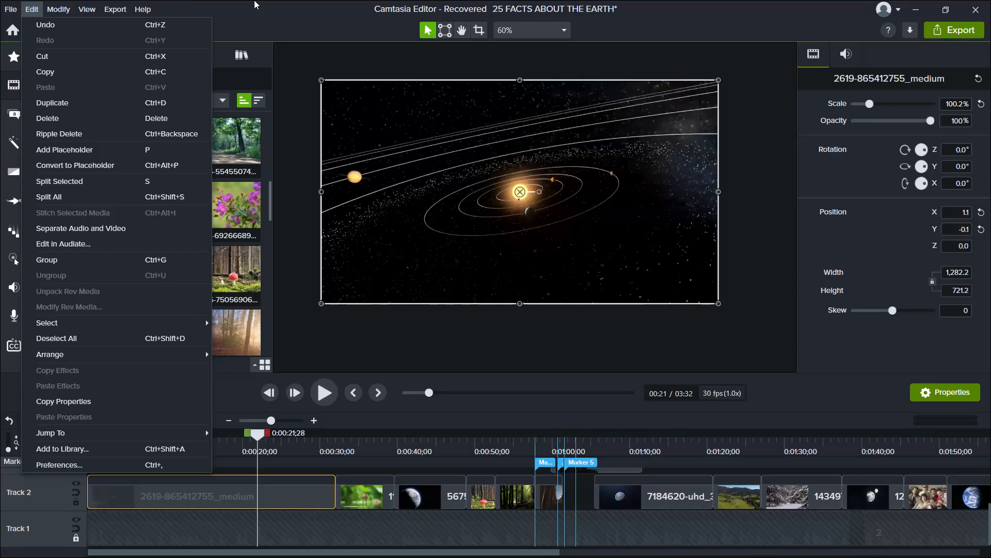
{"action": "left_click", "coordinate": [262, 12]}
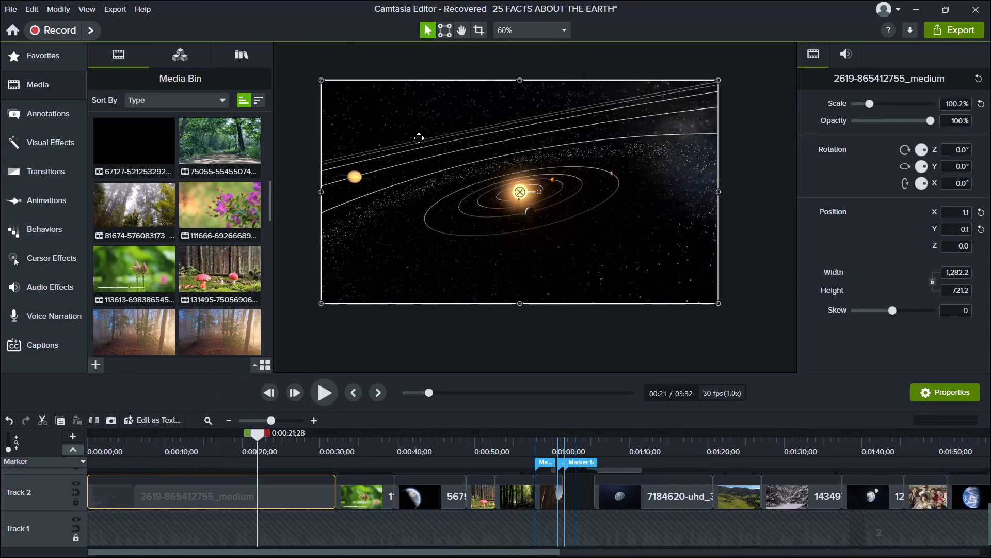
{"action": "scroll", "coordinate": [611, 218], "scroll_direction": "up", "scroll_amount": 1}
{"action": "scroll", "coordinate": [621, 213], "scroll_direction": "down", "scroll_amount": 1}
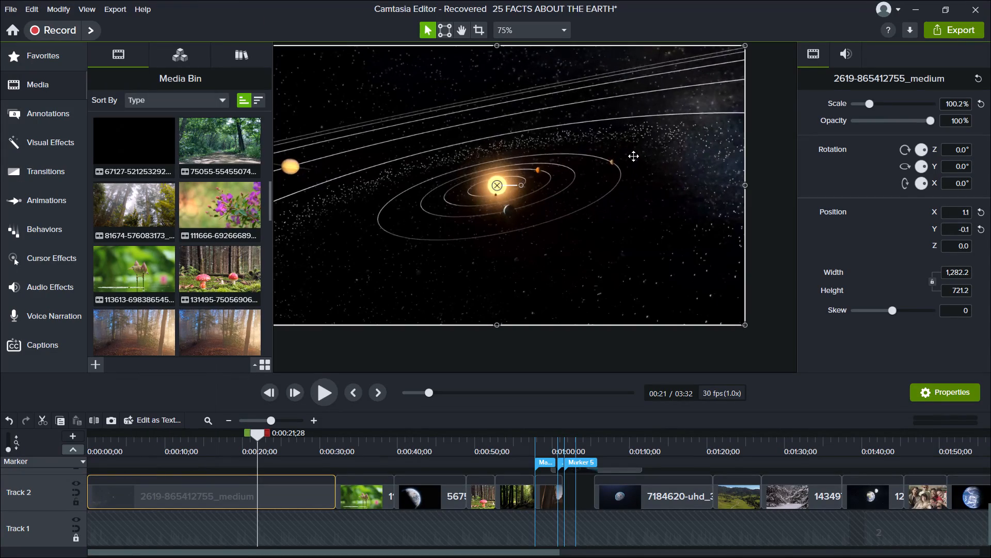
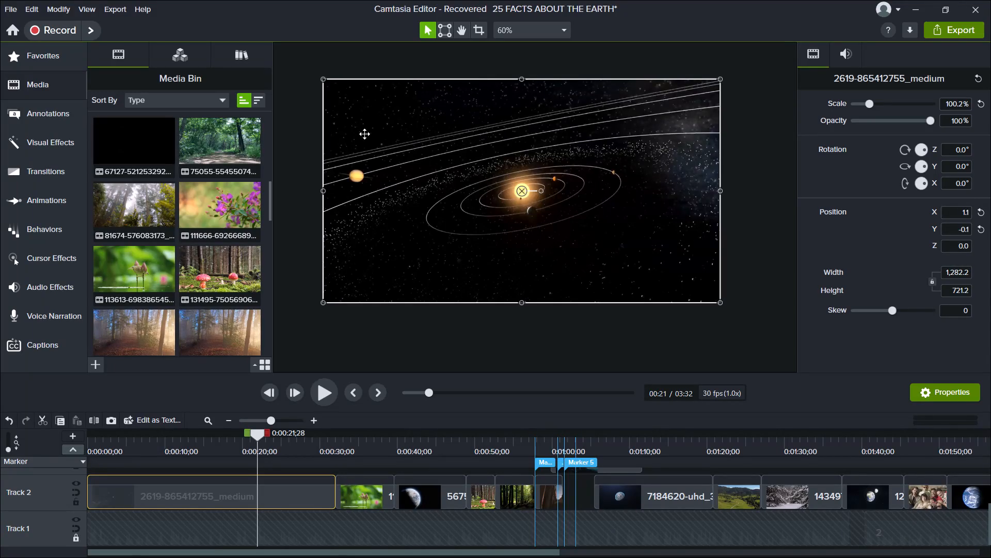
Deselect the opening solar system clip on the canvas.
{"action": "left_click", "coordinate": [298, 111]}
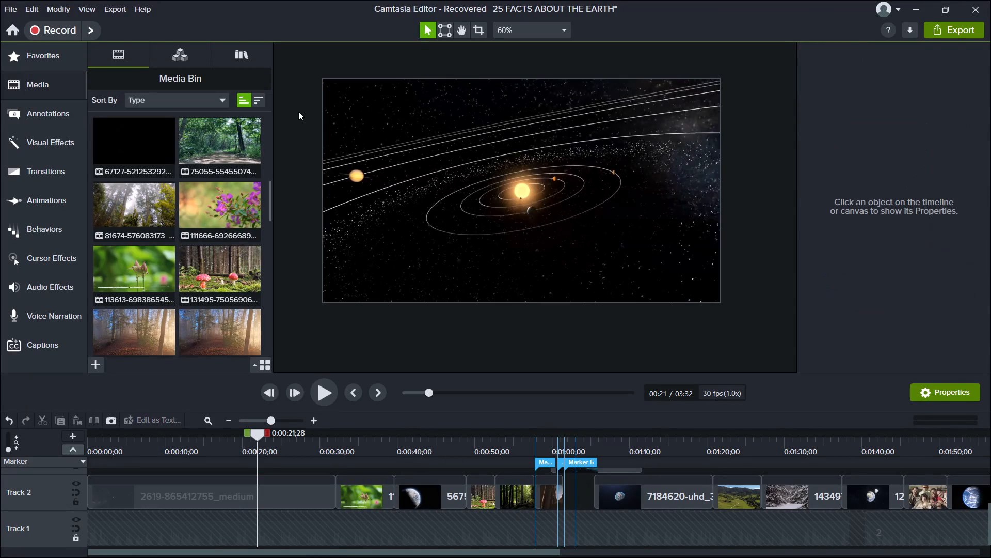
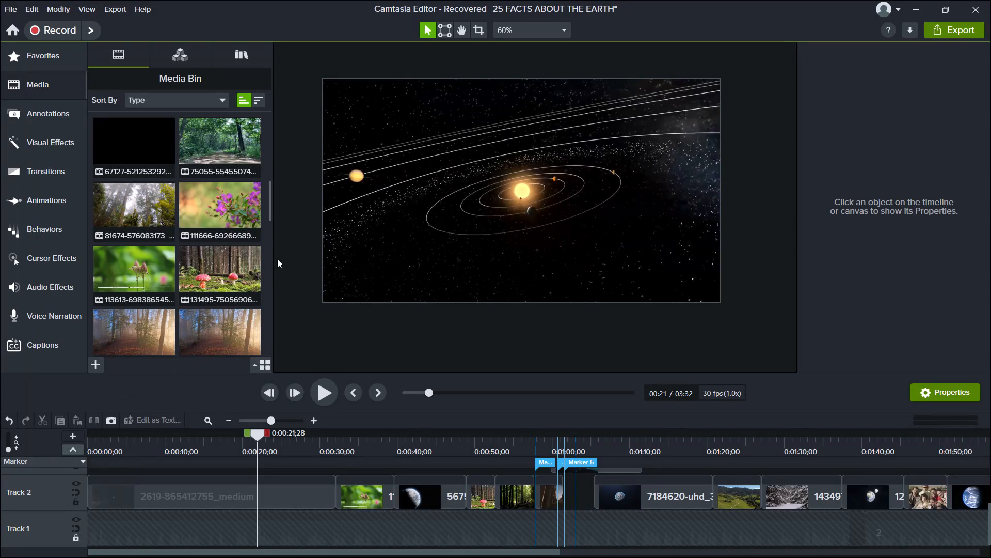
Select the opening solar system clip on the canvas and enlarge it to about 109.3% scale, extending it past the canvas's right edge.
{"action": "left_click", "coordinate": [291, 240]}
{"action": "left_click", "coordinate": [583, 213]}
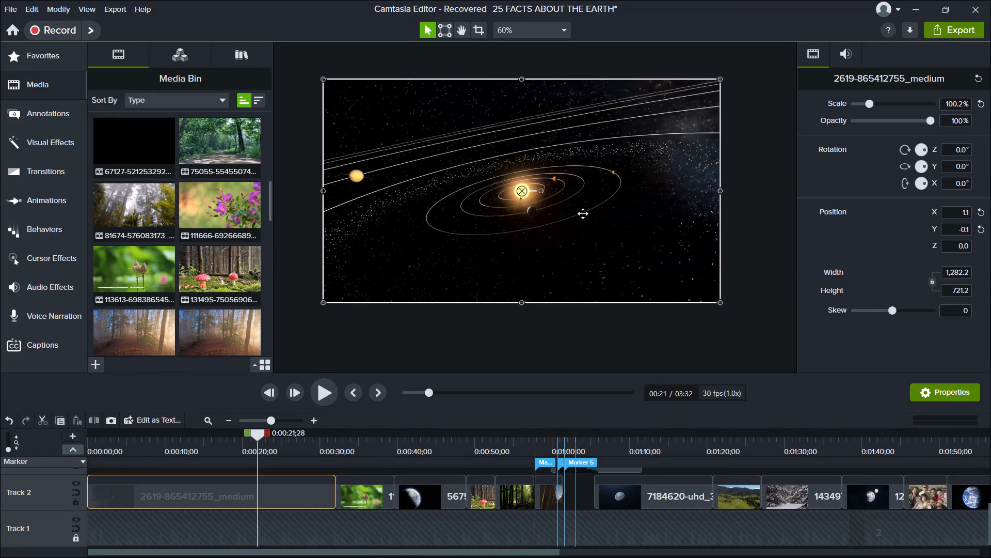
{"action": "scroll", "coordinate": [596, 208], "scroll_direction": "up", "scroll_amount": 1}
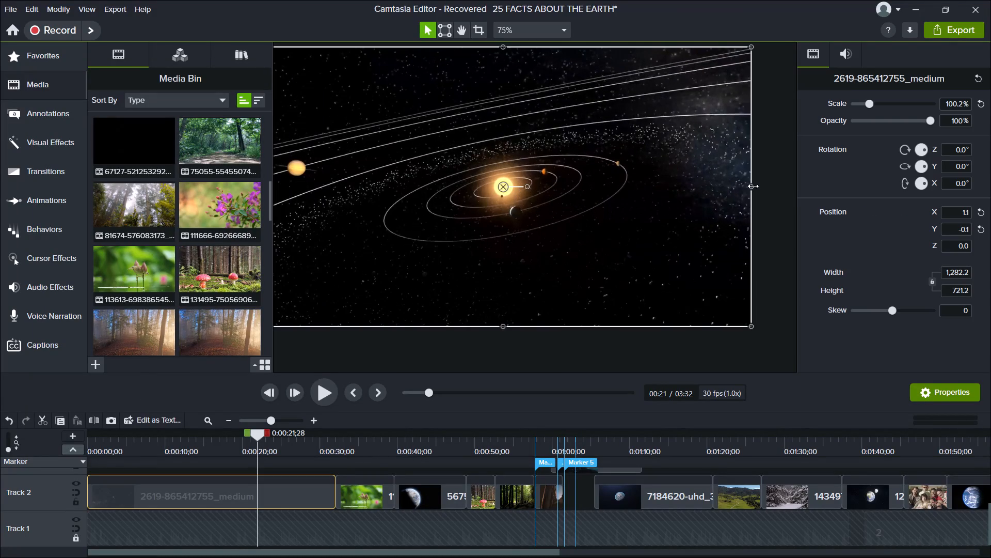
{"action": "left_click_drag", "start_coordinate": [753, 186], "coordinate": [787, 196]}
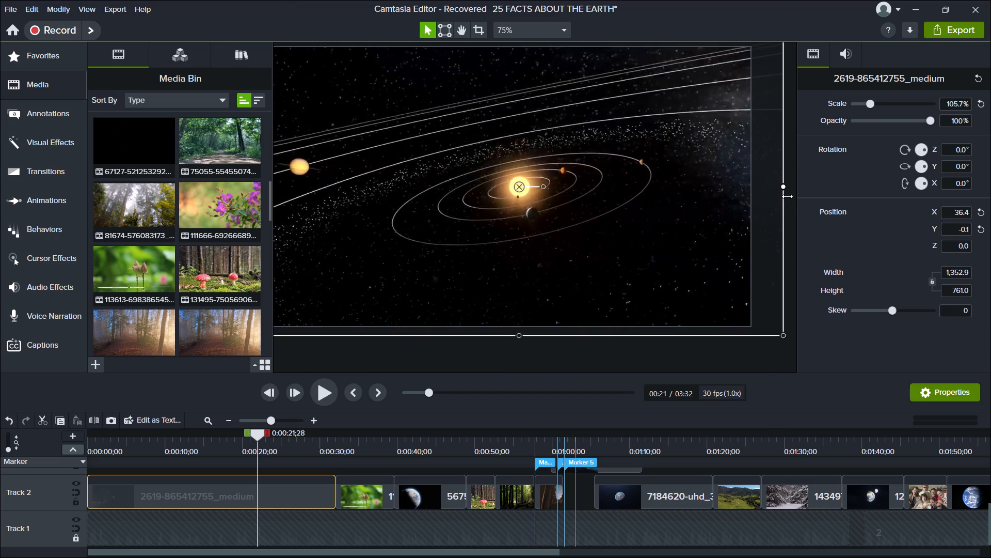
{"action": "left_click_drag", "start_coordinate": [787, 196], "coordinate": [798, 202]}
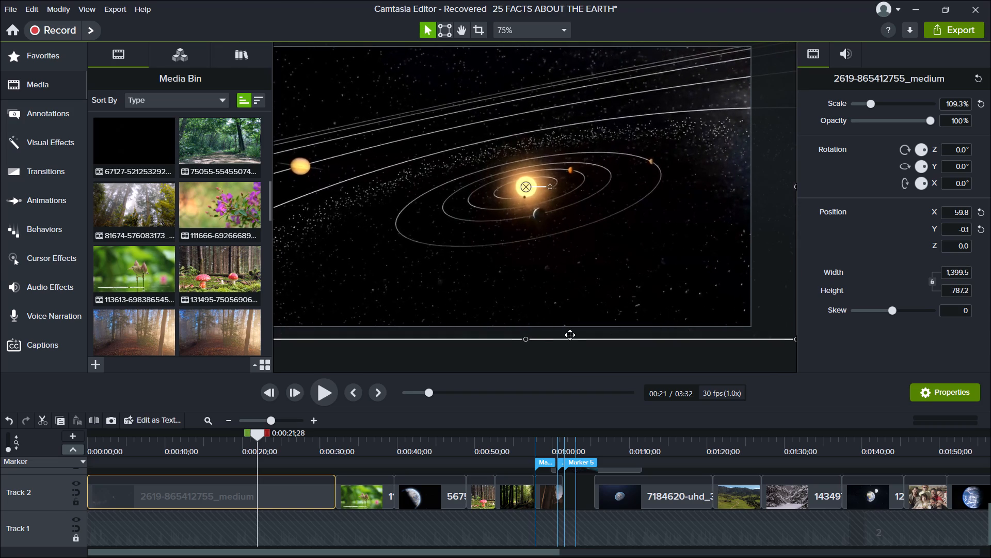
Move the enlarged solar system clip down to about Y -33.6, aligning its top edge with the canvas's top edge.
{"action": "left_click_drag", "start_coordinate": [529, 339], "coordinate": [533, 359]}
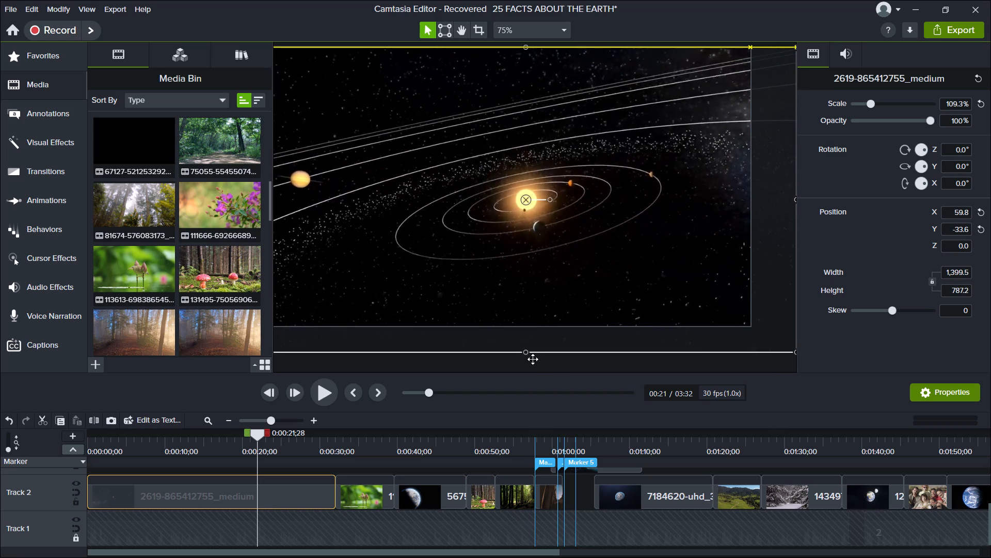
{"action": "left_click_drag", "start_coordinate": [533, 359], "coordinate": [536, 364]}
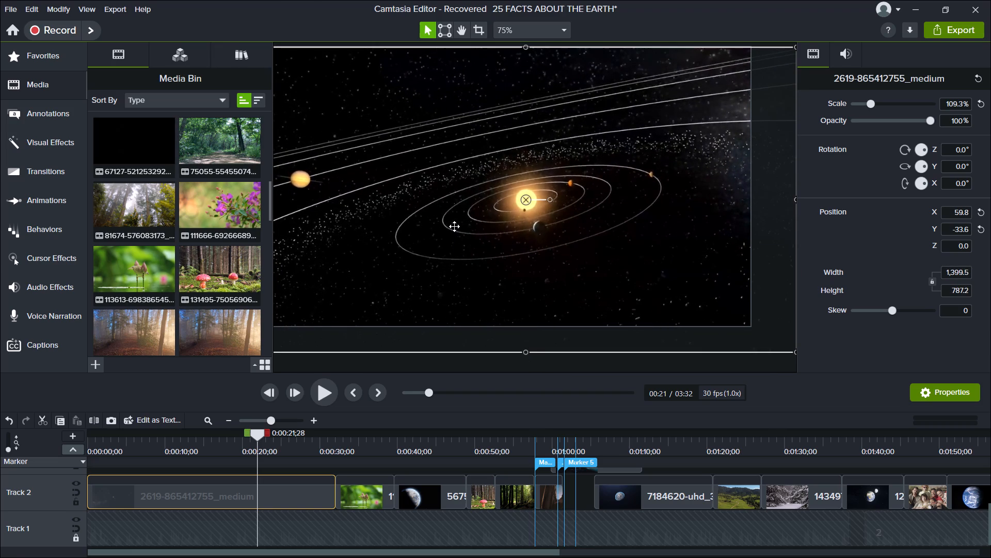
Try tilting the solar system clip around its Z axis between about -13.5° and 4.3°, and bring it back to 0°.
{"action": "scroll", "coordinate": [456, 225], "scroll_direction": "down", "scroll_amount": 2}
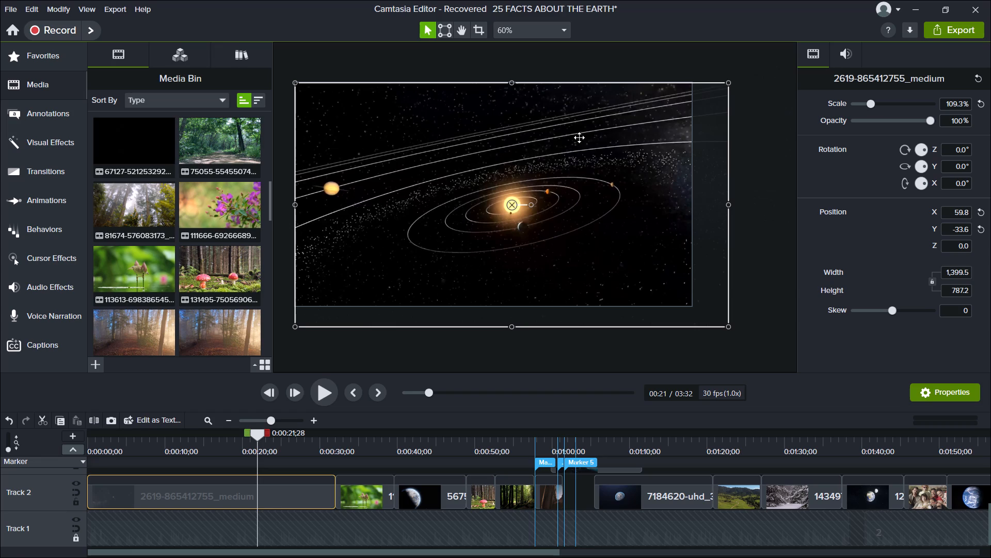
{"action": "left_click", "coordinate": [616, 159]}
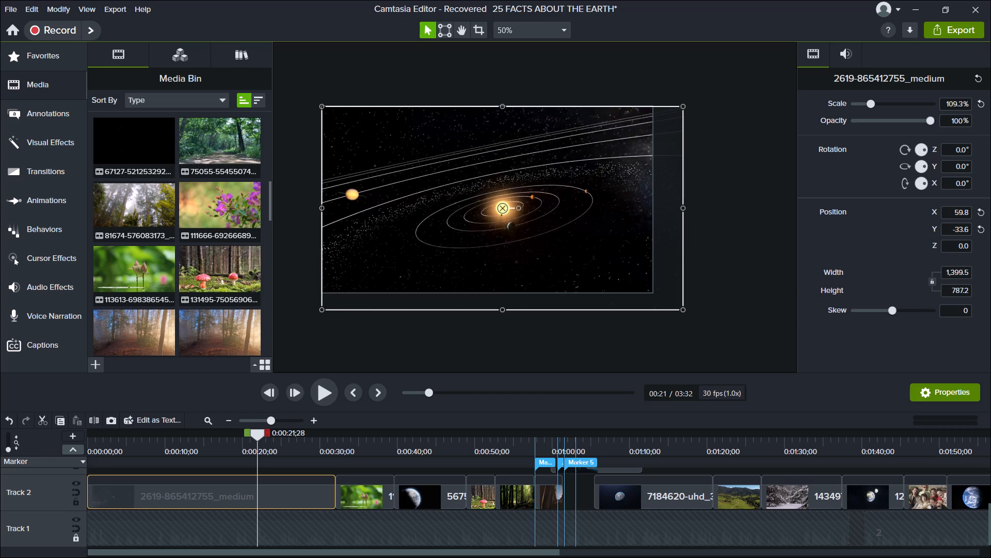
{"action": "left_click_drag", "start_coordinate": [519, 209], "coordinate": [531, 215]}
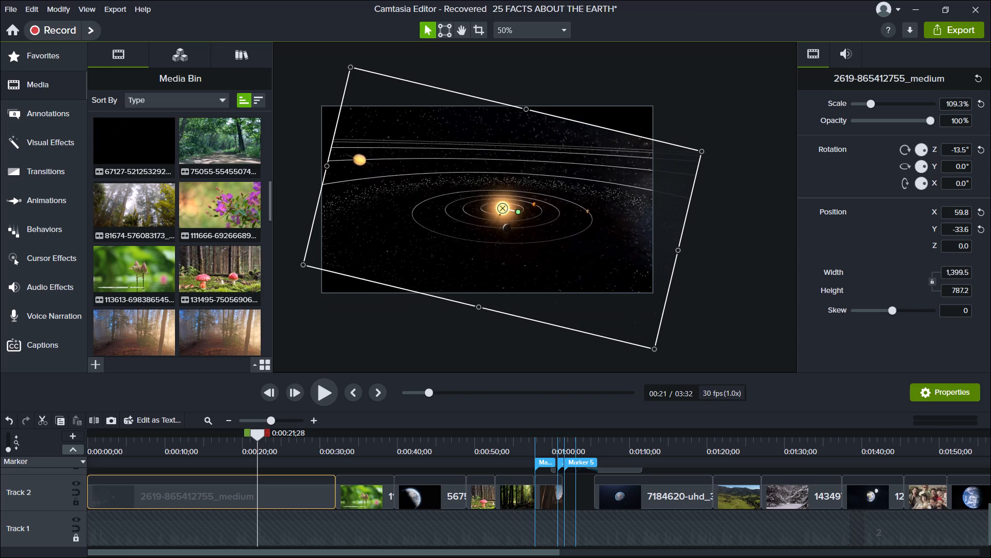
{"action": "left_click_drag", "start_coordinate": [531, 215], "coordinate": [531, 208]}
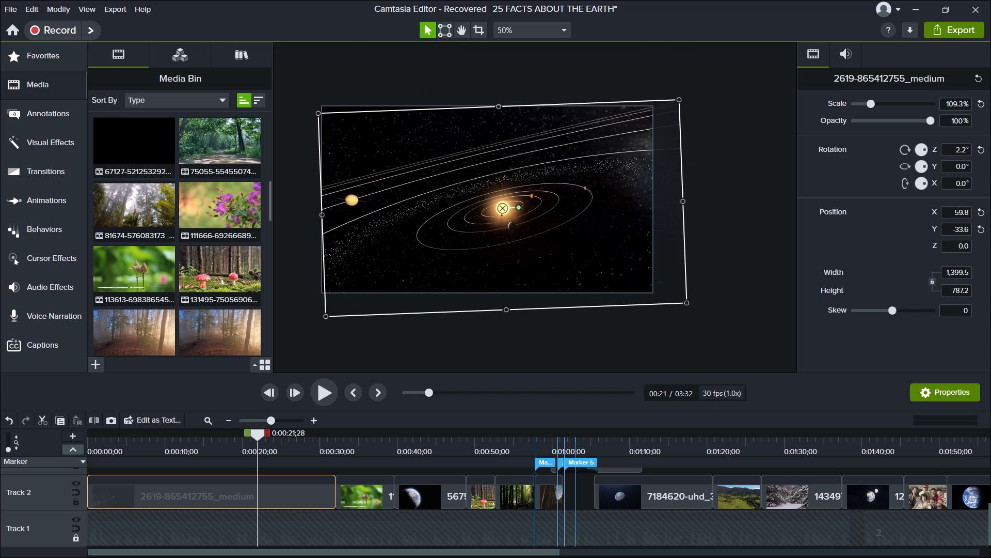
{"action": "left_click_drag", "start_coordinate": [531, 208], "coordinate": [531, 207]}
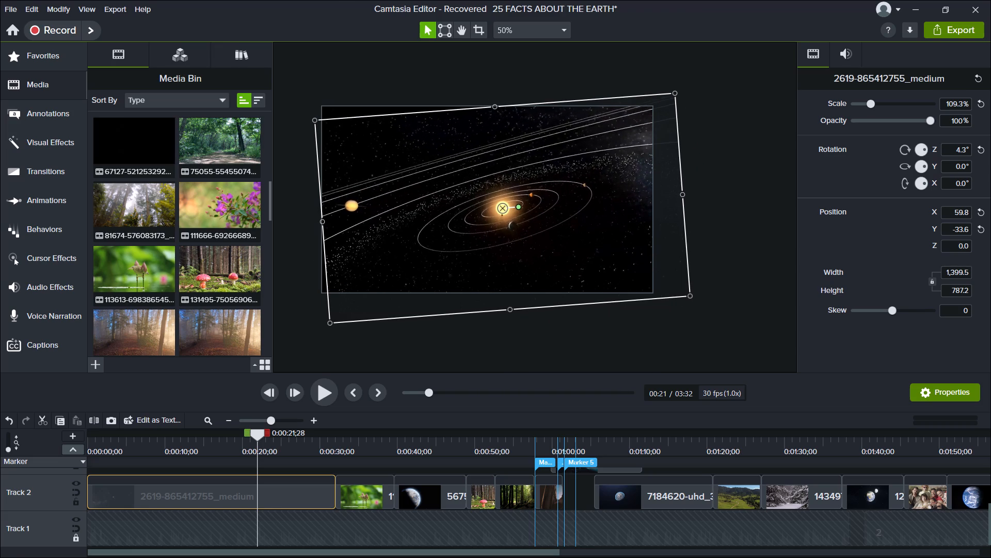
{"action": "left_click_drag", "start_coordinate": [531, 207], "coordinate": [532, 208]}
Resize the solar system clip from its edges to about 100.6% scale so it fits the canvas, centred near X 3.7, Y -4.2.
{"action": "left_click_drag", "start_coordinate": [684, 207], "coordinate": [662, 215]}
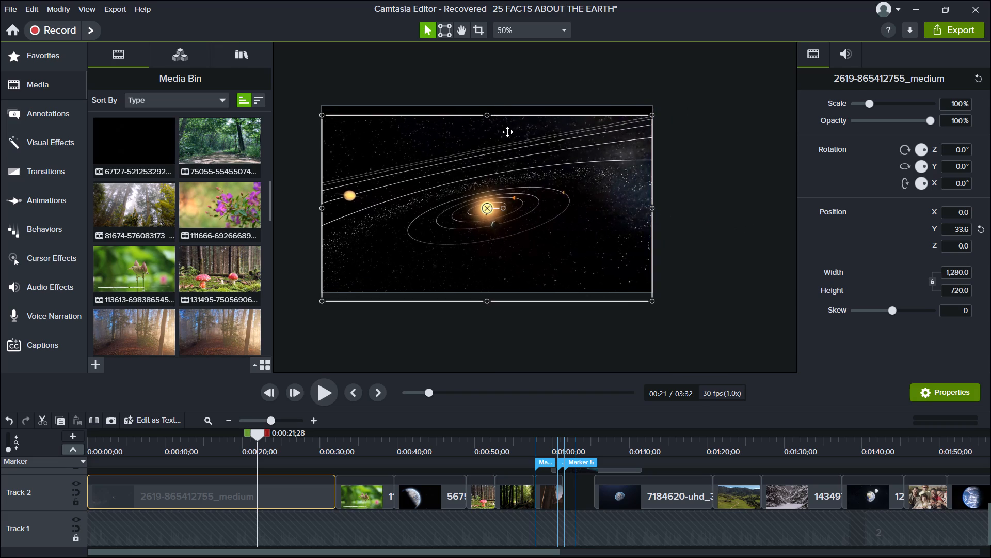
{"action": "left_click_drag", "start_coordinate": [487, 116], "coordinate": [487, 111]}
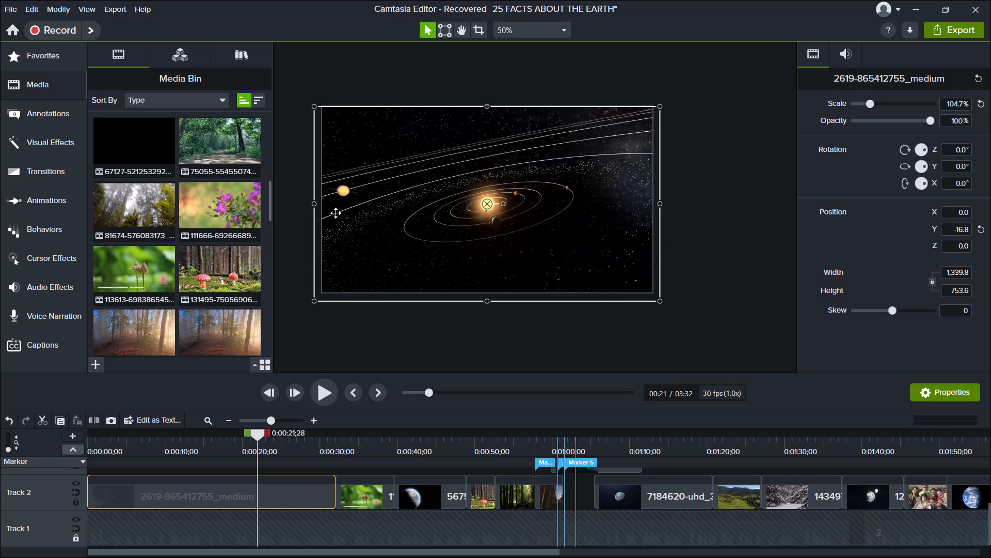
{"action": "left_click_drag", "start_coordinate": [314, 204], "coordinate": [320, 203]}
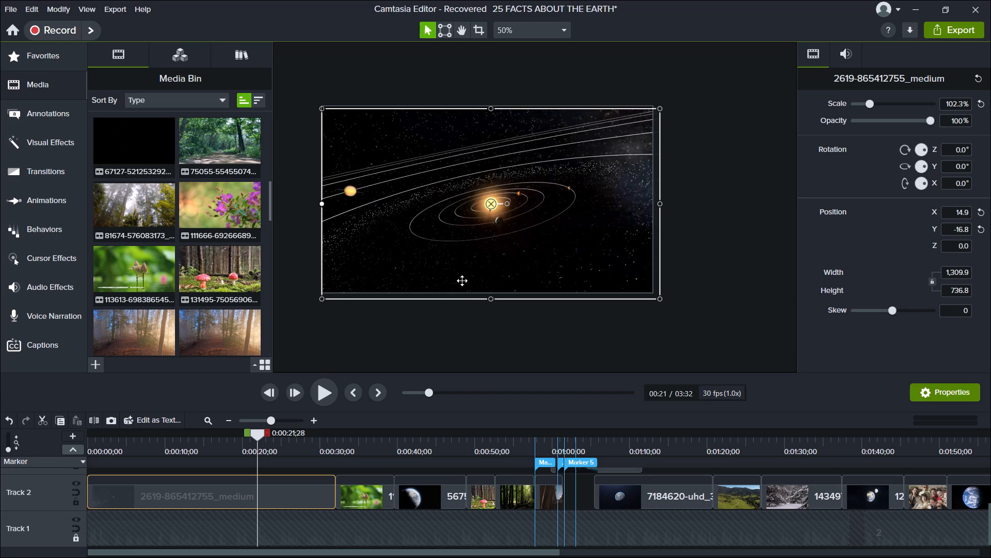
{"action": "left_click_drag", "start_coordinate": [490, 300], "coordinate": [490, 295]}
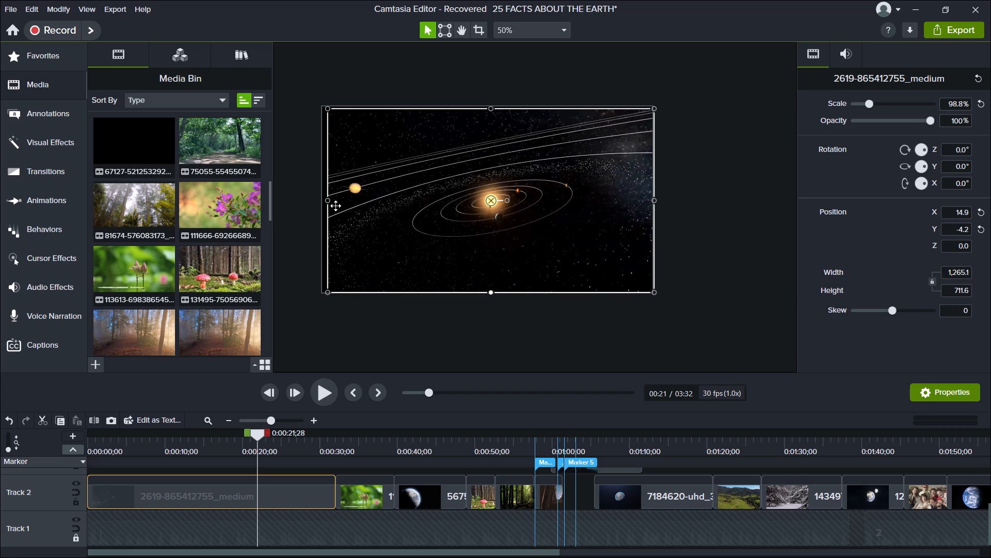
{"action": "left_click_drag", "start_coordinate": [328, 201], "coordinate": [323, 198]}
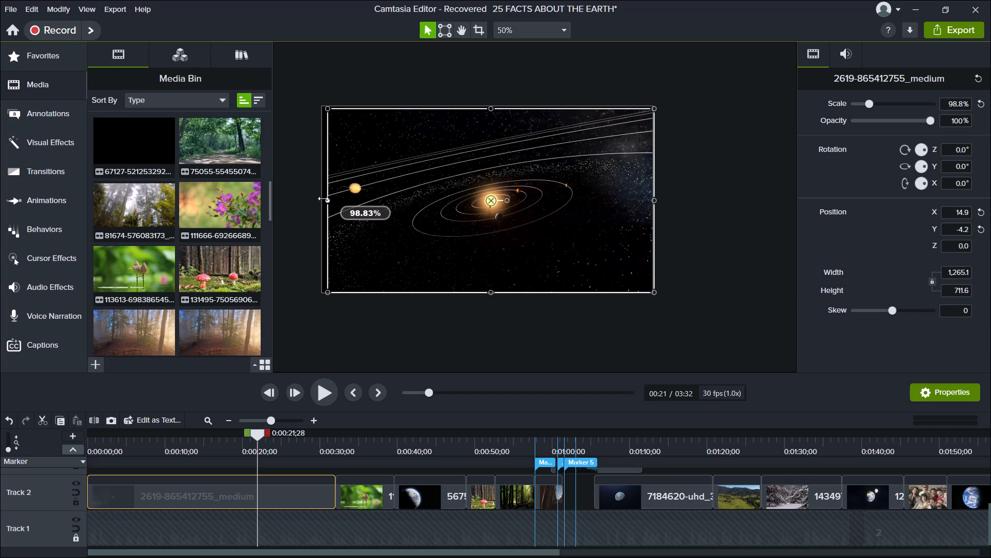
{"action": "left_click_drag", "start_coordinate": [323, 198], "coordinate": [322, 198]}
{"action": "left_click", "coordinate": [452, 191]}
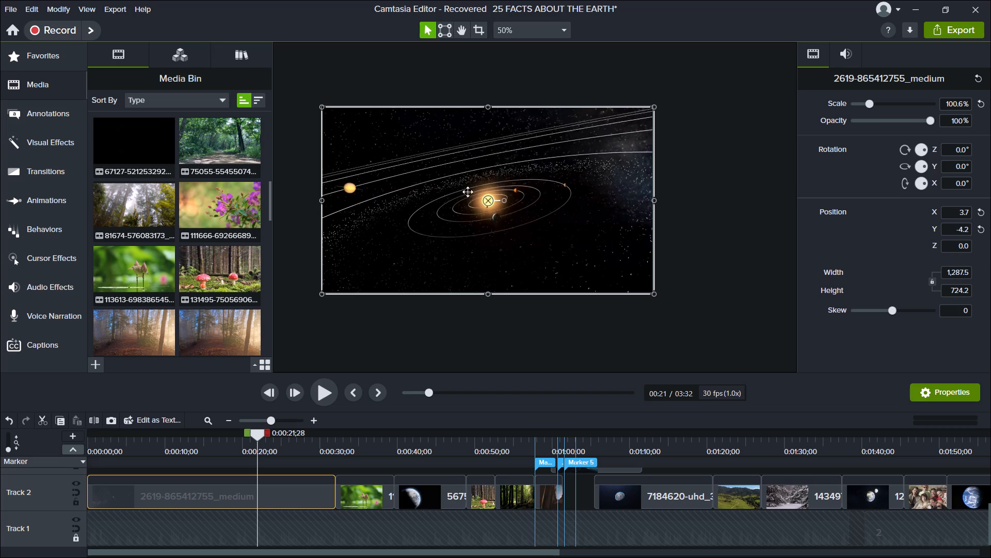
Move the solar system clip to the right on the canvas, to about X 282.1 and Y 2.1.
{"action": "scroll", "coordinate": [442, 211], "scroll_direction": "up", "scroll_amount": 2}
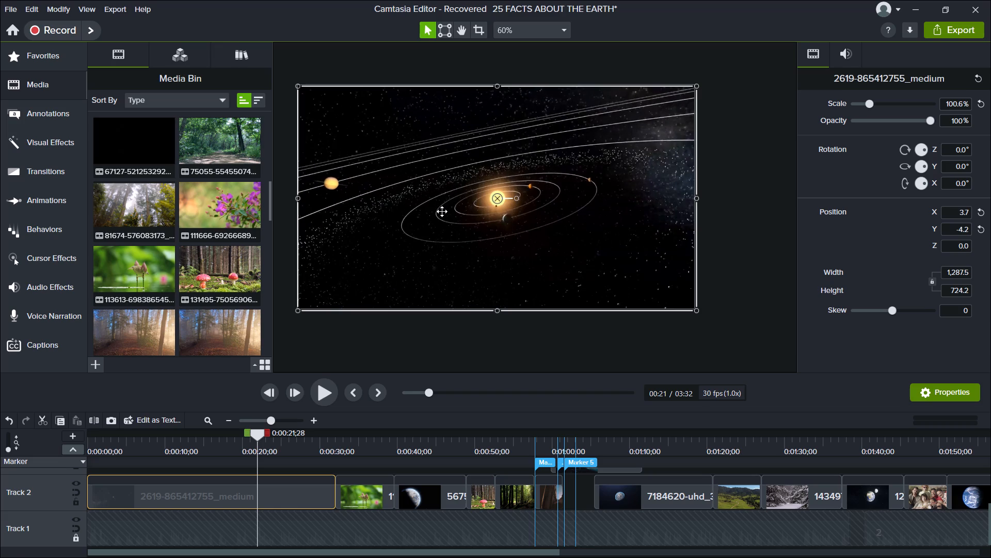
{"action": "scroll", "coordinate": [442, 211], "scroll_direction": "down", "scroll_amount": 2}
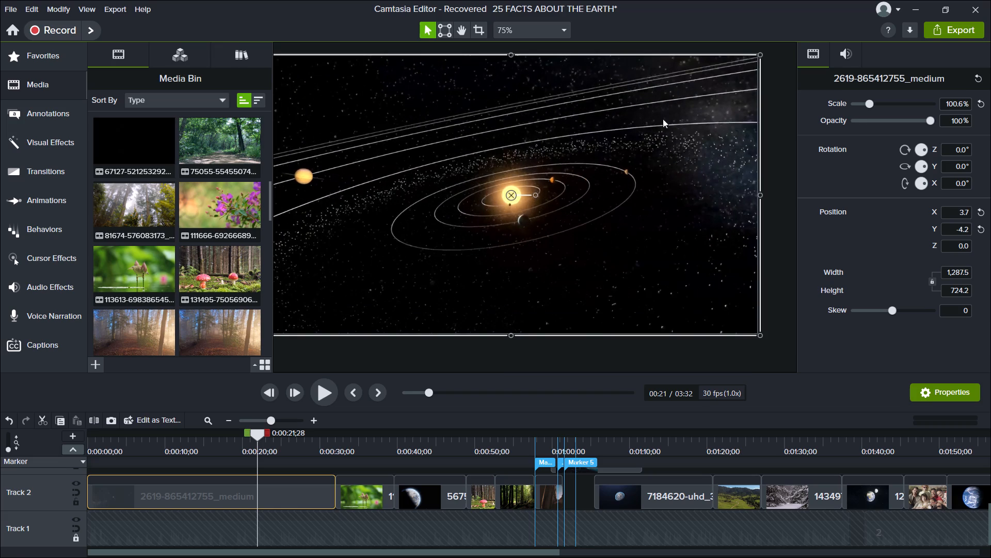
{"action": "scroll", "coordinate": [637, 197], "scroll_direction": "up", "scroll_amount": 1}
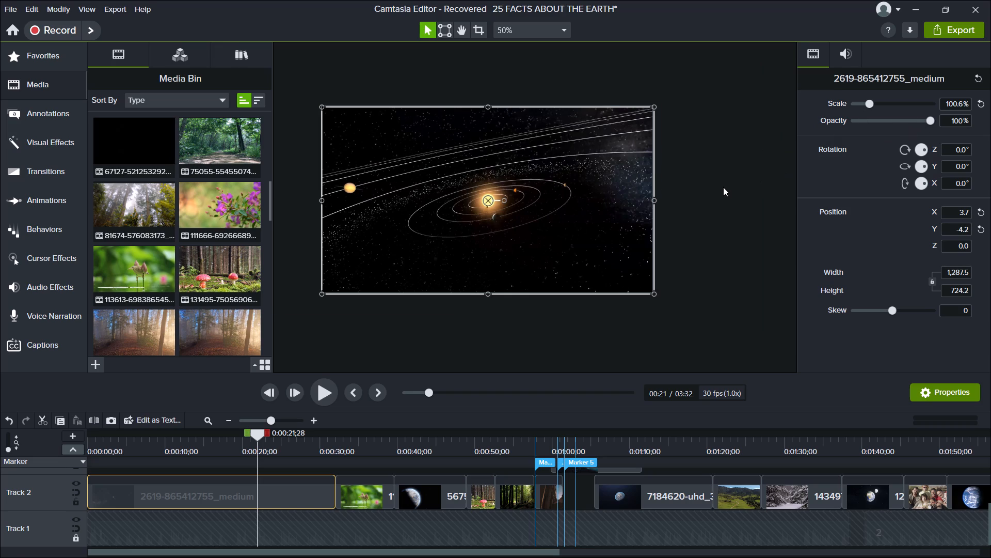
{"action": "scroll", "coordinate": [723, 187], "scroll_direction": "up", "scroll_amount": 1}
{"action": "scroll", "coordinate": [723, 187], "scroll_direction": "down", "scroll_amount": 1}
{"action": "left_click_drag", "start_coordinate": [487, 143], "coordinate": [487, 142]}
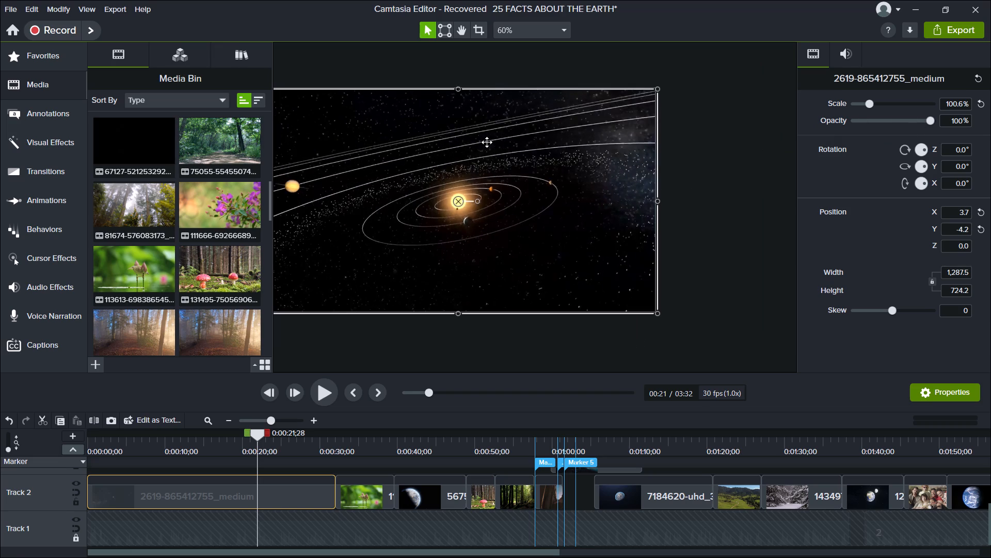
{"action": "left_click_drag", "start_coordinate": [487, 142], "coordinate": [563, 137]}
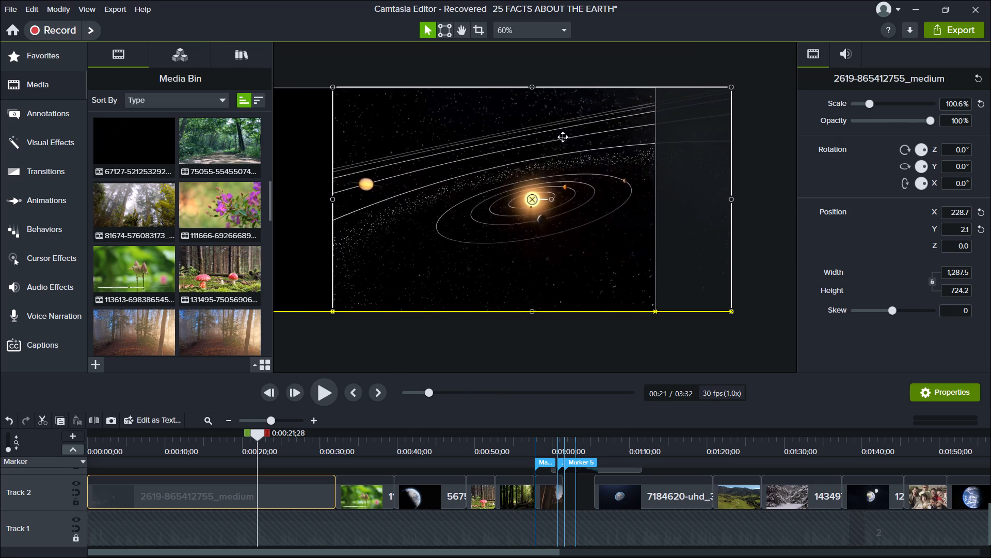
{"action": "left_click_drag", "start_coordinate": [563, 137], "coordinate": [573, 139]}
{"action": "left_click", "coordinate": [684, 159]}
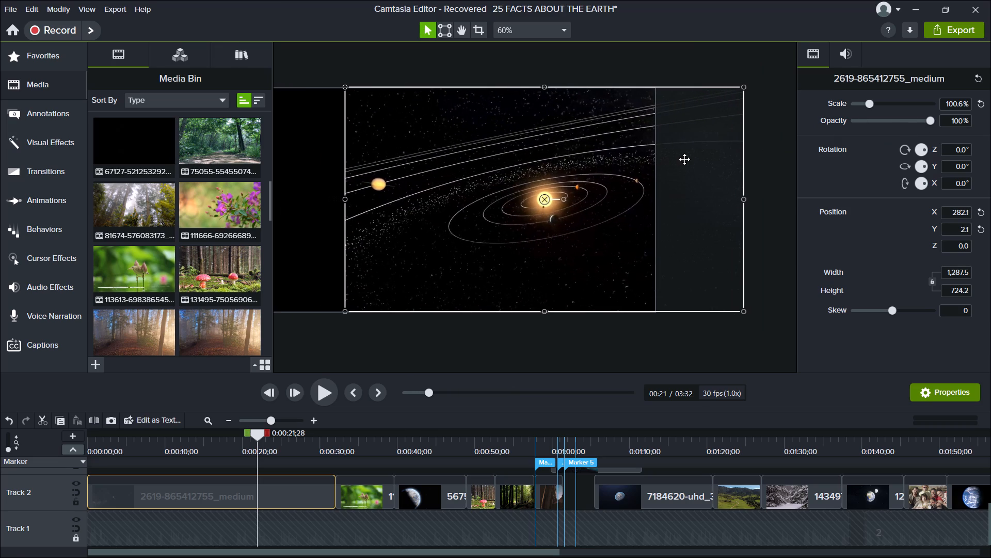
{"action": "scroll", "coordinate": [682, 162], "scroll_direction": "up", "scroll_amount": 1}
{"action": "scroll", "coordinate": [682, 162], "scroll_direction": "down", "scroll_amount": 1}
Close the editor with the recovered project open.
{"action": "left_click", "coordinate": [977, 7]}
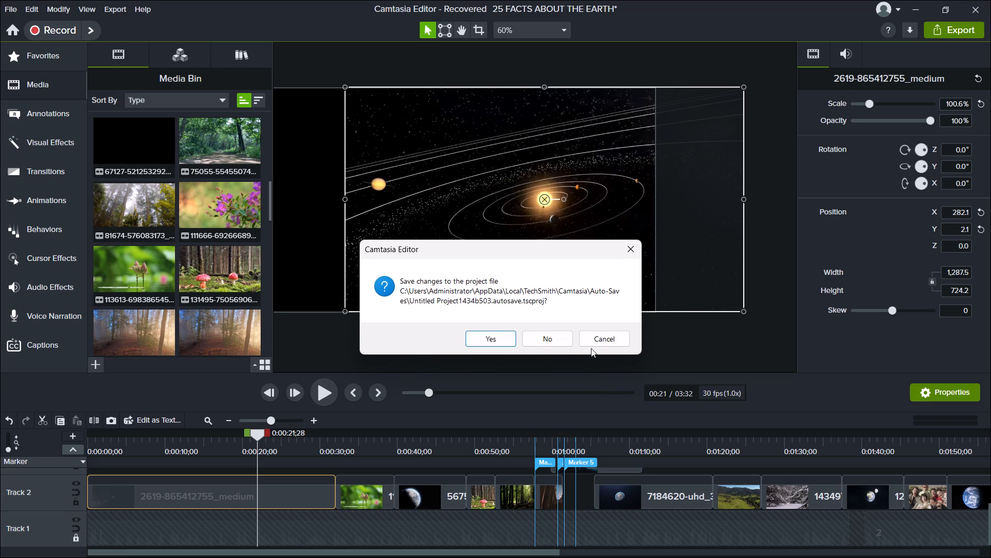
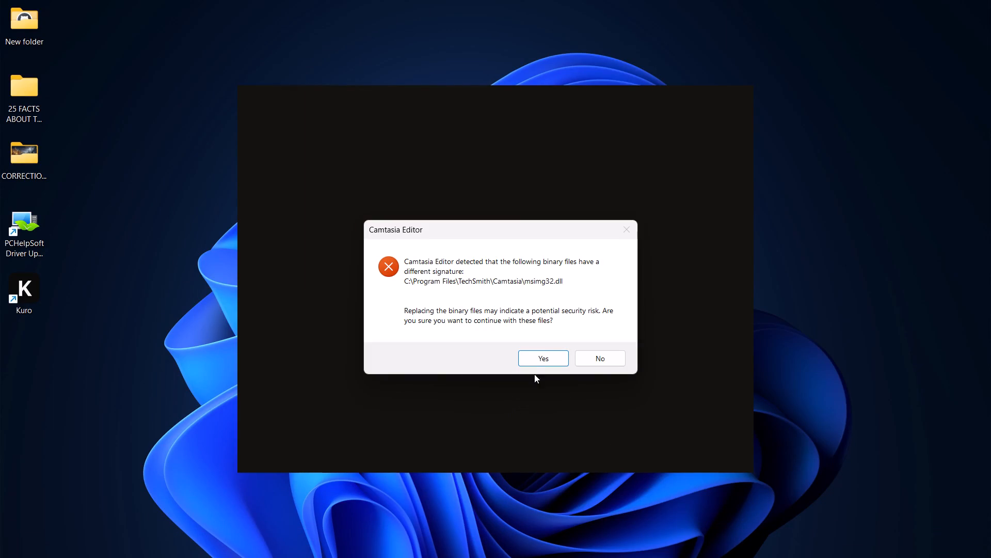
Continue launching Camtasia Editor with the differently signed msimg32.dll file and open the recent project "25 FACTS ABOUT THE EARTH".
{"action": "left_click", "coordinate": [538, 358]}
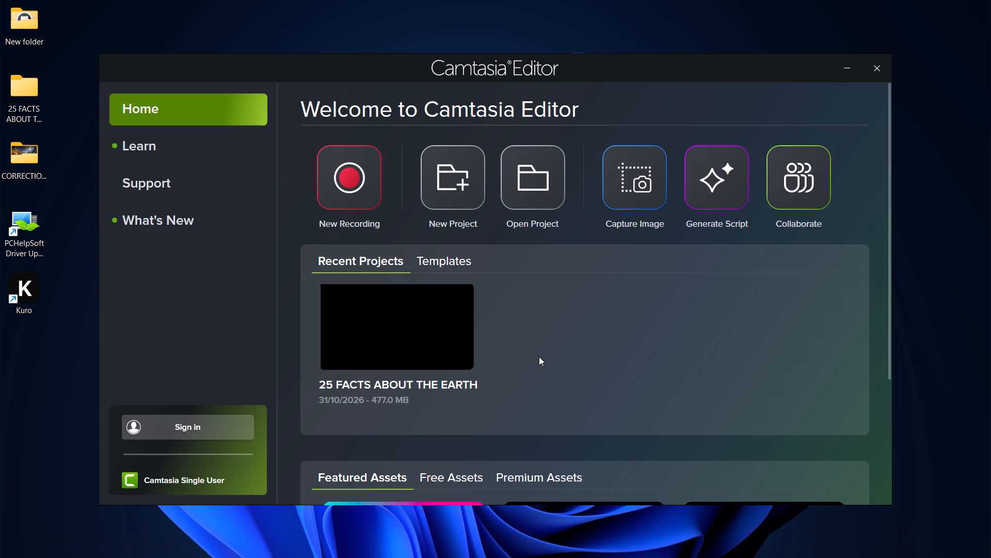
{"action": "left_click", "coordinate": [395, 358]}
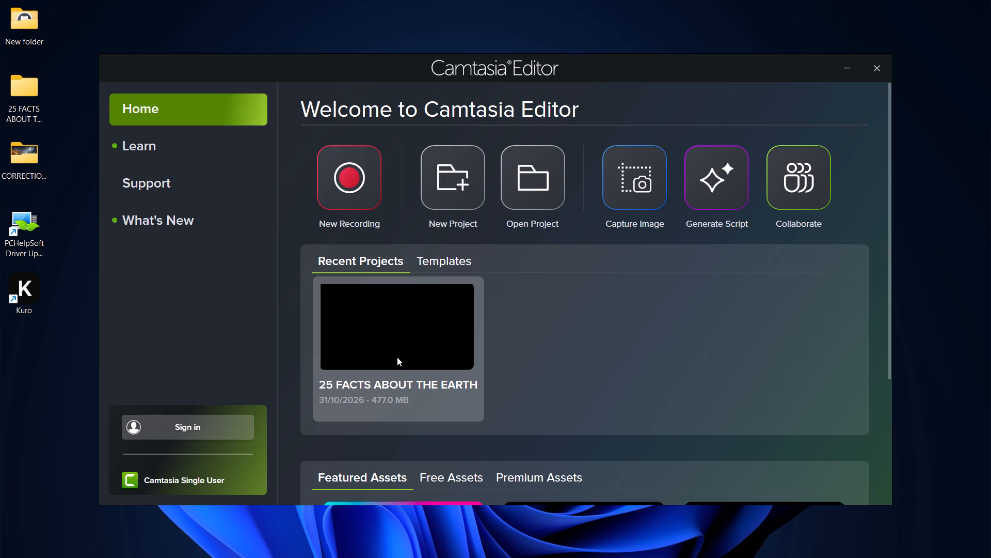
{"action": "double_click", "coordinate": [397, 357]}
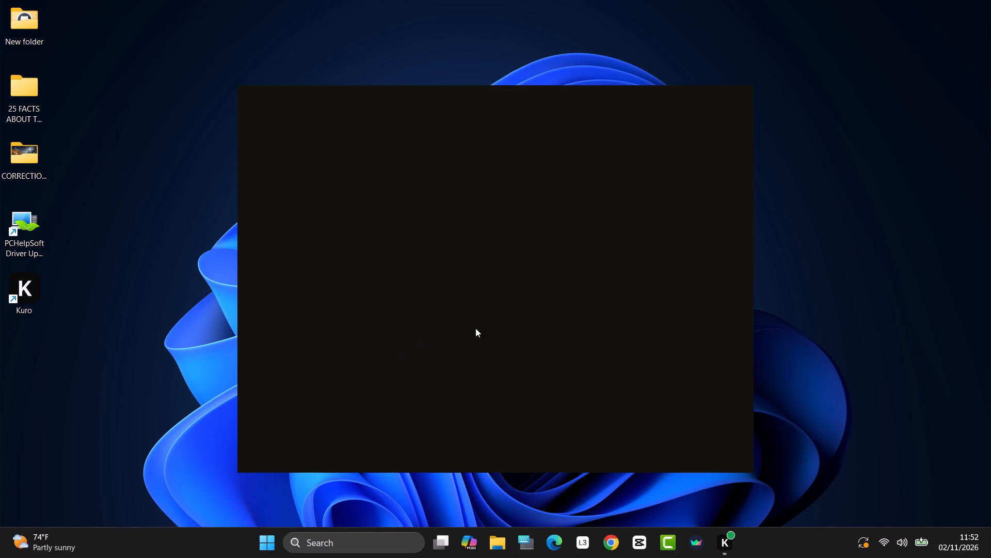
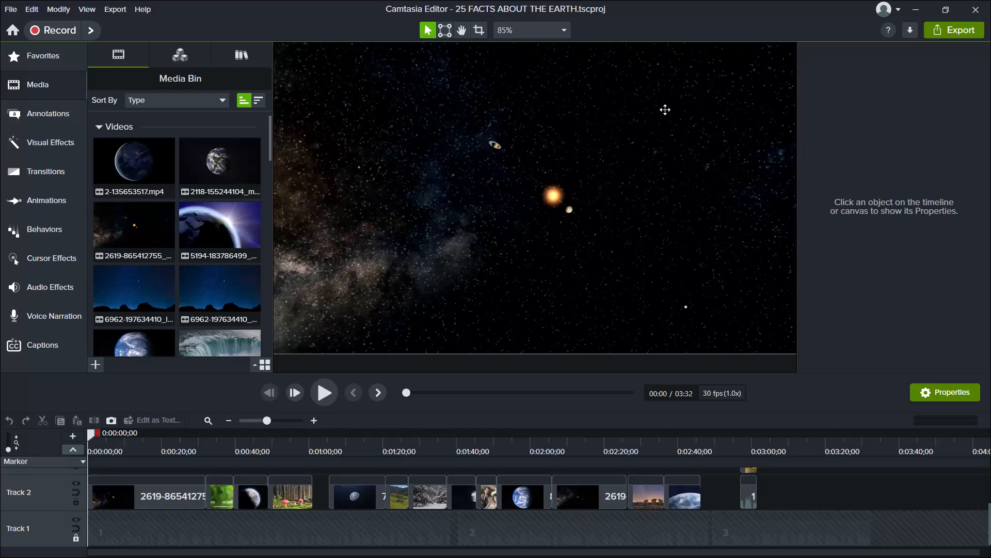
Move the opening solar system clip on the canvas to about X -59, Y -57.
{"action": "scroll", "coordinate": [665, 111], "scroll_direction": "down", "scroll_amount": 1}
{"action": "scroll", "coordinate": [665, 111], "scroll_direction": "up", "scroll_amount": 2}
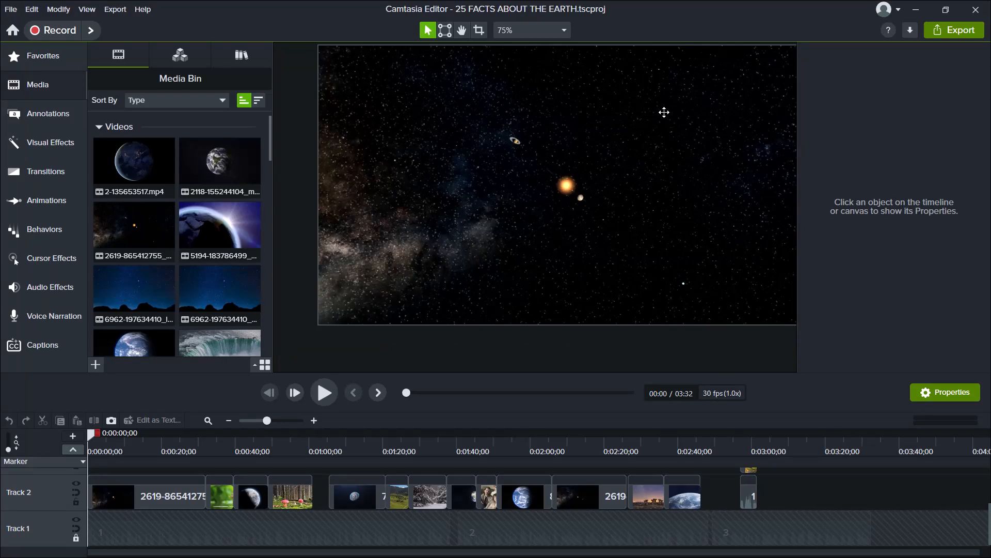
{"action": "scroll", "coordinate": [662, 116], "scroll_direction": "down", "scroll_amount": 1}
{"action": "left_click", "coordinate": [490, 230]}
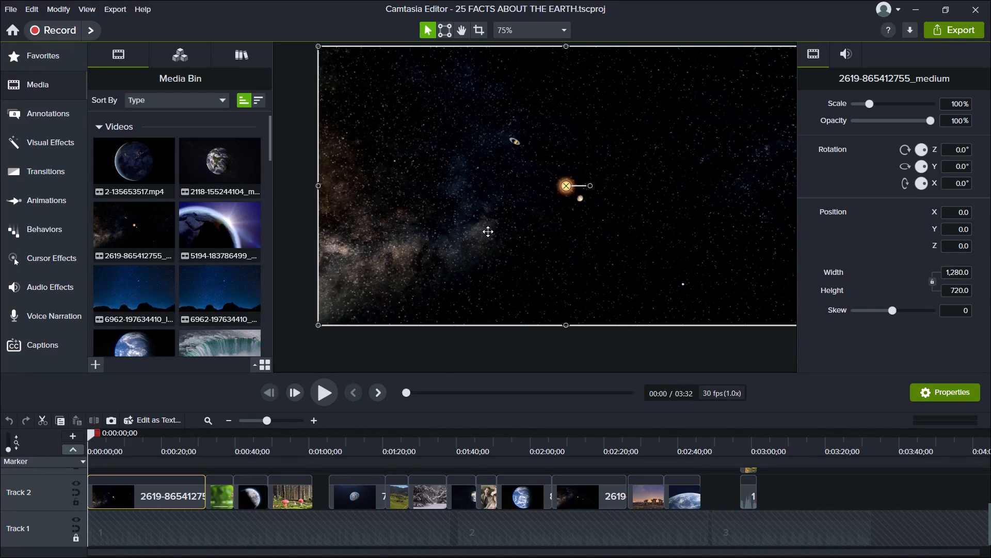
{"action": "left_click_drag", "start_coordinate": [488, 231], "coordinate": [465, 254]}
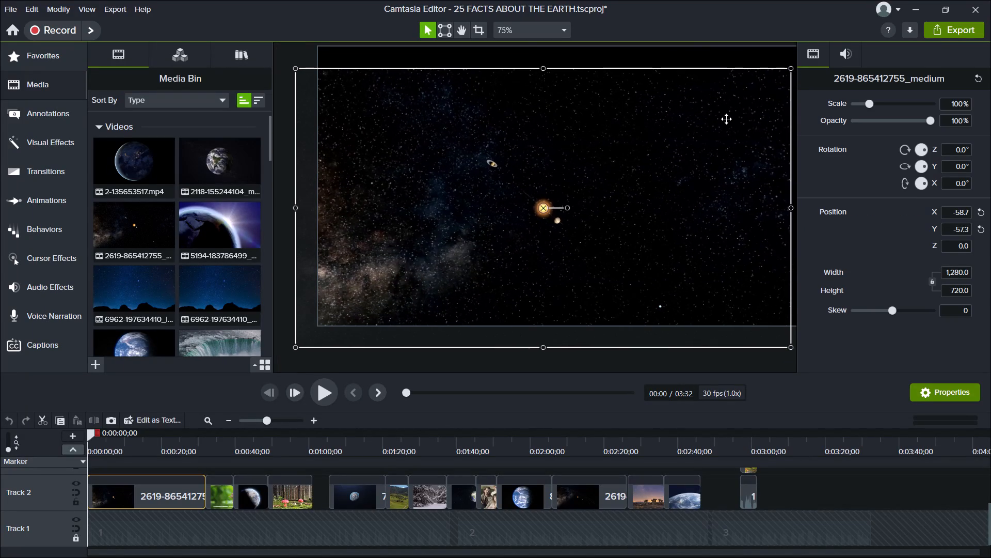
{"action": "left_click", "coordinate": [718, 137]}
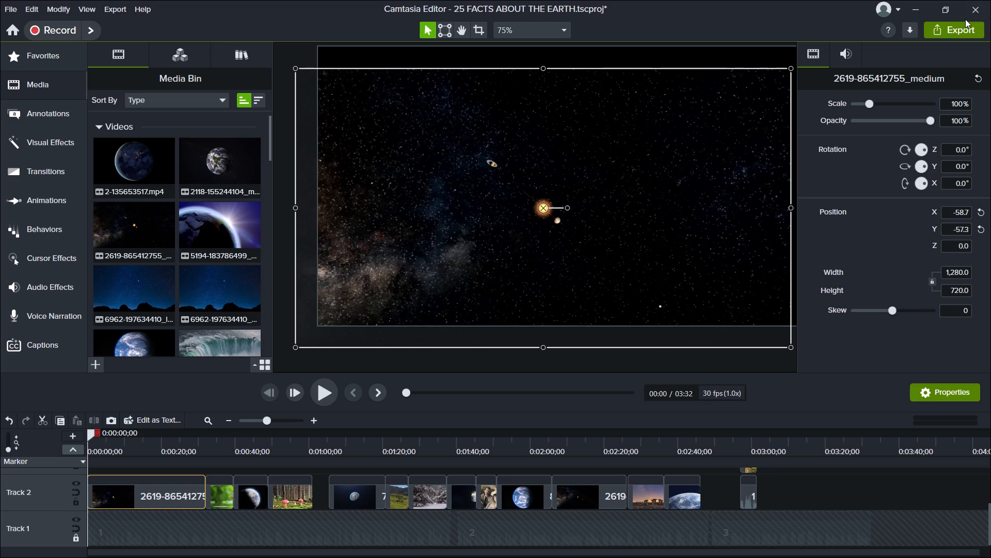
Close Camtasia Editor with the "25 FACTS ABOUT THE EARTH" project open.
{"action": "left_click", "coordinate": [979, 8]}
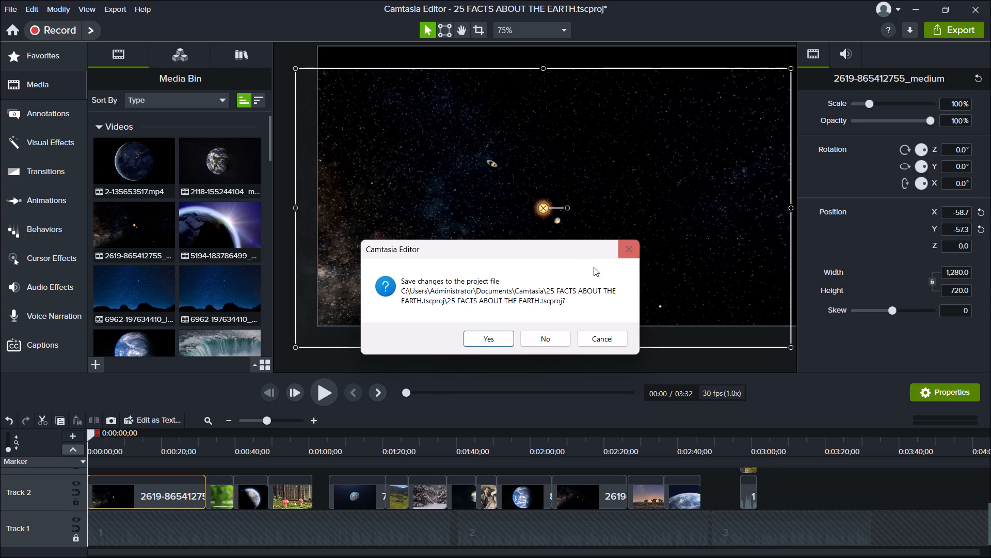
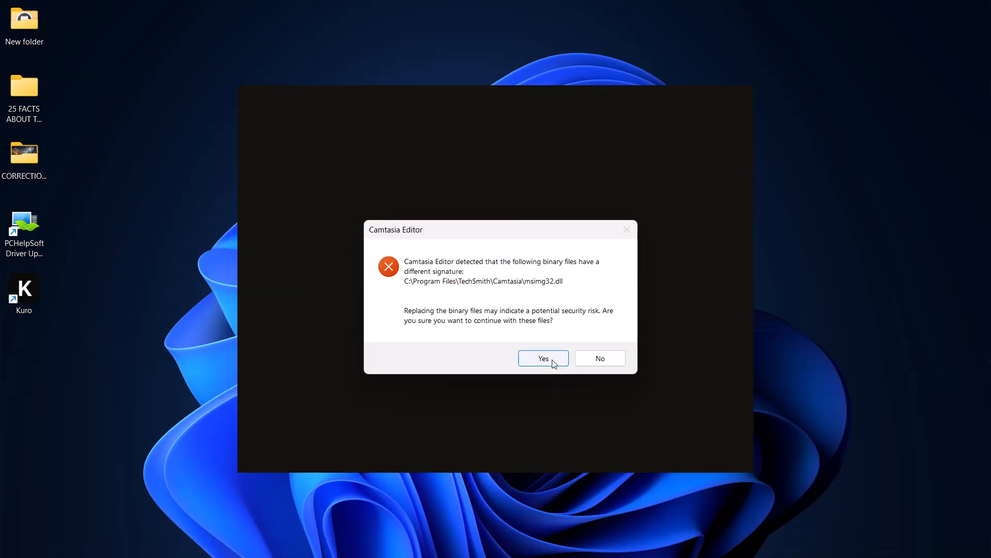
Allow Camtasia Editor to start with the flagged msimg32.dll file and open the recent project "25 FACTS ABOUT THE EARTH".
{"action": "left_click", "coordinate": [551, 358]}
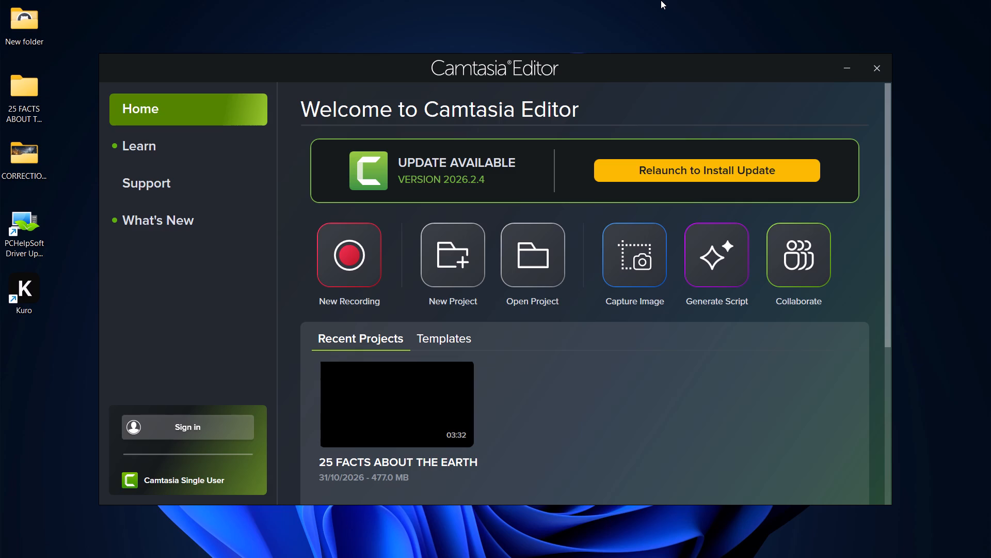
{"action": "left_click", "coordinate": [390, 407]}
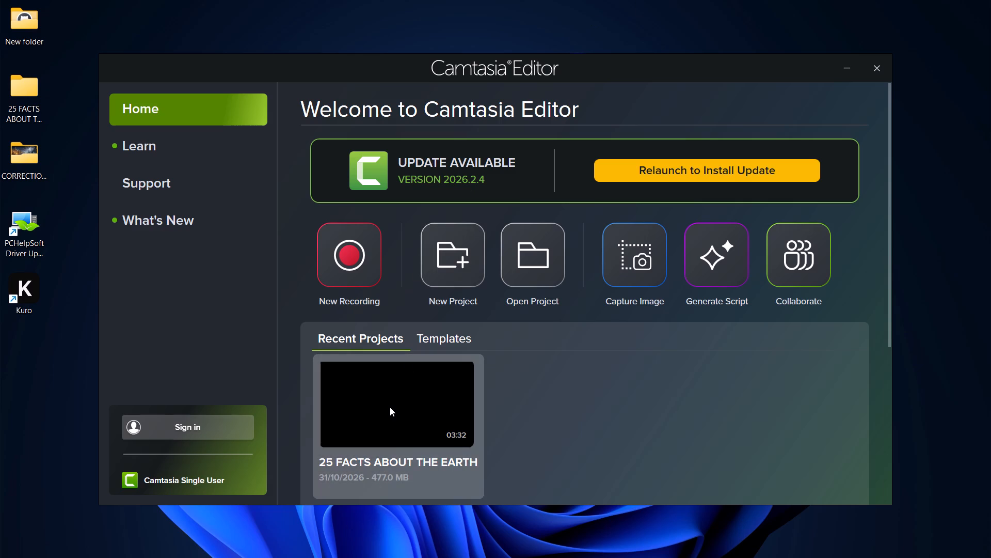
{"action": "double_click", "coordinate": [419, 382]}
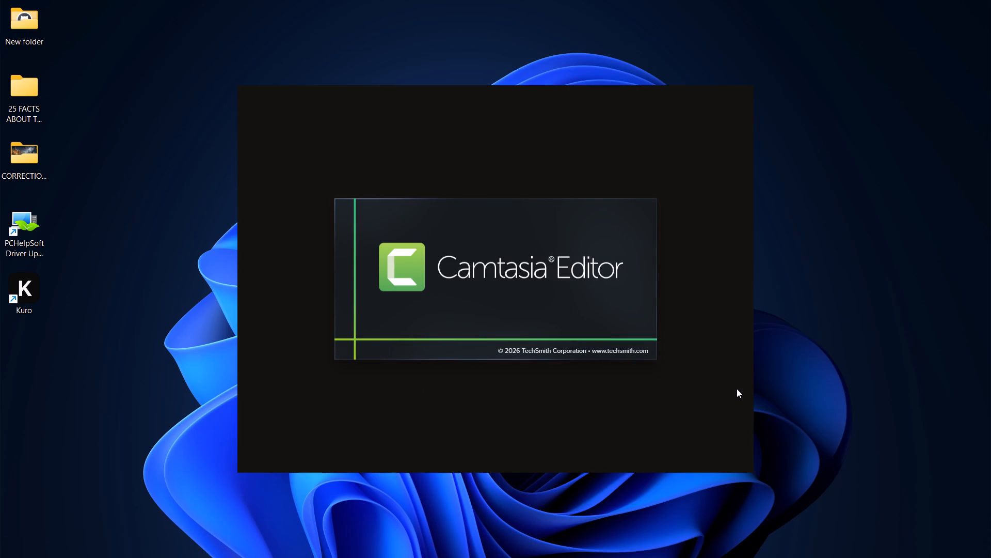
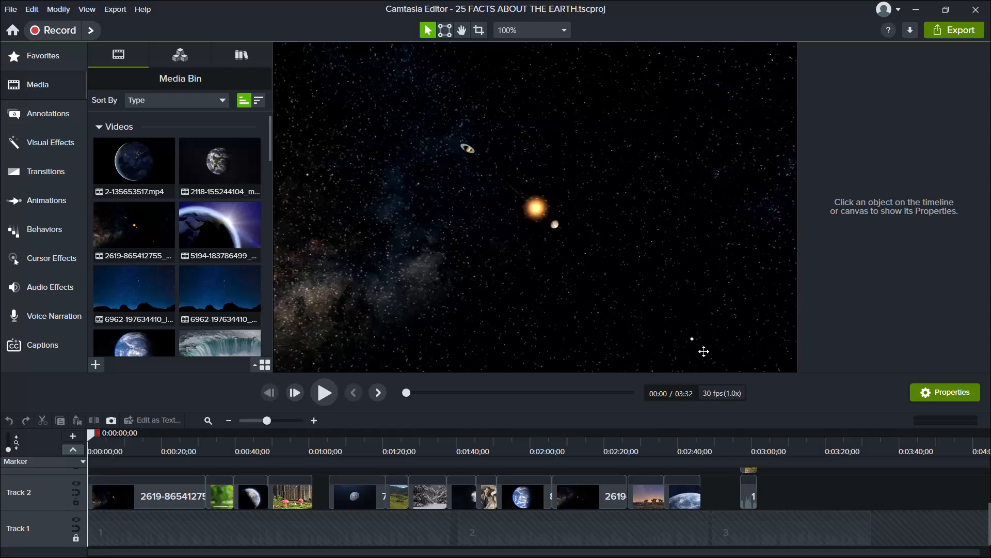
Look over the timeline tracks and play the project from the beginning to review the opening solar system clip.
{"action": "scroll", "coordinate": [725, 489], "scroll_direction": "up", "scroll_amount": 3}
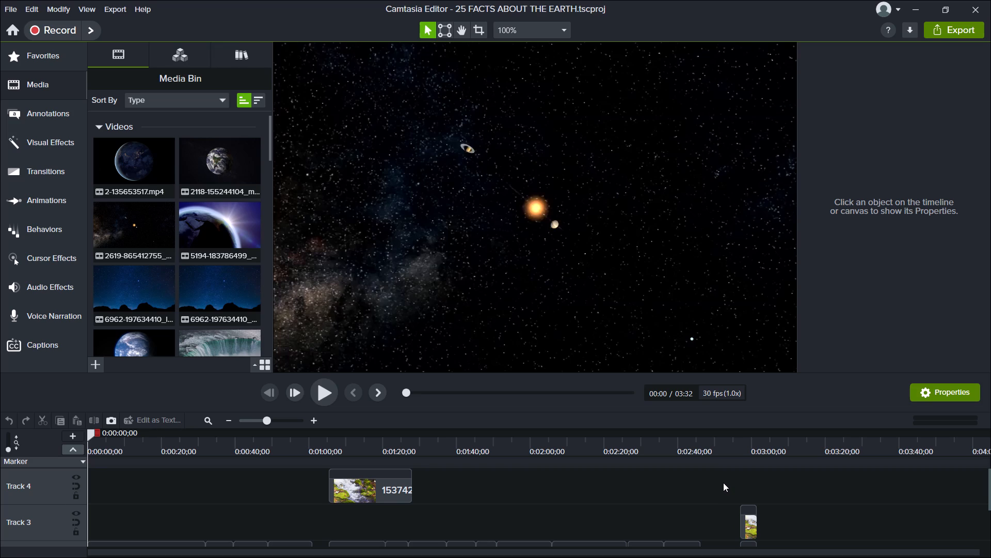
{"action": "scroll", "coordinate": [877, 538], "scroll_direction": "down", "scroll_amount": 3}
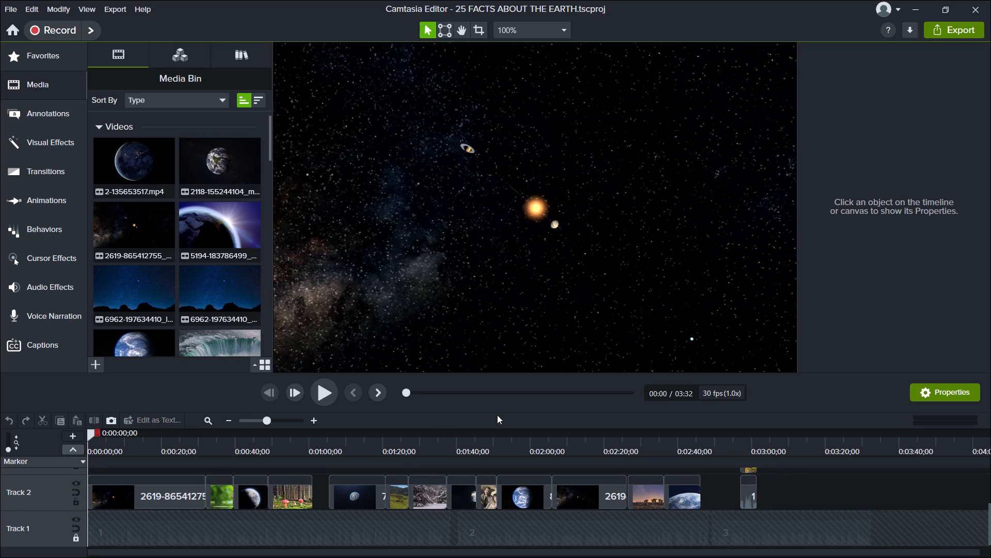
{"action": "double_click", "coordinate": [314, 419]}
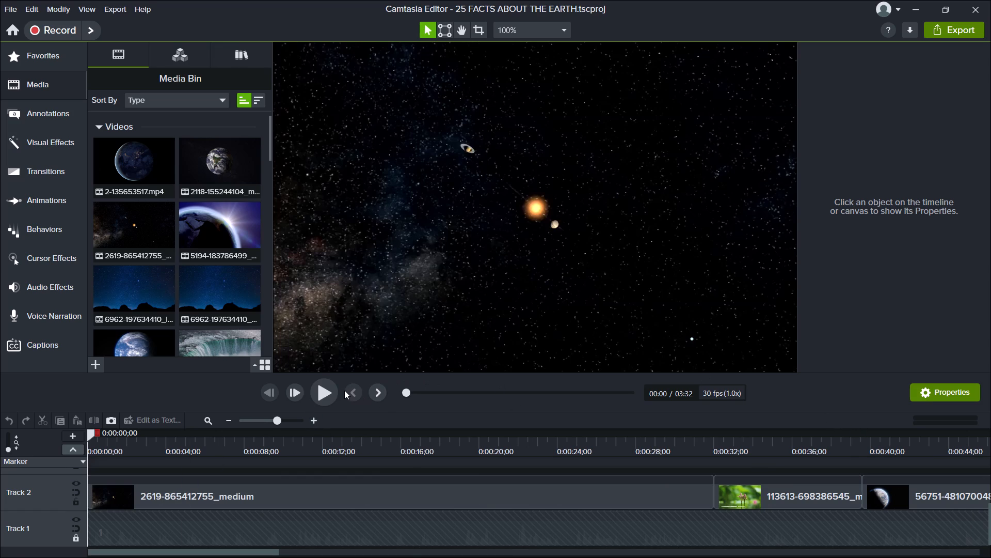
{"action": "left_click", "coordinate": [312, 398]}
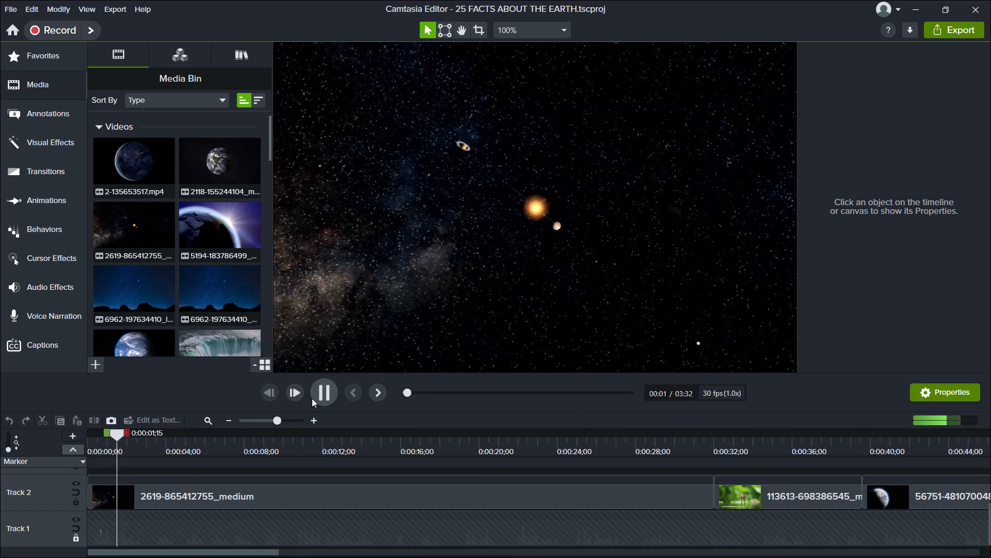
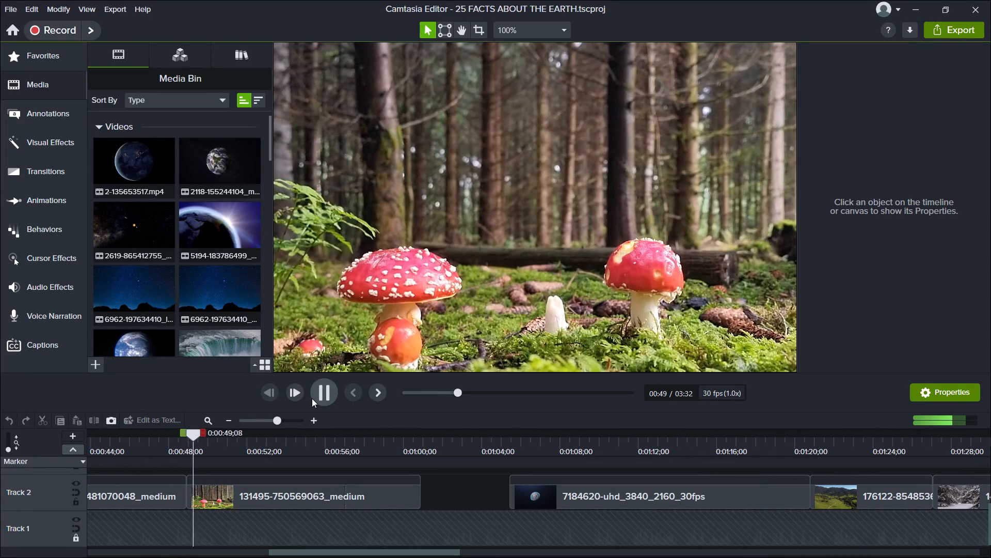
Play through the mushroom clip on Track 2 to find the cut point and delete its part from 0:00:54;01 to 0:01:00;27.
{"action": "left_click", "coordinate": [310, 491]}
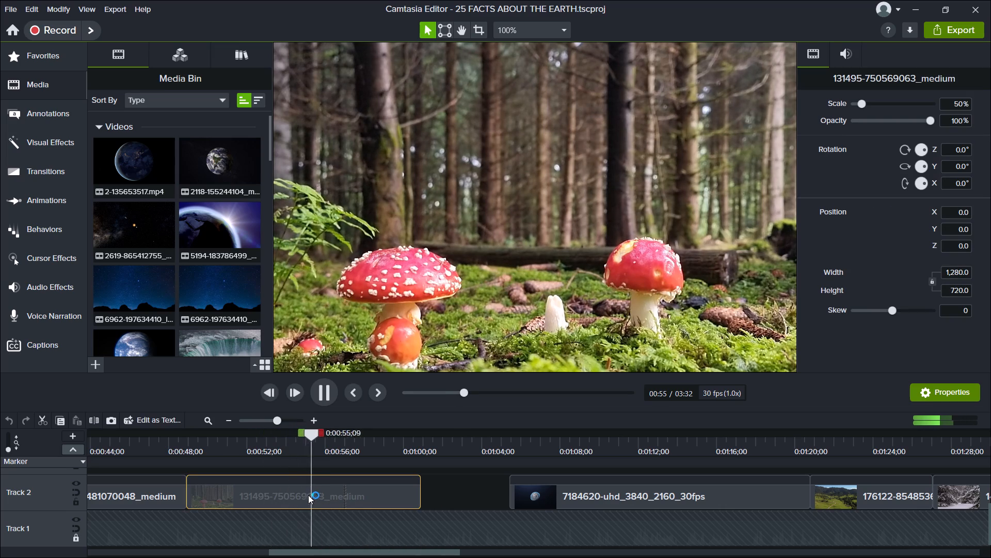
{"action": "left_click", "coordinate": [299, 437]}
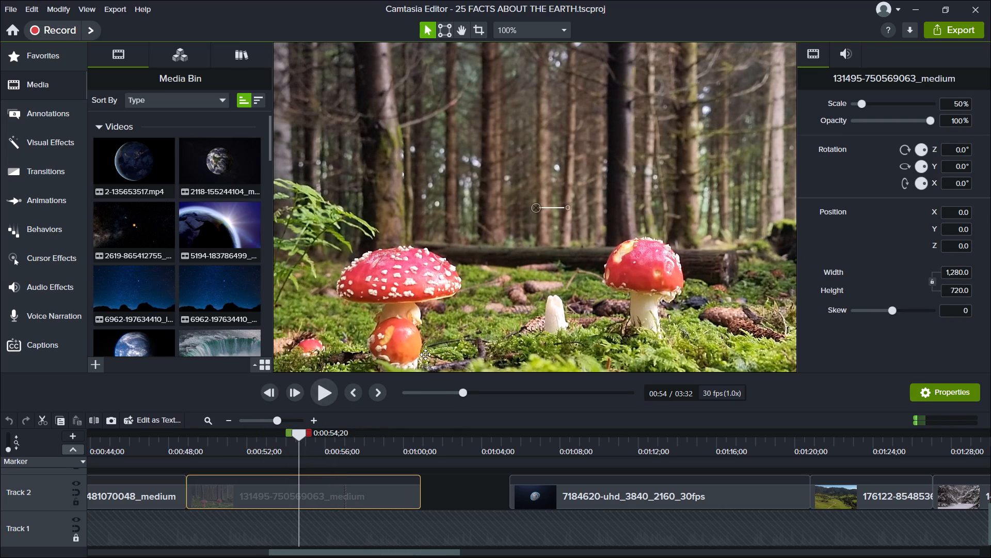
{"action": "left_click", "coordinate": [325, 395]}
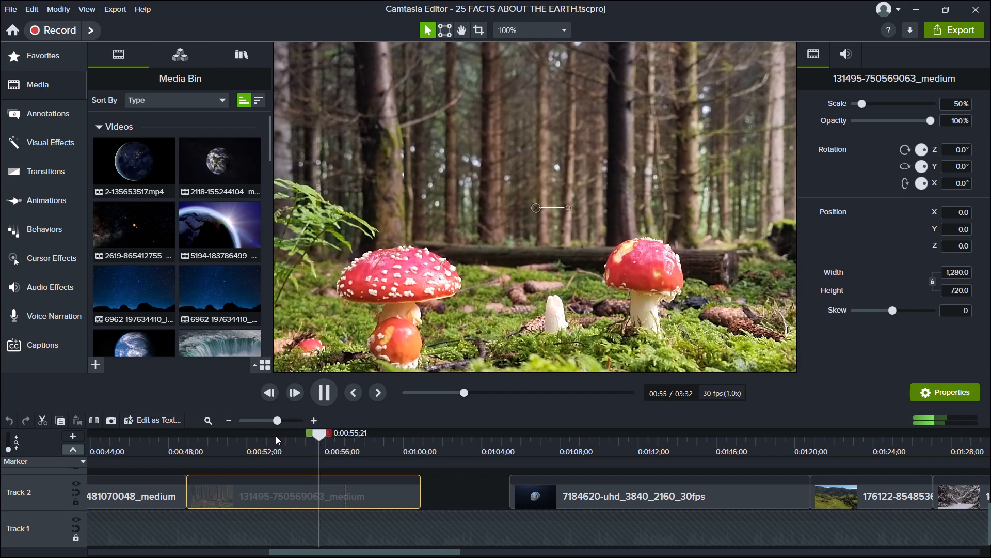
{"action": "left_click", "coordinate": [276, 436]}
{"action": "left_click", "coordinate": [252, 435]}
{"action": "left_click", "coordinate": [317, 389]}
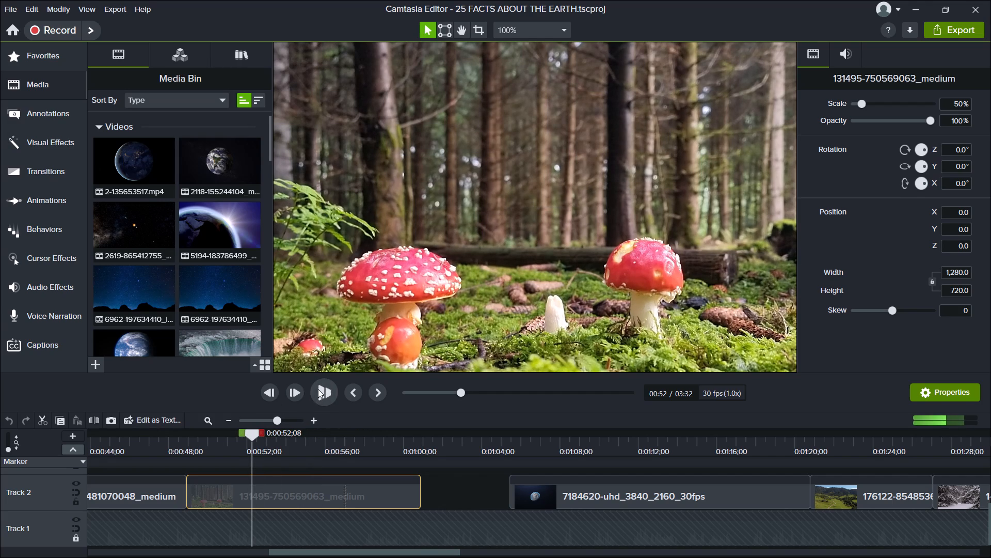
{"action": "left_click", "coordinate": [276, 433]}
{"action": "left_click", "coordinate": [286, 438]}
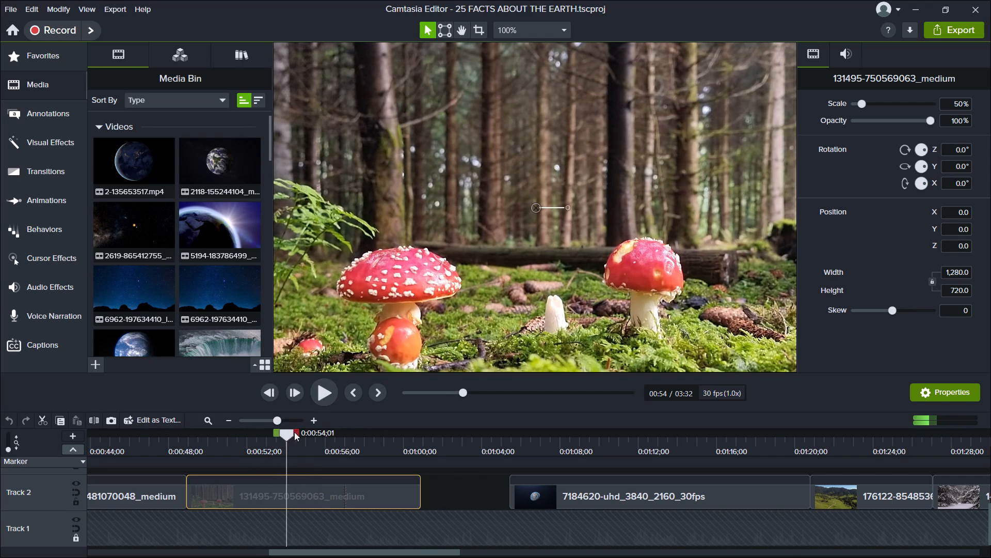
{"action": "left_click", "coordinate": [289, 430]}
{"action": "left_click", "coordinate": [318, 493]}
{"action": "left_click_drag", "start_coordinate": [296, 432], "coordinate": [386, 438]}
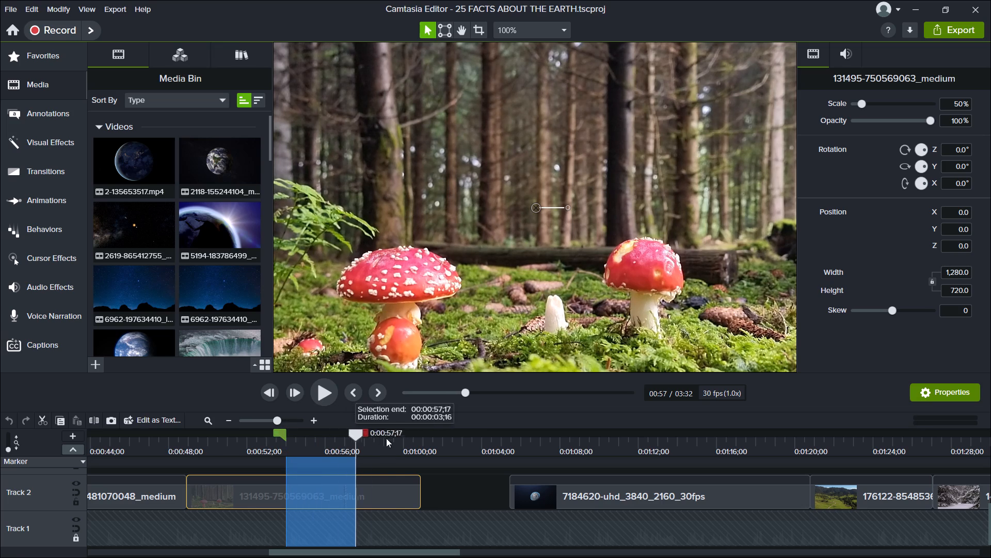
{"action": "left_click_drag", "start_coordinate": [386, 438], "coordinate": [433, 441]}
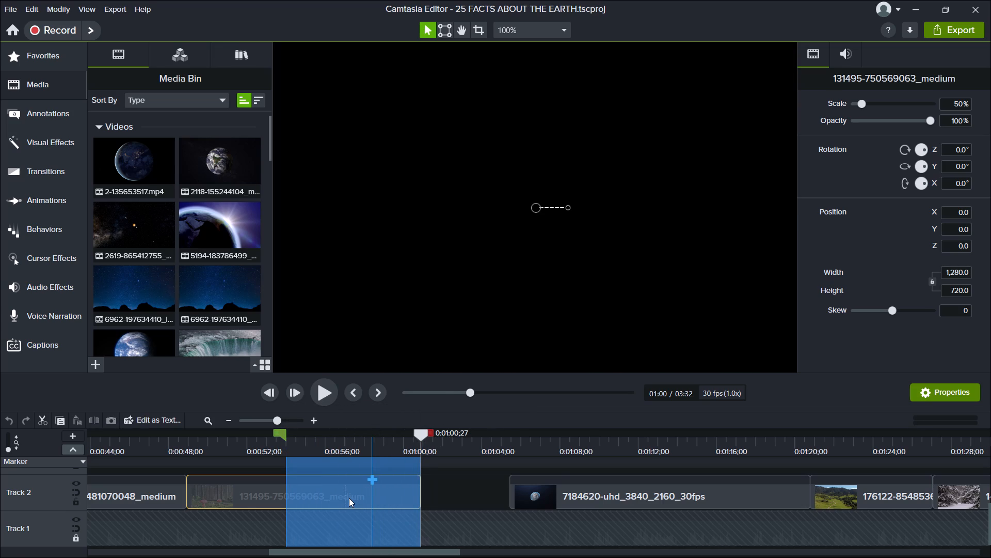
{"action": "right_click", "coordinate": [346, 497]}
{"action": "left_click", "coordinate": [375, 366]}
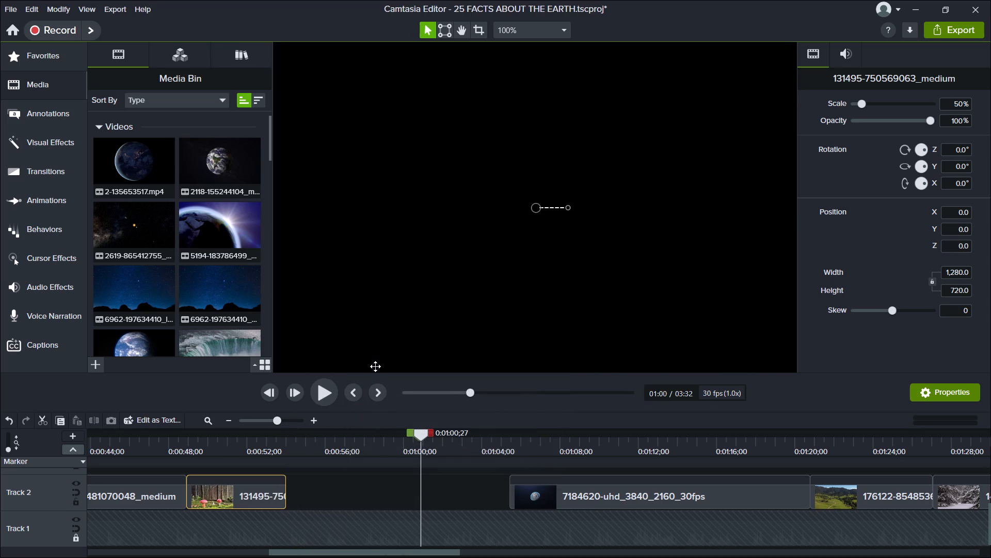
{"action": "left_click", "coordinate": [289, 473]}
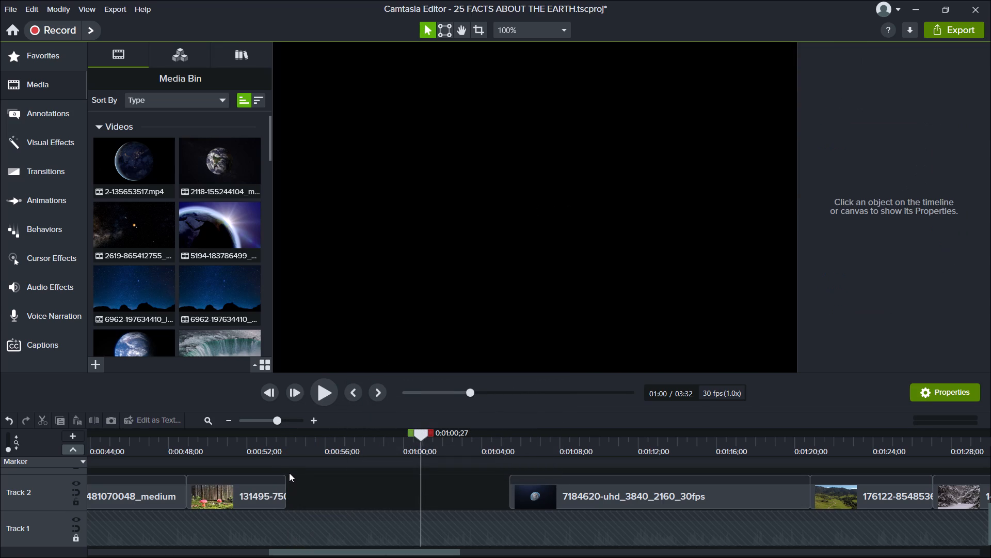
{"action": "left_click", "coordinate": [287, 450]}
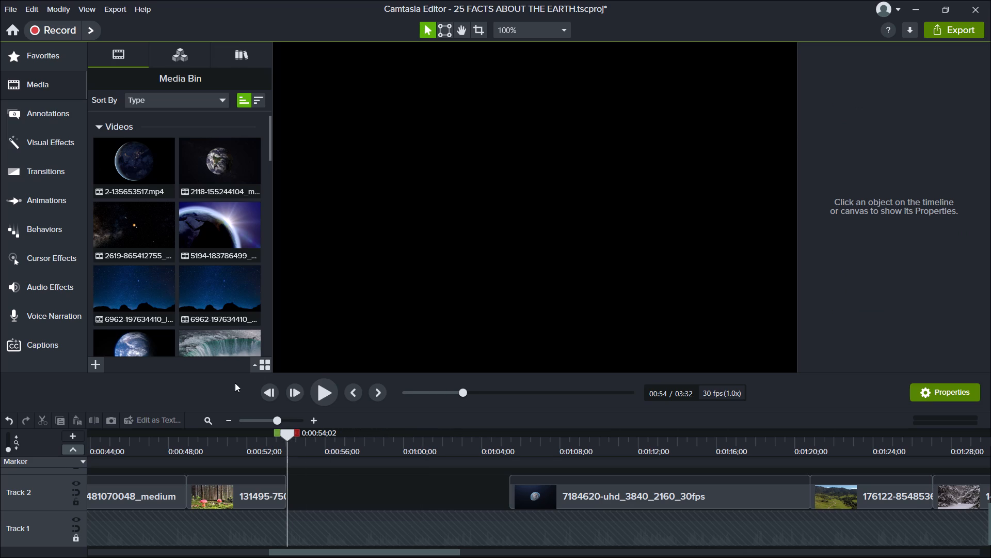
{"action": "scroll", "coordinate": [231, 321], "scroll_direction": "down", "scroll_amount": 4}
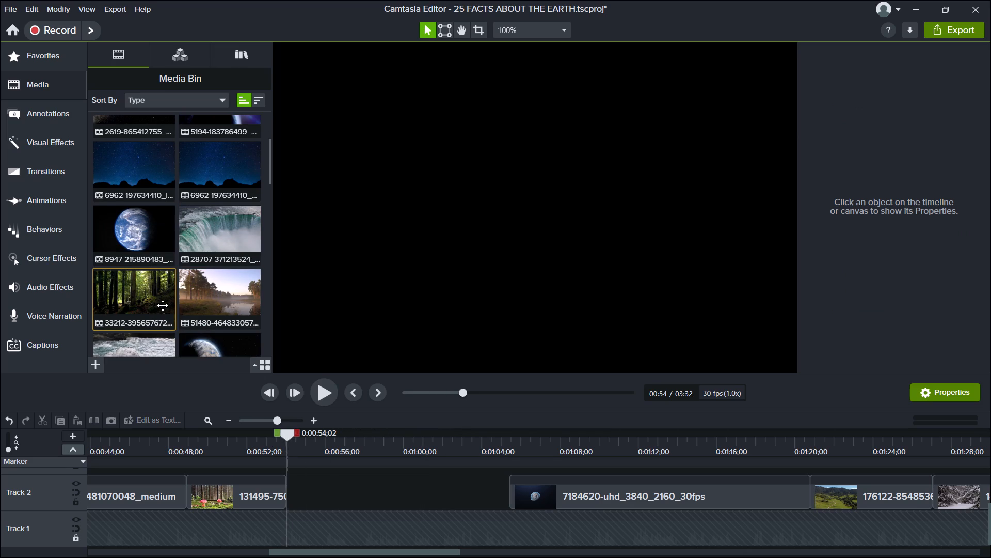
{"action": "left_click_drag", "start_coordinate": [162, 299], "coordinate": [325, 478]}
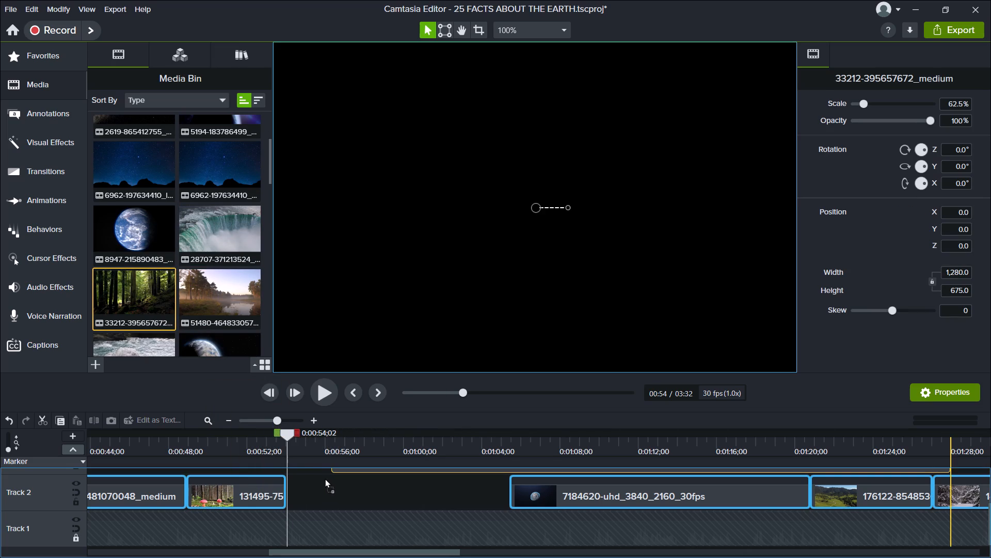
{"action": "left_click_drag", "start_coordinate": [325, 478], "coordinate": [289, 469]}
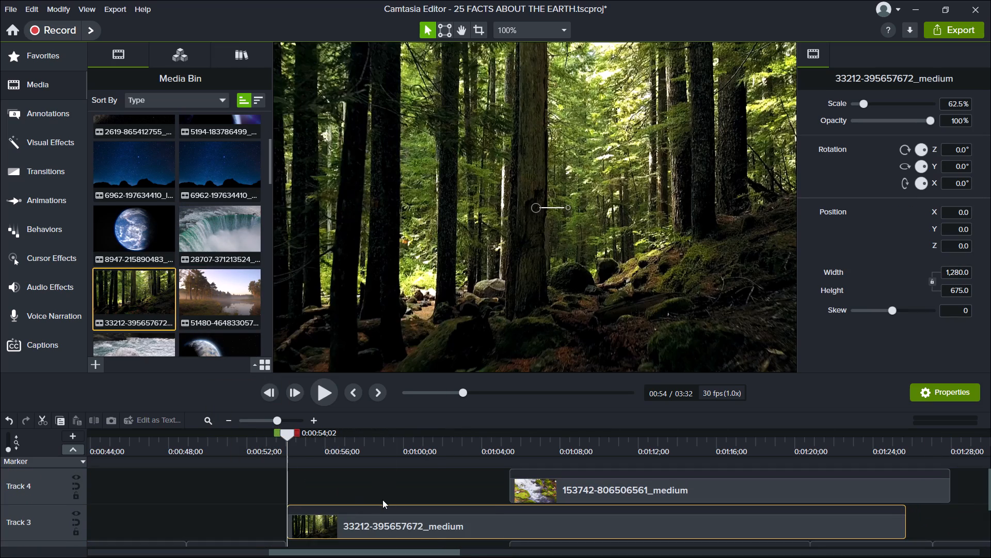
{"action": "left_click", "coordinate": [504, 486]}
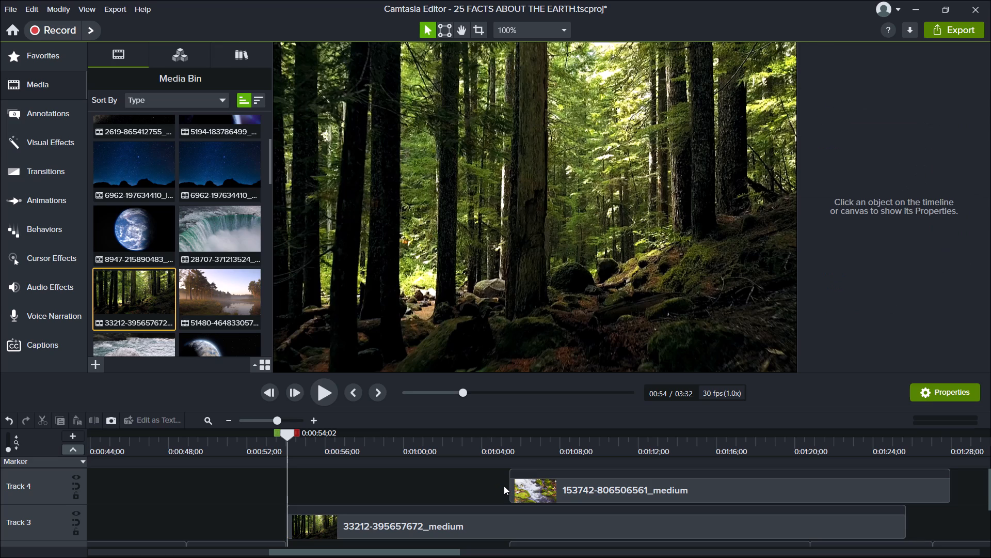
{"action": "left_click", "coordinate": [501, 520]}
{"action": "left_click", "coordinate": [505, 487]}
{"action": "left_click", "coordinate": [497, 521]}
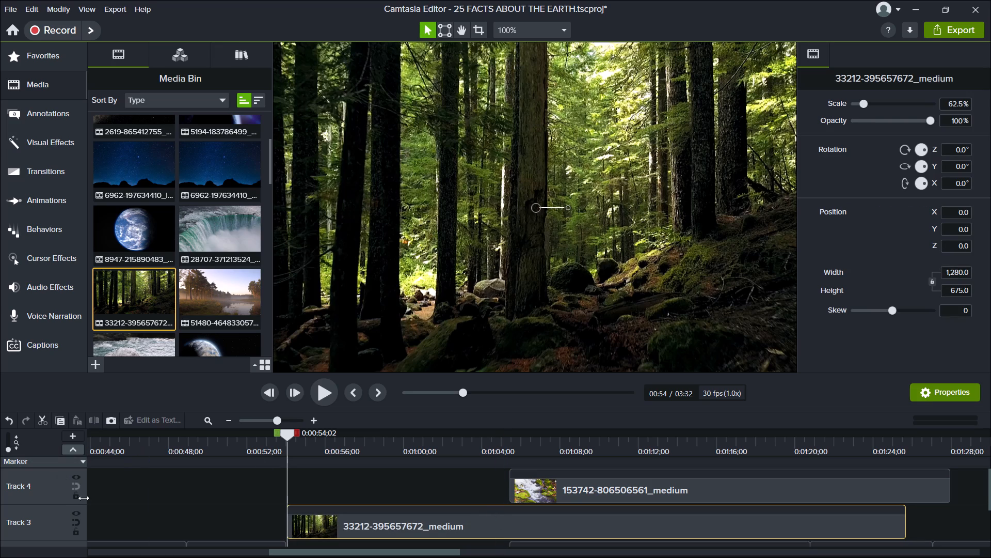
{"action": "left_click", "coordinate": [77, 497]}
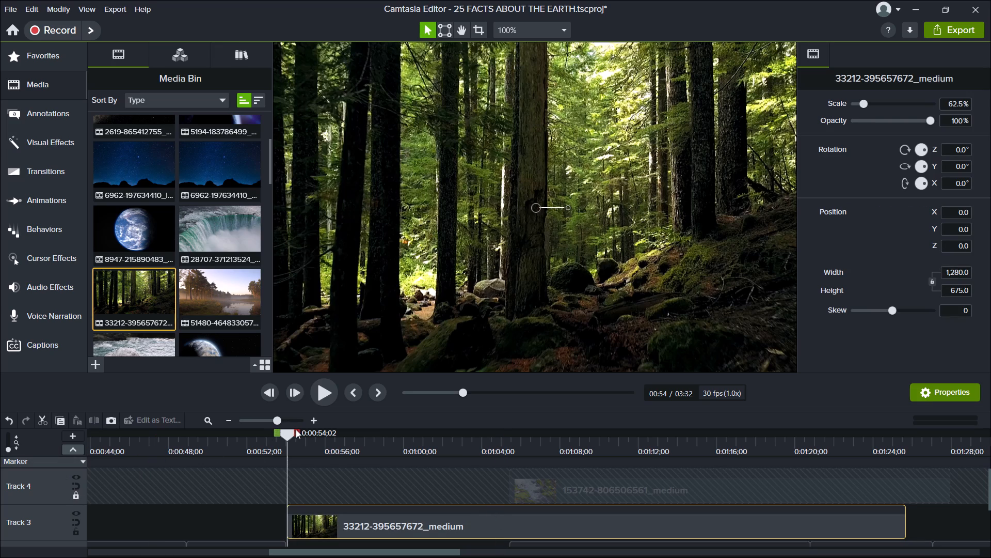
Delete the range from 0:00:54;02 to 0:01:09;13 on the unlocked tracks, cutting off the forest clip's beginning.
{"action": "left_click_drag", "start_coordinate": [295, 430], "coordinate": [548, 415]}
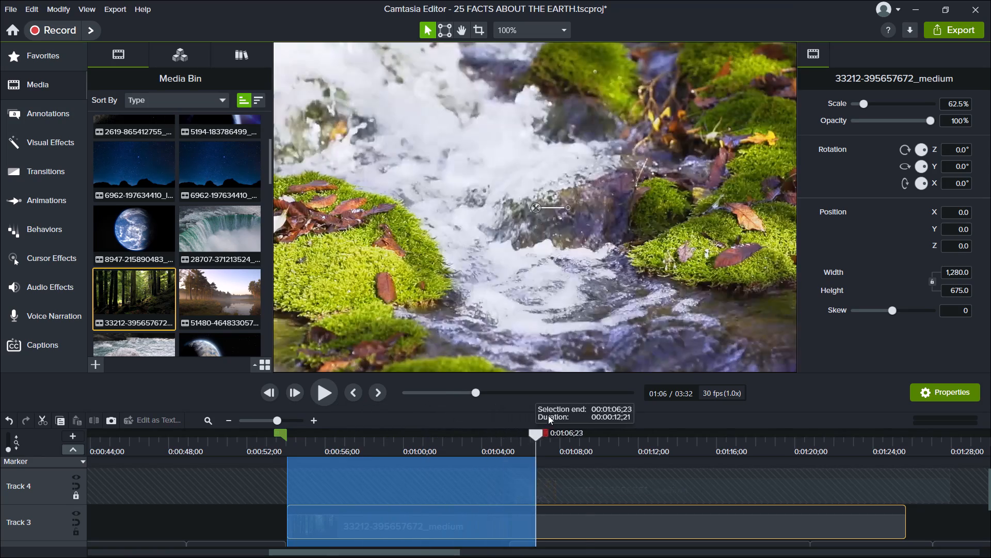
{"action": "left_click_drag", "start_coordinate": [548, 415], "coordinate": [596, 411]}
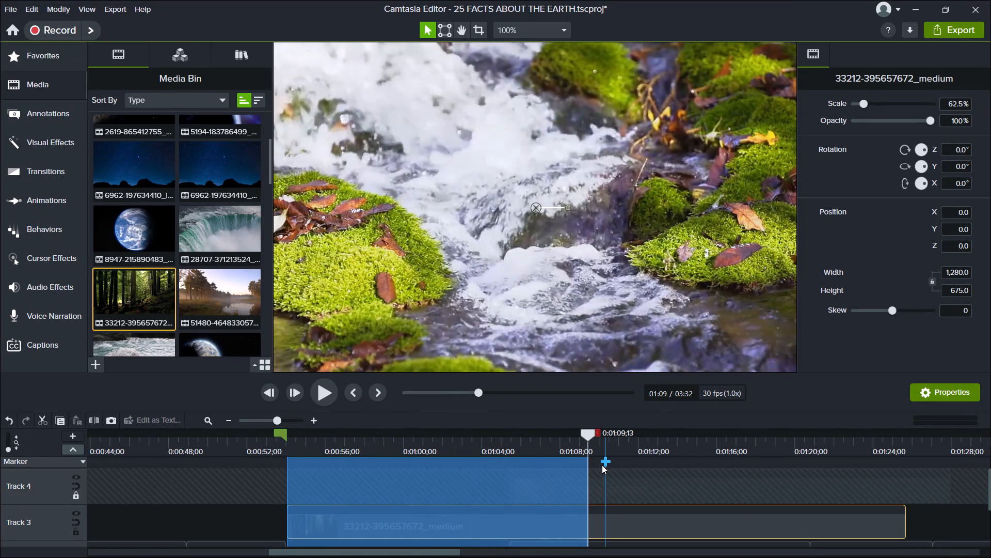
{"action": "right_click", "coordinate": [391, 520]}
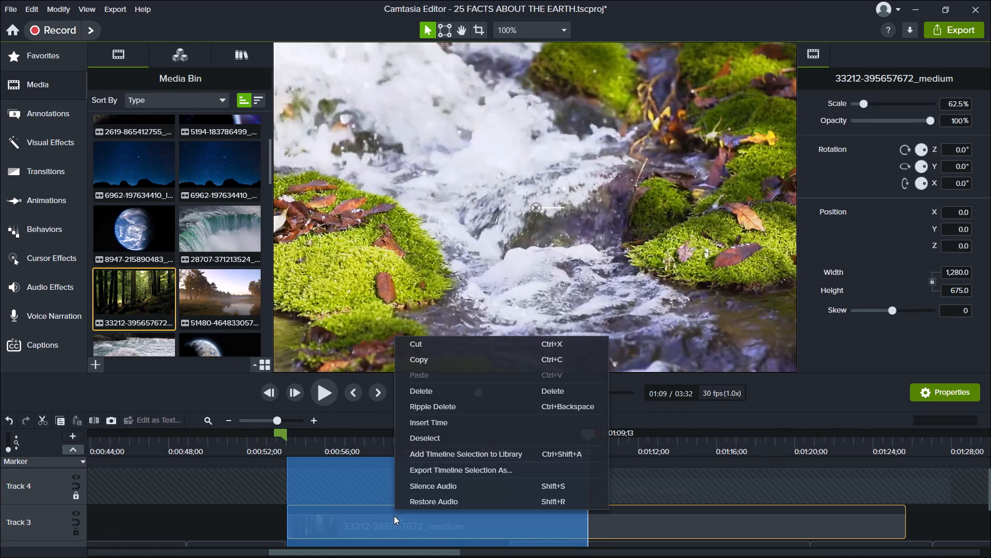
{"action": "left_click", "coordinate": [431, 392]}
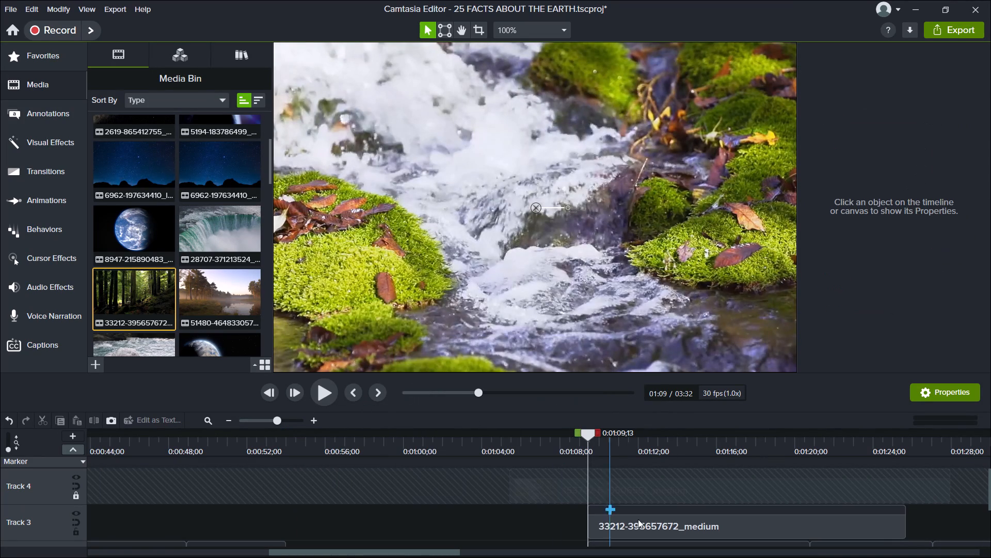
Move the remaining forest clip back along Track 3 so it starts where the mushroom clip ends.
{"action": "scroll", "coordinate": [629, 501], "scroll_direction": "down", "scroll_amount": 2}
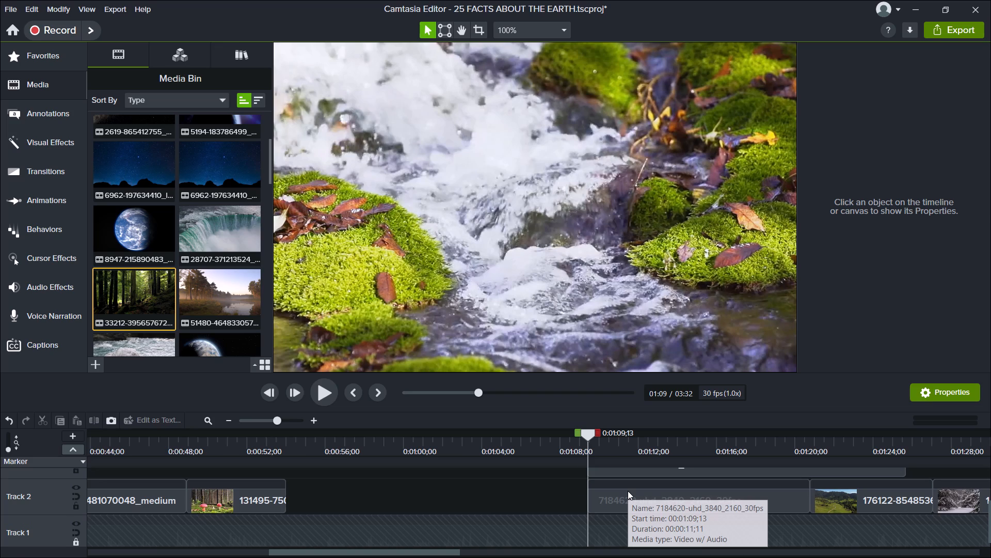
{"action": "scroll", "coordinate": [628, 491], "scroll_direction": "up", "scroll_amount": 1}
{"action": "left_click_drag", "start_coordinate": [625, 494], "coordinate": [322, 550]}
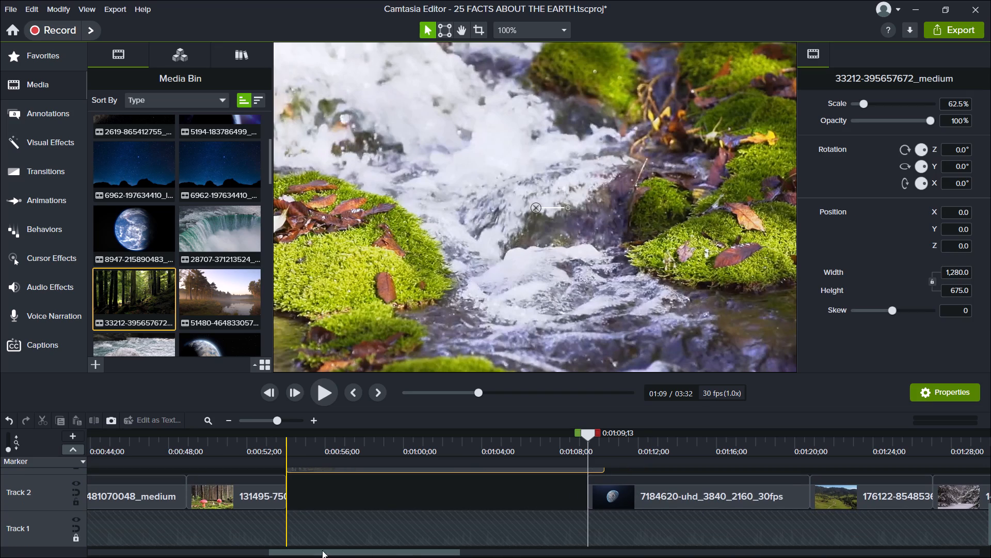
{"action": "left_click_drag", "start_coordinate": [322, 550], "coordinate": [319, 544]}
Delete the range from 0:00:59;23 to 0:01:10;09 on the unlocked tracks, cutting off the rest of the forest clip.
{"action": "scroll", "coordinate": [343, 514], "scroll_direction": "up", "scroll_amount": 2}
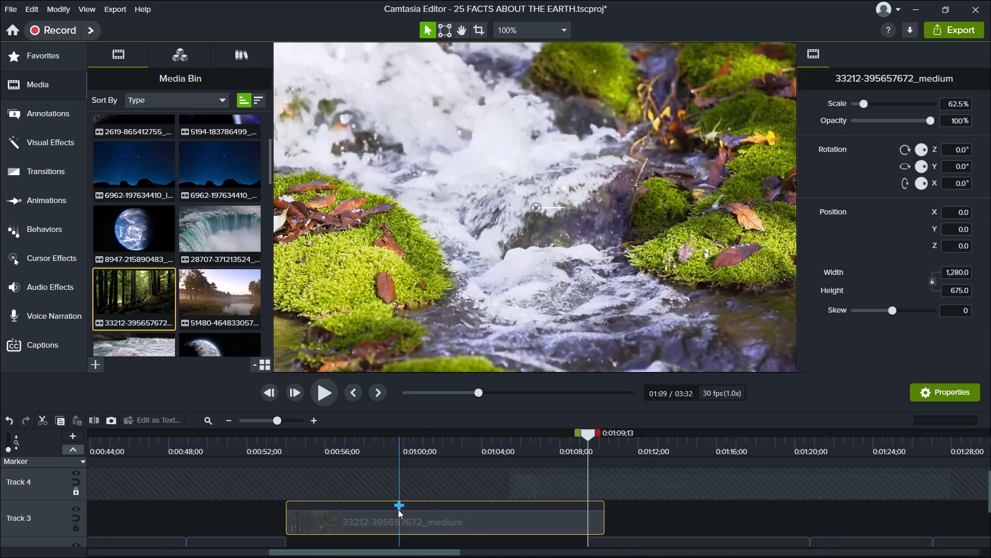
{"action": "left_click", "coordinate": [398, 509]}
{"action": "left_click", "coordinate": [437, 489]}
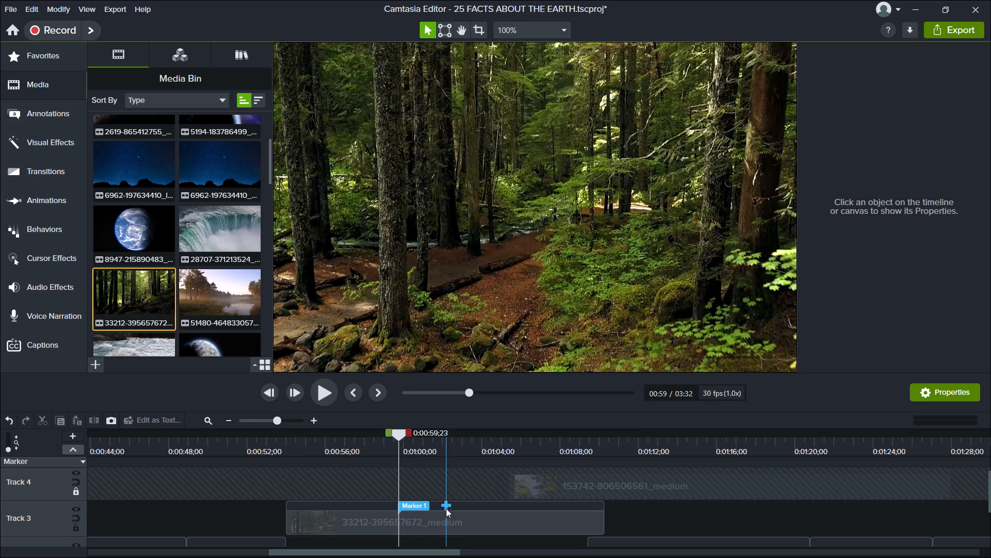
{"action": "left_click", "coordinate": [409, 529]}
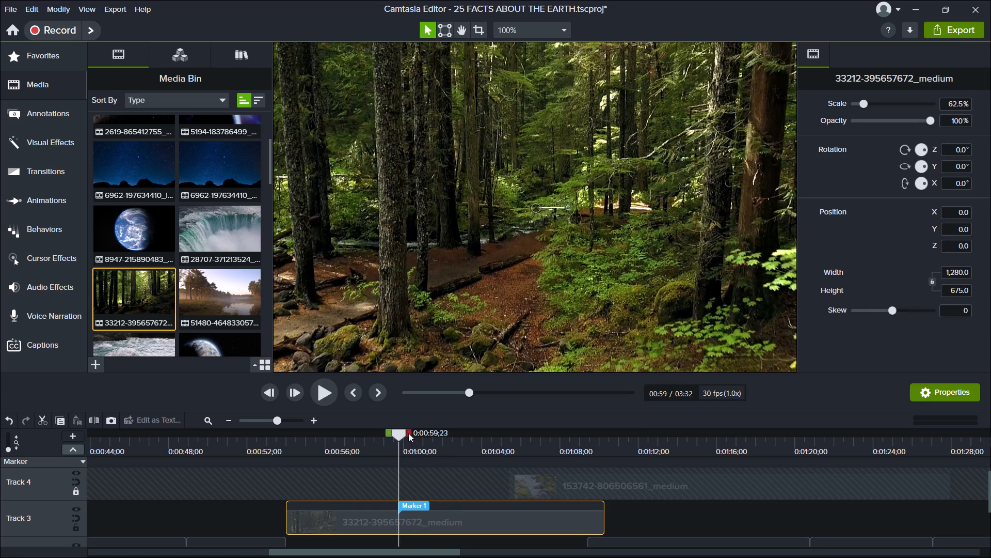
{"action": "left_click_drag", "start_coordinate": [408, 430], "coordinate": [615, 420]}
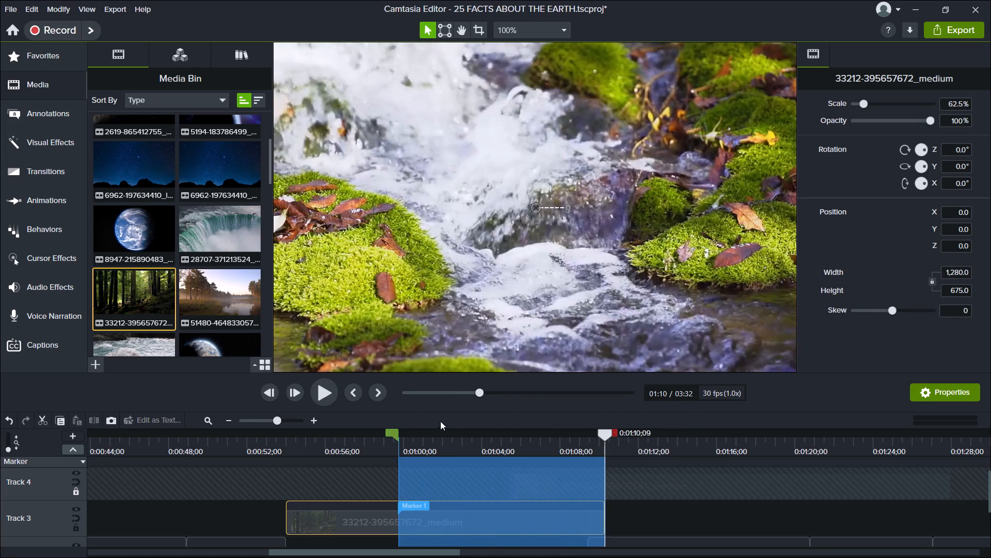
{"action": "right_click", "coordinate": [463, 519]}
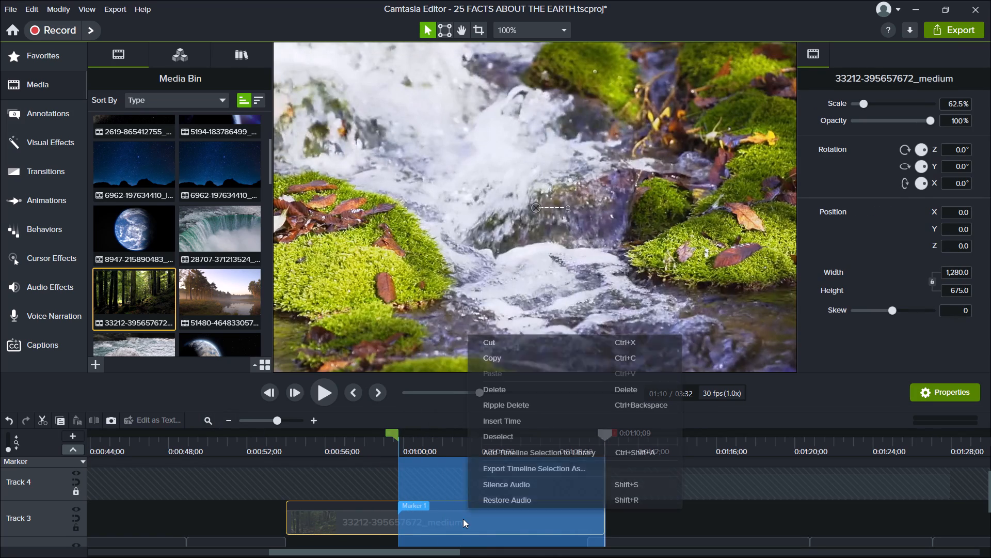
{"action": "left_click", "coordinate": [494, 392]}
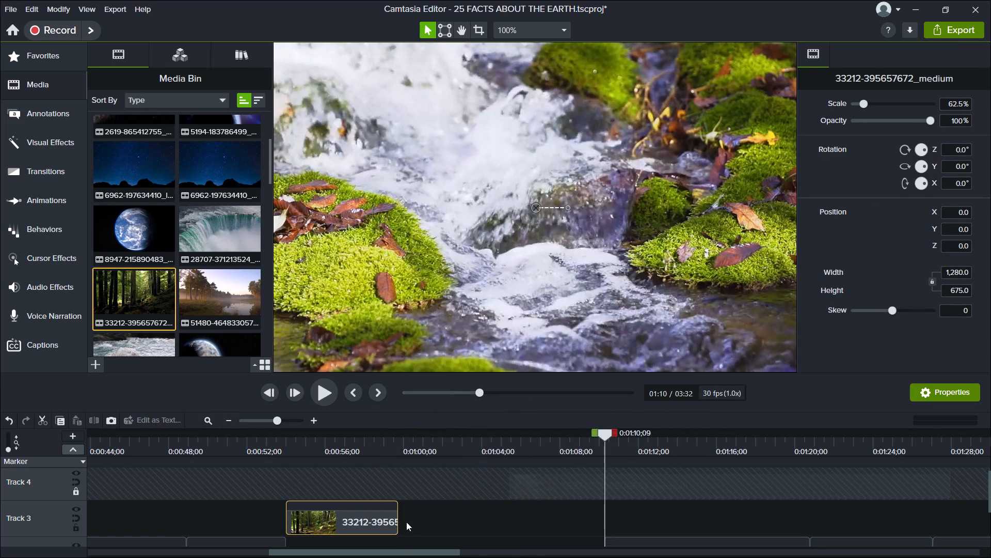
Move the trimmed forest clip from Track 3 down to Track 2, directly after the mushroom clip.
{"action": "scroll", "coordinate": [450, 496], "scroll_direction": "down", "scroll_amount": 1}
{"action": "left_click_drag", "start_coordinate": [318, 489], "coordinate": [320, 512]}
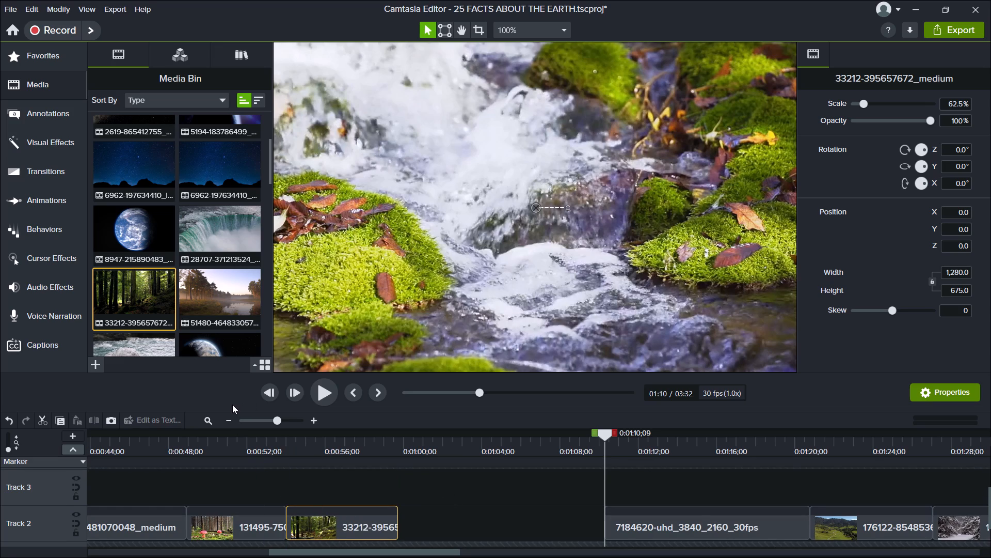
{"action": "left_click", "coordinate": [232, 405]}
{"action": "left_click", "coordinate": [235, 436]}
{"action": "left_click", "coordinate": [325, 390]}
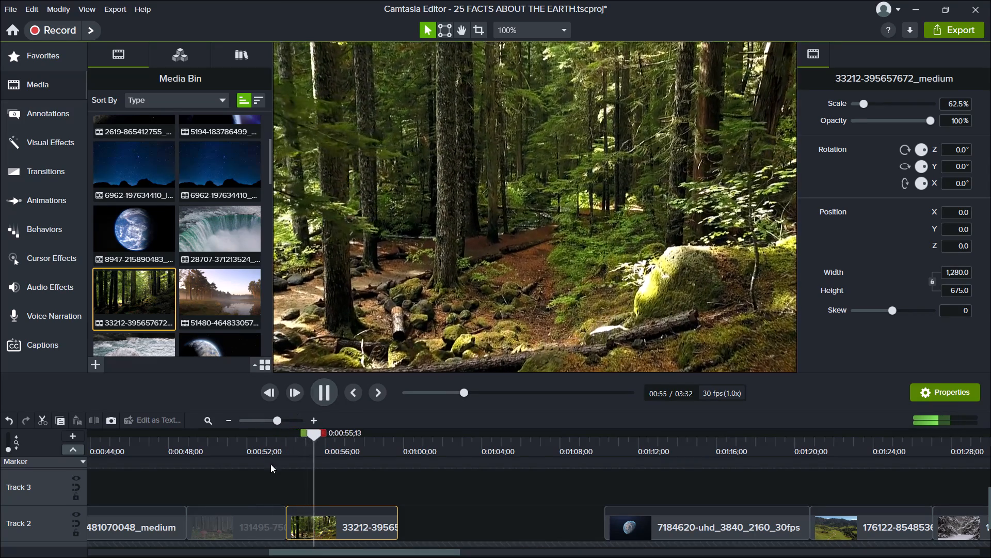
{"action": "left_click", "coordinate": [247, 487]}
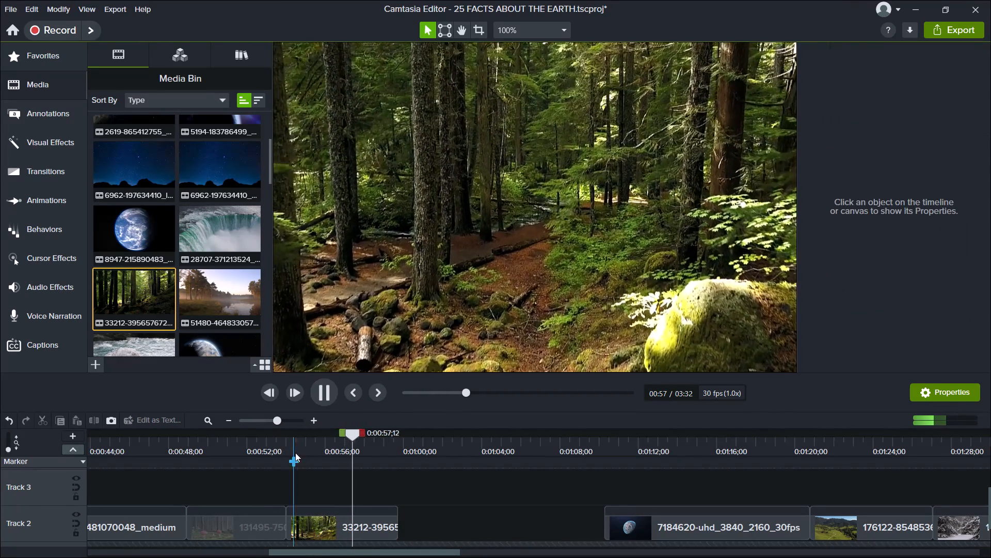
{"action": "left_click", "coordinate": [234, 439]}
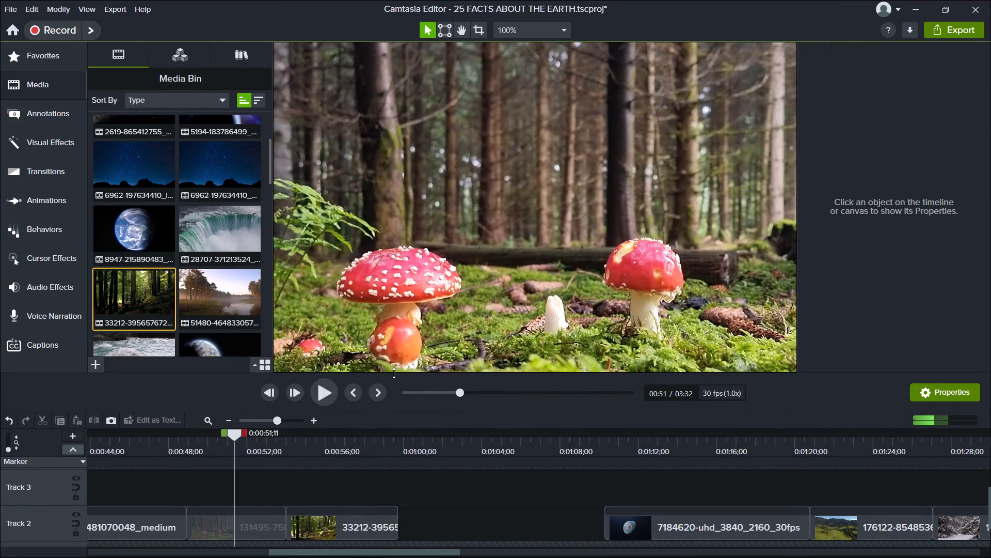
{"action": "left_click", "coordinate": [223, 239]}
{"action": "left_click_drag", "start_coordinate": [223, 239], "coordinate": [231, 482]}
{"action": "left_click", "coordinate": [284, 490]}
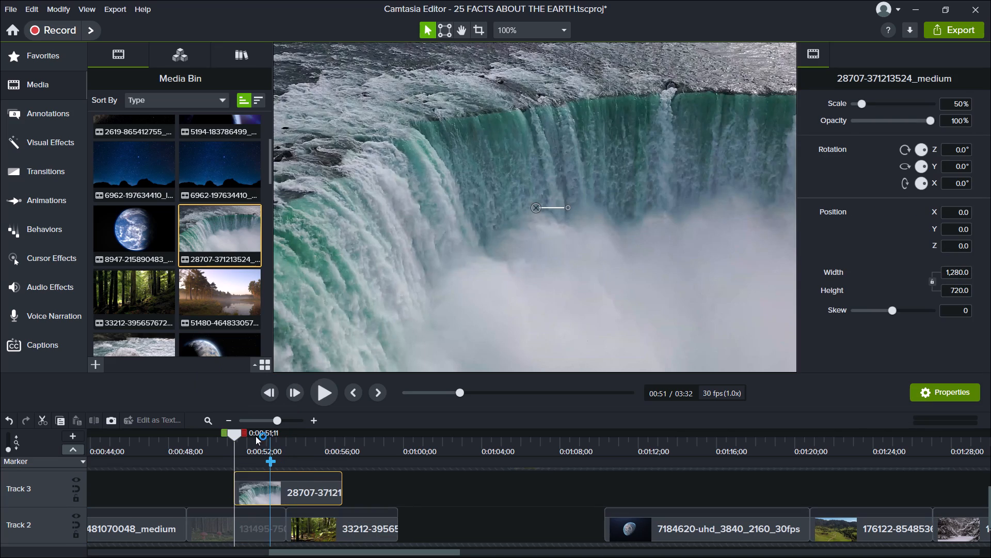
Delete the range from 0:00:51;11 to 0:00:54;01 across Tracks 2 and 3, cutting the mushroom clip's end and the waterfall clip's beginning.
{"action": "left_click_drag", "start_coordinate": [243, 428], "coordinate": [257, 442]}
{"action": "left_click_drag", "start_coordinate": [257, 442], "coordinate": [257, 438]}
{"action": "left_click_drag", "start_coordinate": [245, 433], "coordinate": [285, 442]}
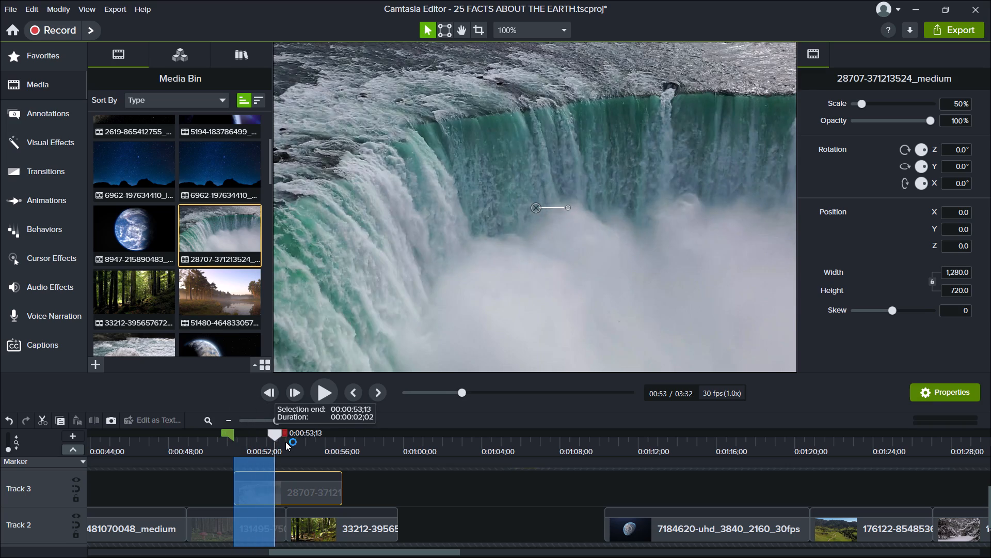
{"action": "left_click_drag", "start_coordinate": [285, 442], "coordinate": [290, 439]}
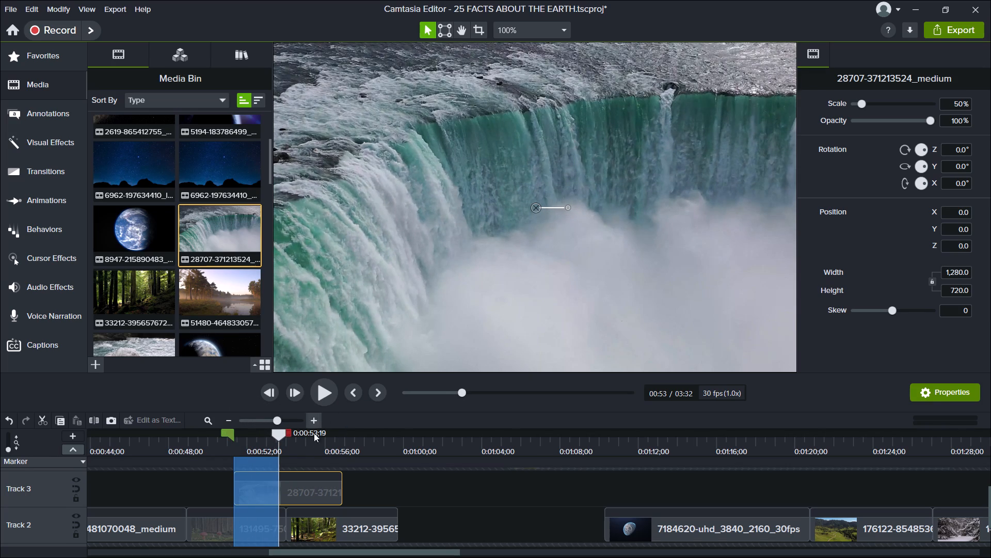
{"action": "left_click", "coordinate": [289, 432]}
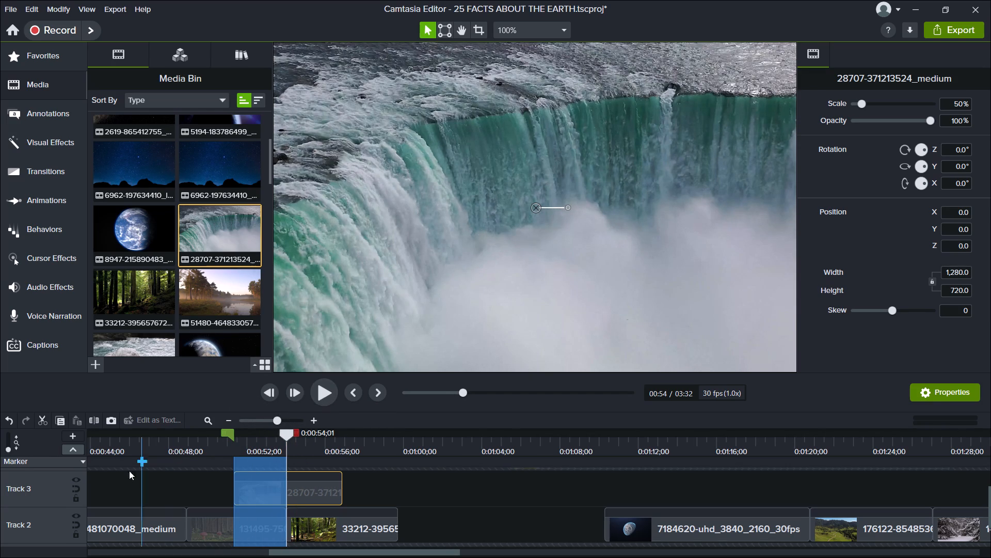
{"action": "left_click", "coordinate": [74, 535]}
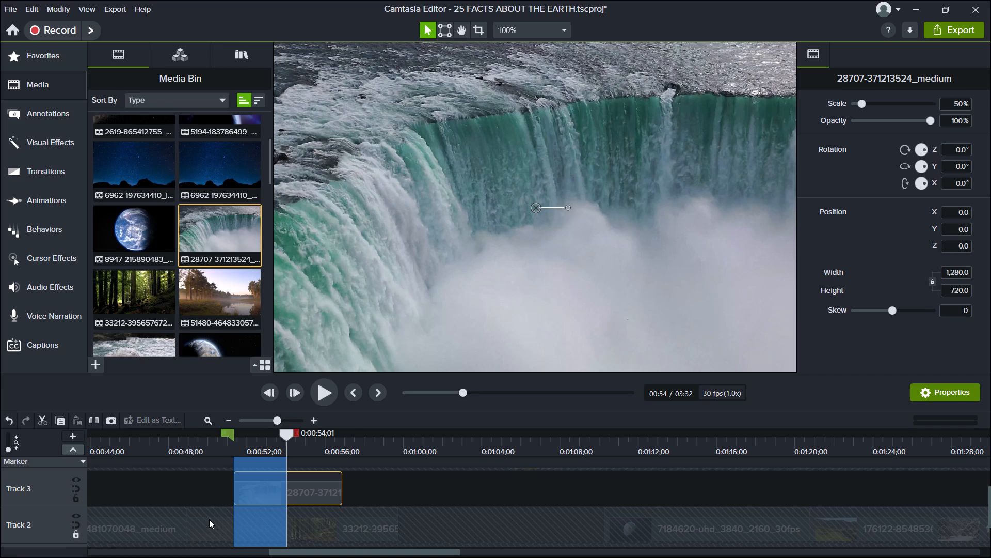
{"action": "left_click", "coordinate": [75, 532]}
{"action": "right_click", "coordinate": [266, 520]}
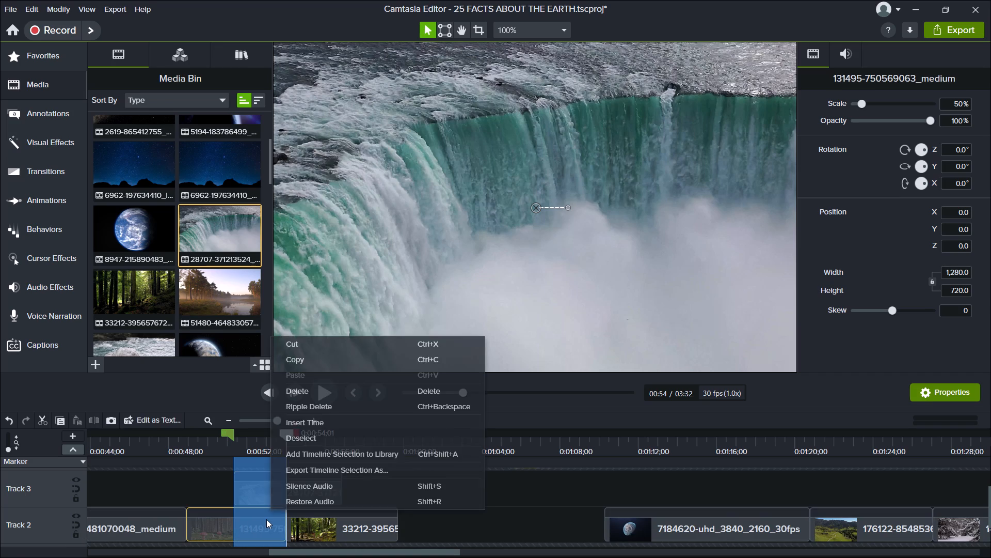
{"action": "left_click", "coordinate": [311, 391]}
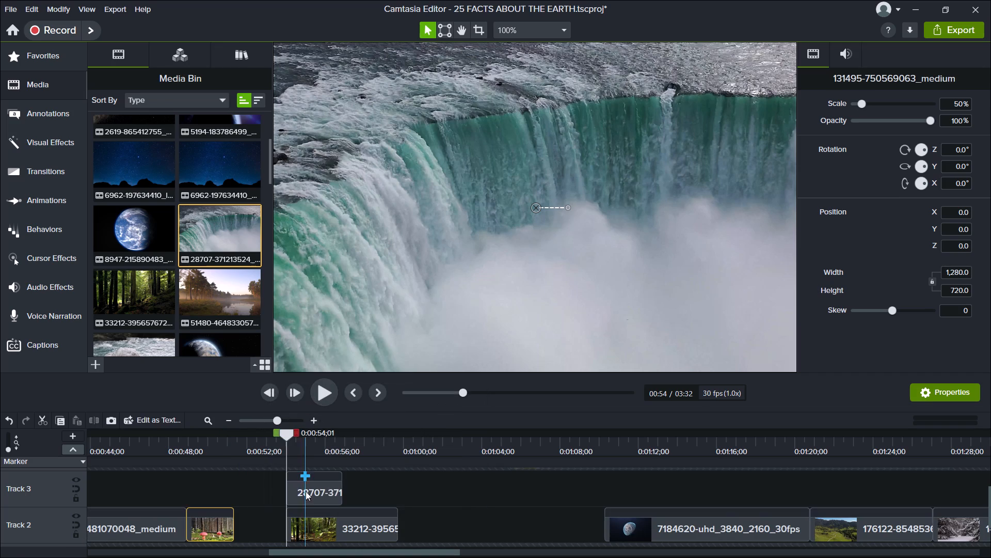
Move the remaining waterfall clip back along Track 3 so it starts where the mushroom clip ends.
{"action": "left_click_drag", "start_coordinate": [302, 486], "coordinate": [251, 523]}
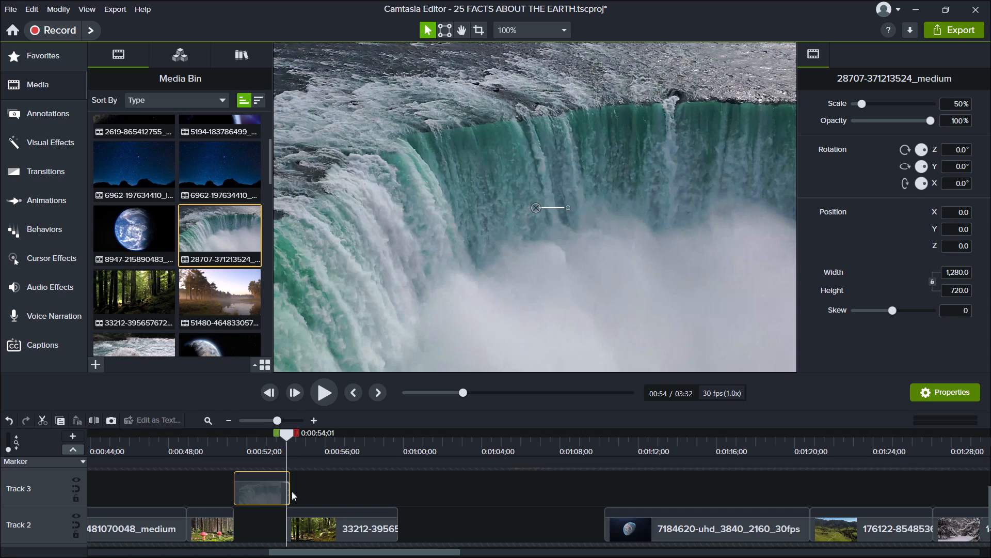
Lock Track 2 and delete the range from 0:00:54;01 to 0:00:54;07, trimming the waterfall clip's overhang on Track 3.
{"action": "left_click_drag", "start_coordinate": [297, 434], "coordinate": [302, 434]}
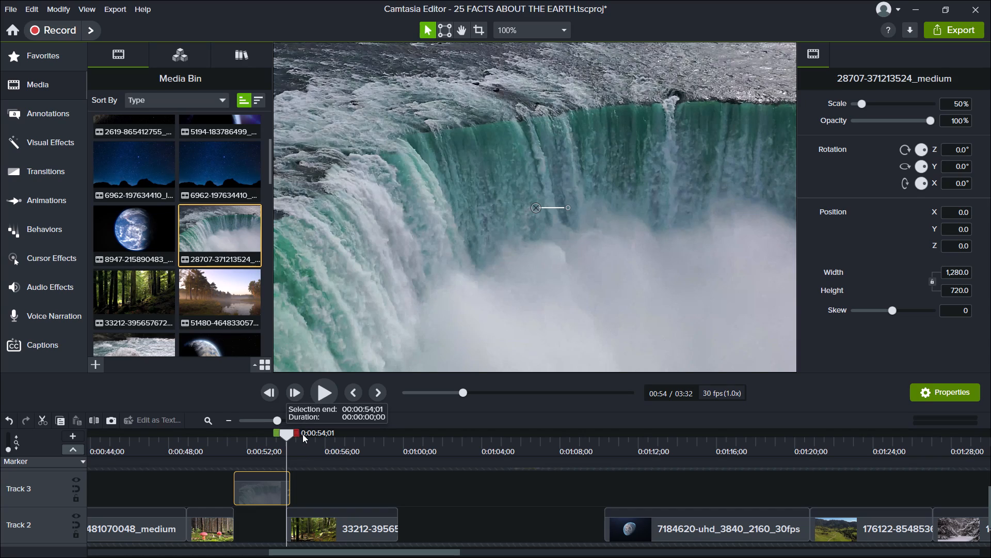
{"action": "left_click_drag", "start_coordinate": [302, 434], "coordinate": [302, 433]}
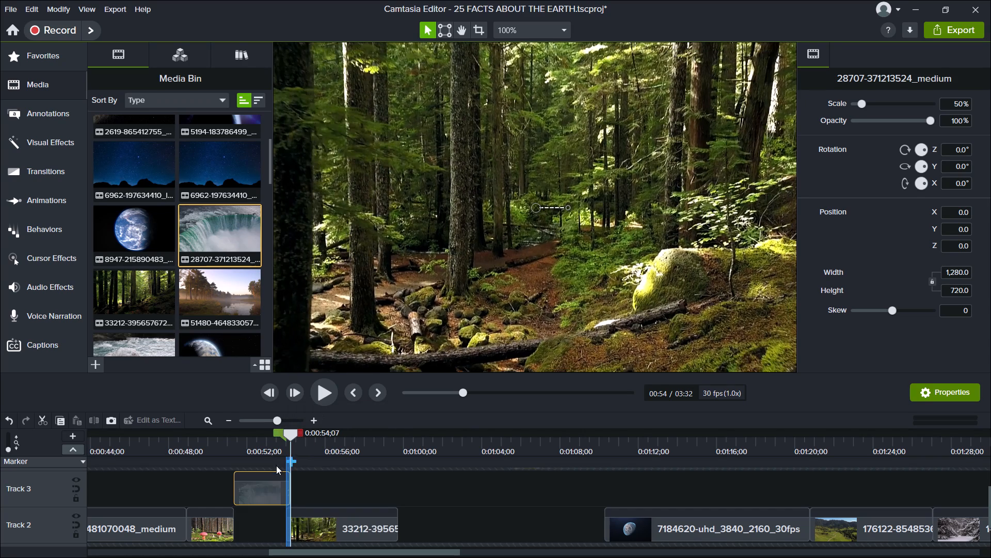
{"action": "left_click", "coordinate": [74, 532]}
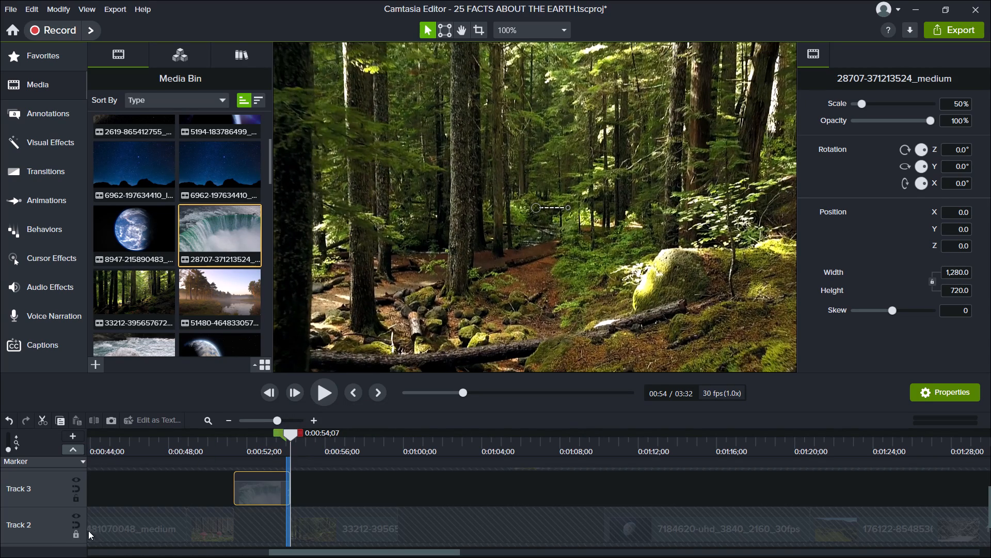
{"action": "right_click", "coordinate": [285, 481]}
{"action": "left_click", "coordinate": [334, 151]}
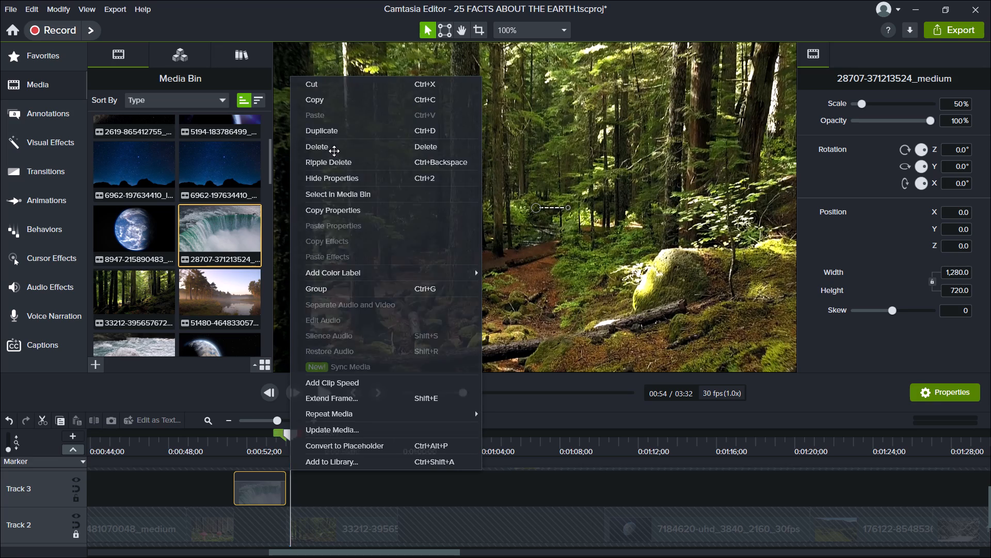
{"action": "left_click", "coordinate": [263, 491]}
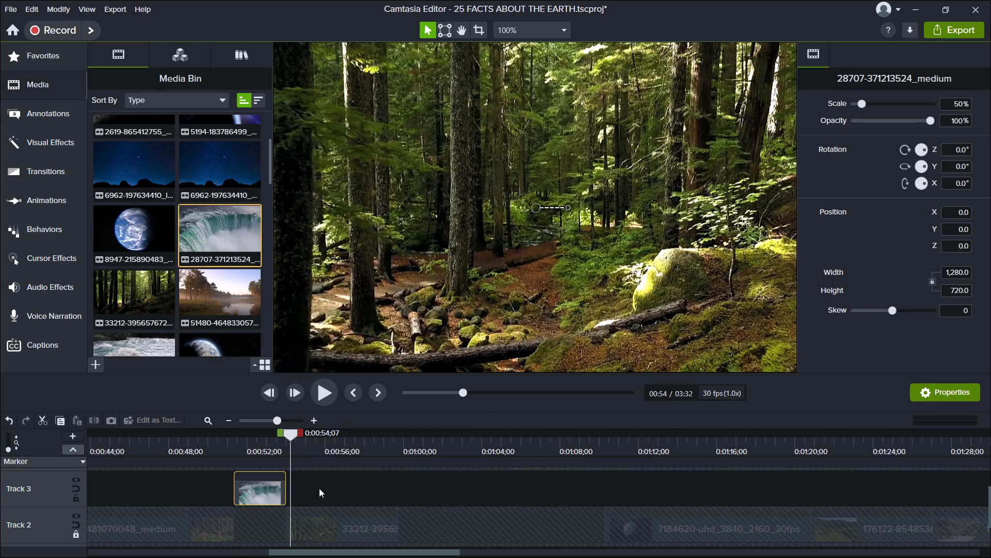
{"action": "left_click", "coordinate": [320, 488]}
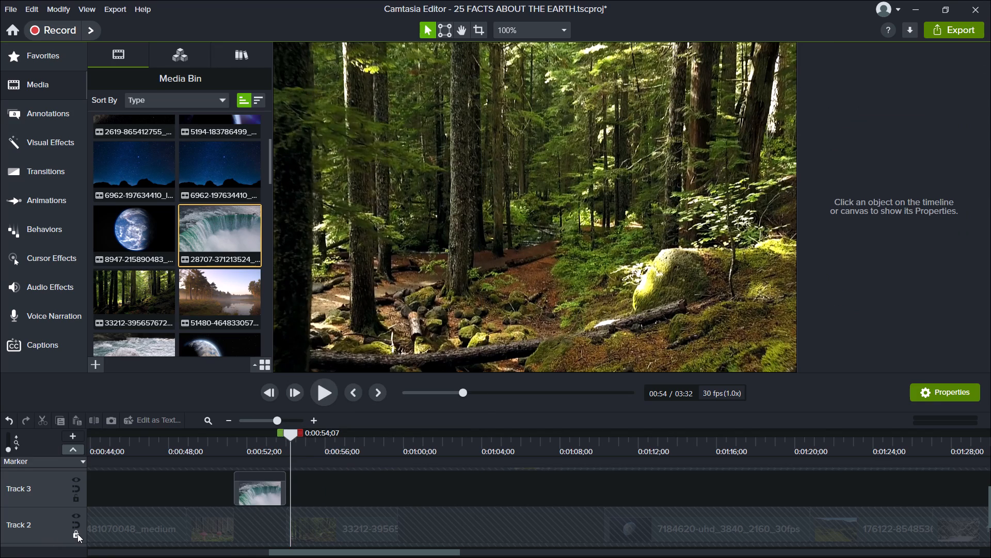
Unlock Track 2 and move the waterfall clip down into its gap between the mushroom and forest clips.
{"action": "left_click", "coordinate": [77, 534]}
{"action": "left_click_drag", "start_coordinate": [247, 489], "coordinate": [250, 515]}
{"action": "left_click", "coordinate": [323, 483]}
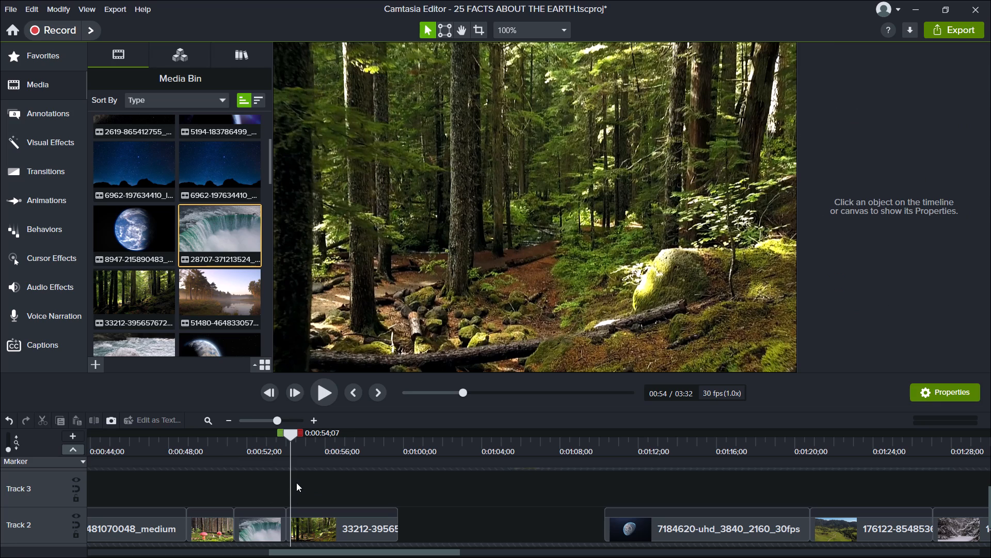
{"action": "left_click", "coordinate": [297, 482]}
Play back the mushroom, waterfall and forest clips, and delete the range from 0:00:56;26 to 0:00:59;23 to shorten the forest clip.
{"action": "left_click", "coordinate": [214, 443]}
{"action": "left_click", "coordinate": [318, 392]}
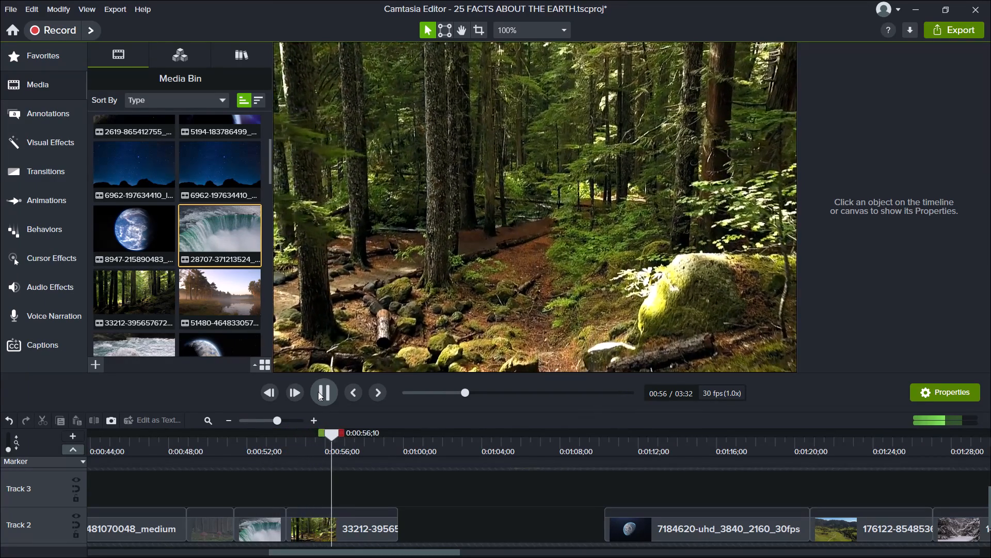
{"action": "left_click", "coordinate": [349, 524]}
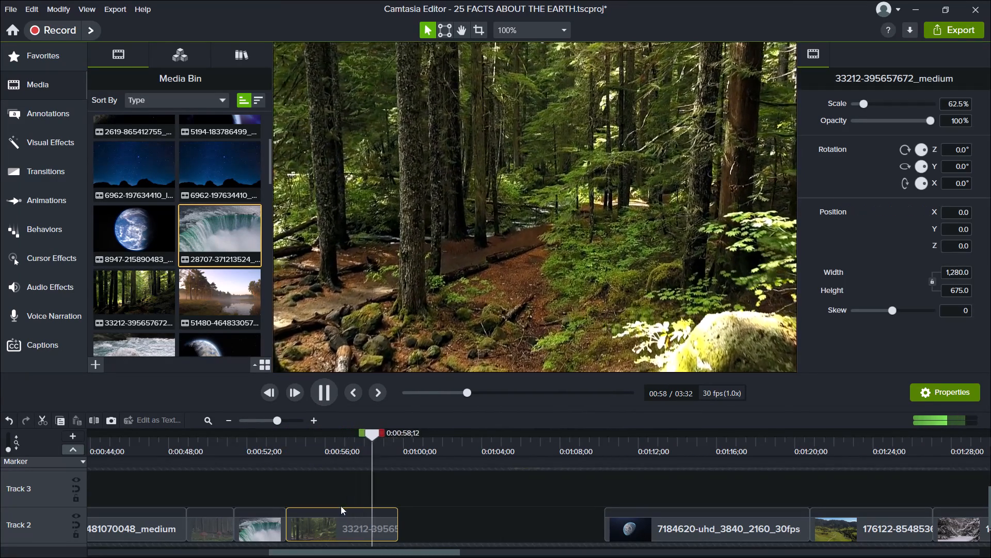
{"action": "left_click", "coordinate": [340, 491]}
{"action": "left_click", "coordinate": [342, 467]}
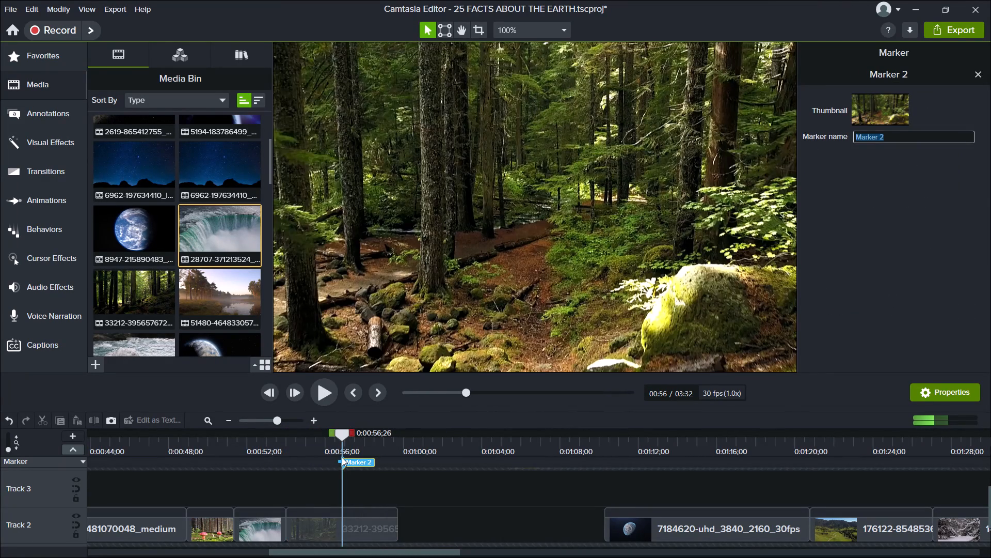
{"action": "left_click", "coordinate": [356, 522]}
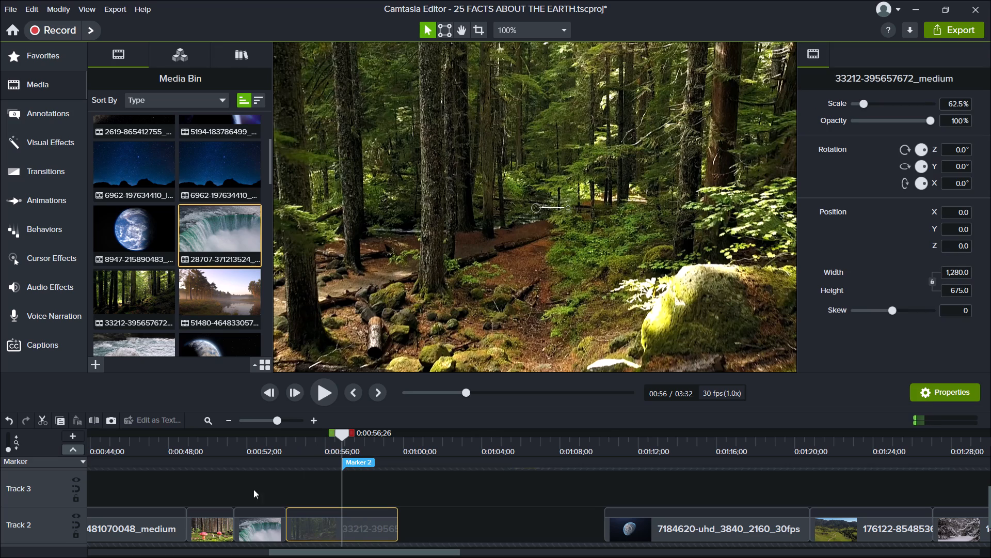
{"action": "left_click_drag", "start_coordinate": [351, 429], "coordinate": [379, 435]}
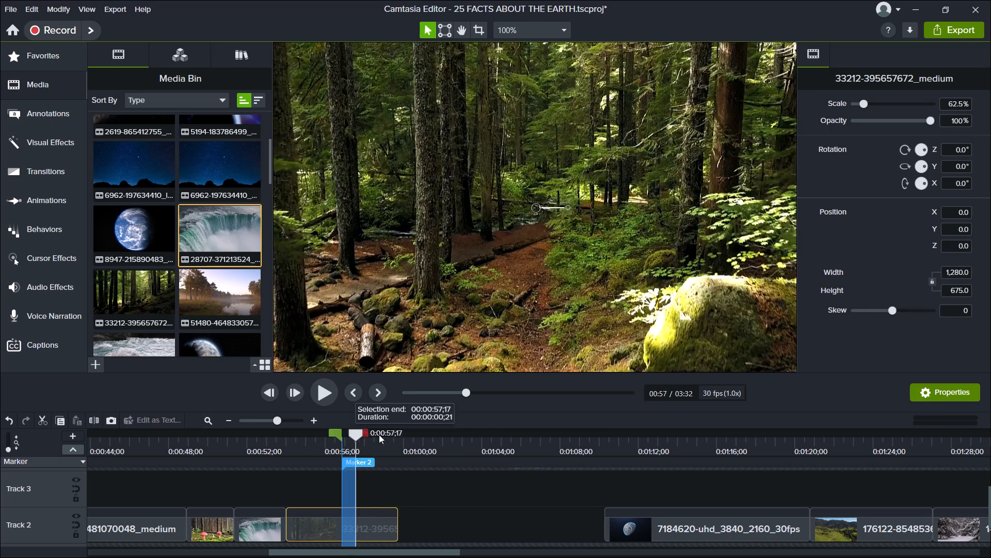
{"action": "left_click_drag", "start_coordinate": [379, 435], "coordinate": [404, 443]}
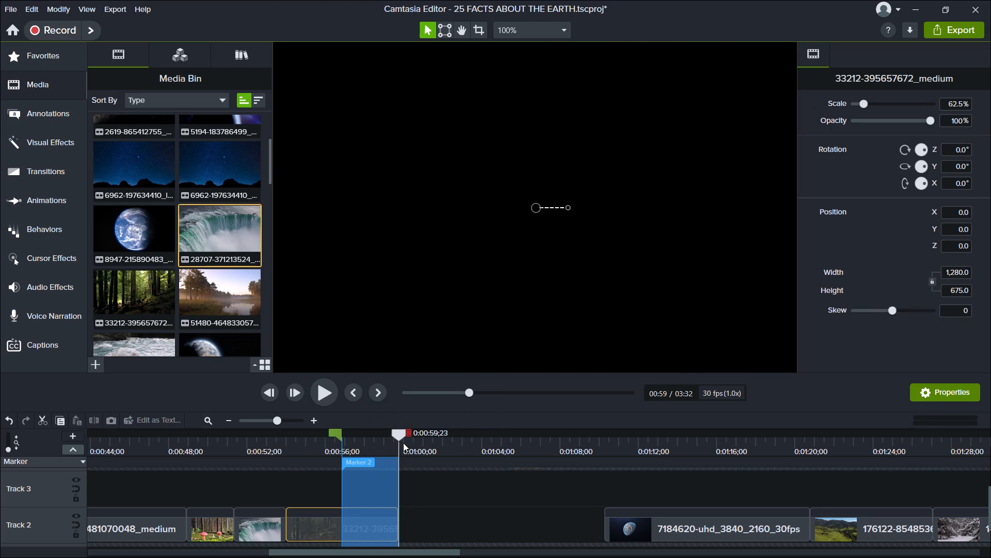
{"action": "key", "text": "BackSpace"}
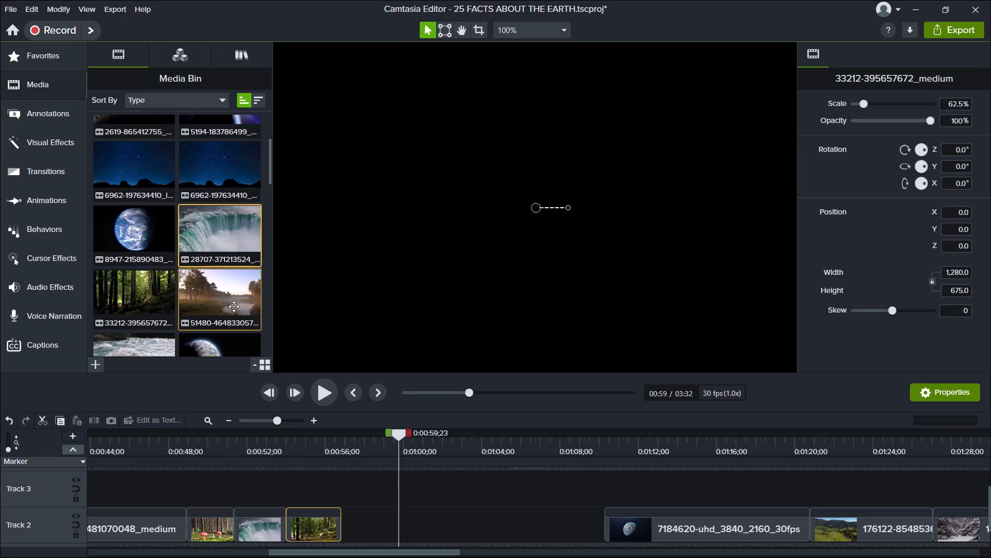
{"action": "left_click_drag", "start_coordinate": [243, 303], "coordinate": [370, 487]}
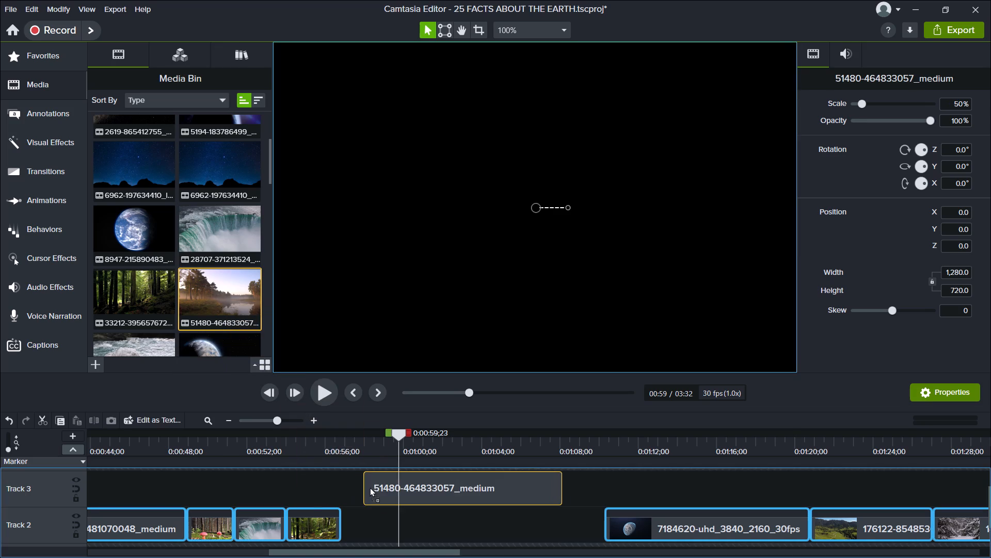
{"action": "left_click_drag", "start_coordinate": [370, 487], "coordinate": [346, 521]}
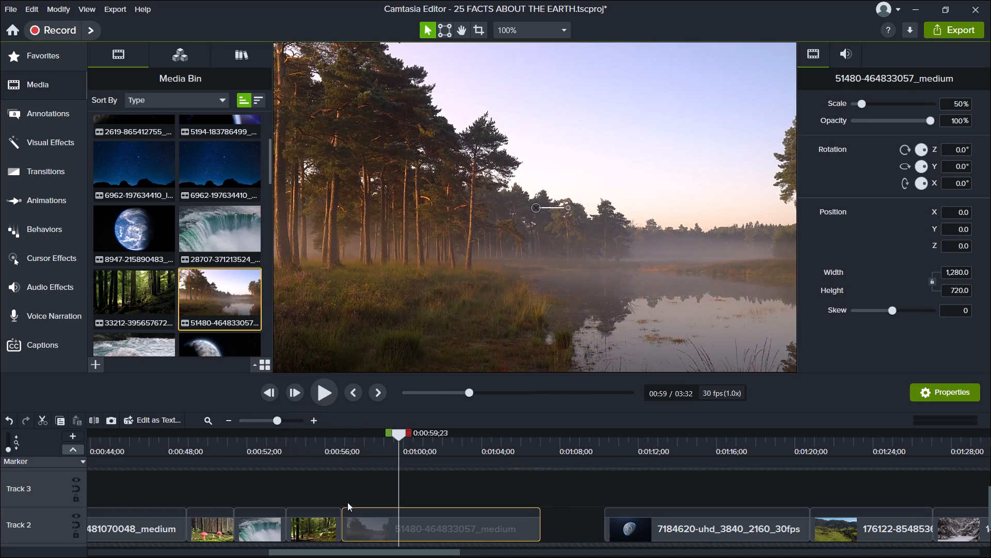
Play back and scrub the waterfall, forest and misty lake clips to check the timing of the cuts between them.
{"action": "left_click", "coordinate": [323, 393]}
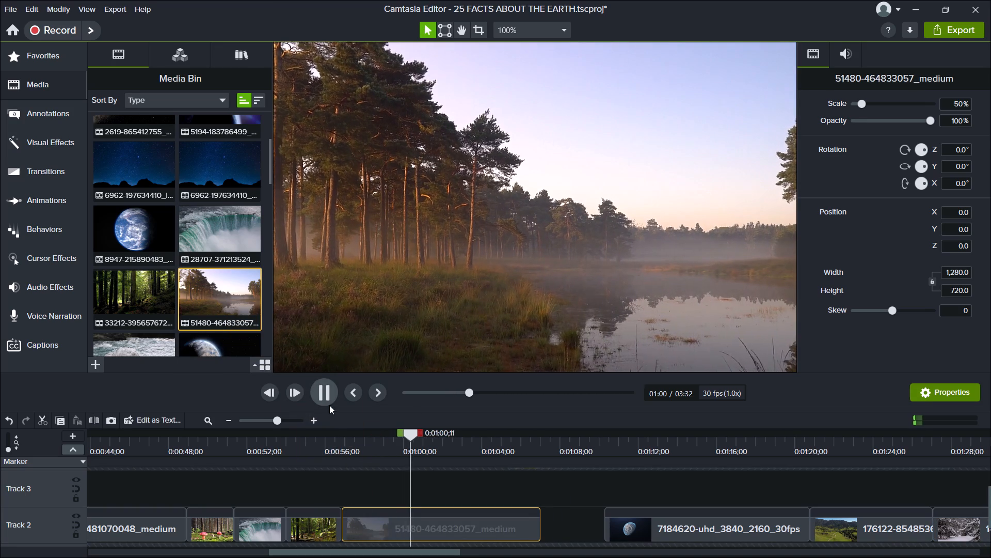
{"action": "left_click", "coordinate": [341, 481]}
{"action": "left_click", "coordinate": [330, 475]}
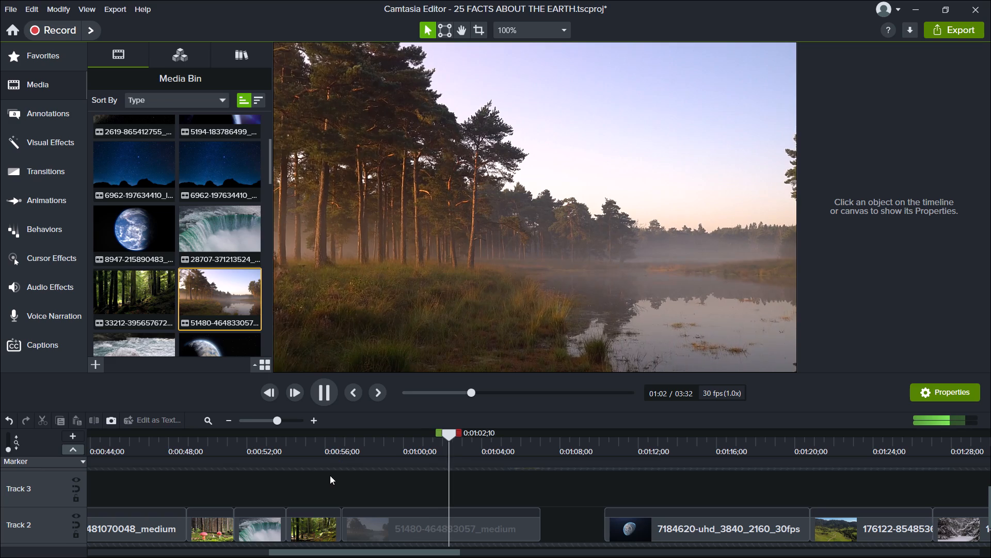
{"action": "left_click", "coordinate": [341, 482]}
{"action": "left_click", "coordinate": [476, 432]}
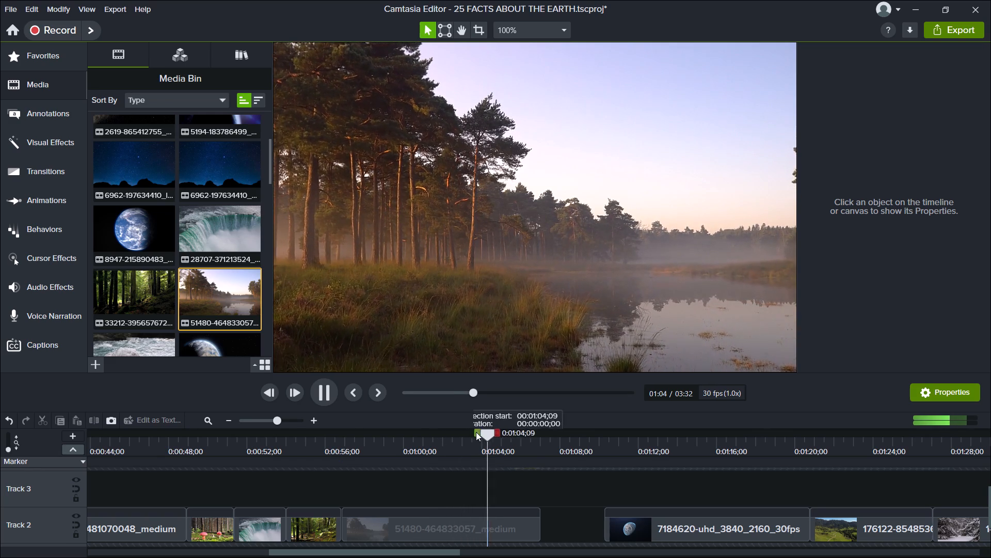
{"action": "left_click", "coordinate": [322, 441]}
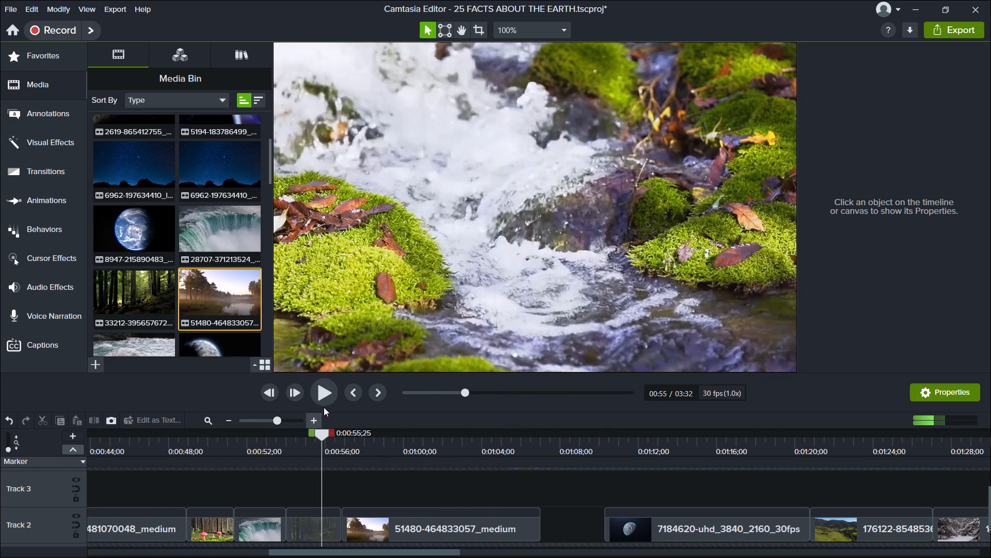
{"action": "left_click", "coordinate": [325, 397]}
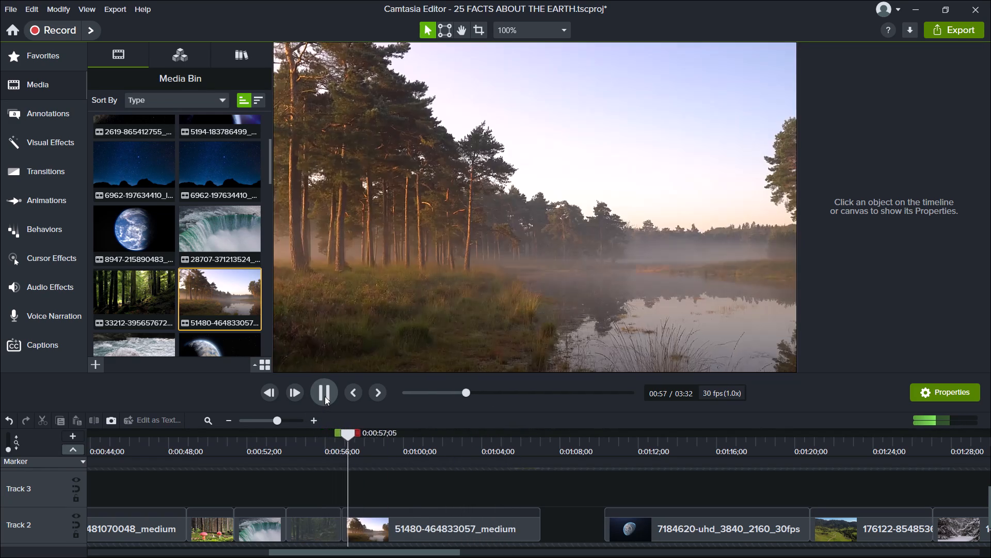
{"action": "left_click", "coordinate": [332, 497]}
{"action": "left_click", "coordinate": [326, 443]}
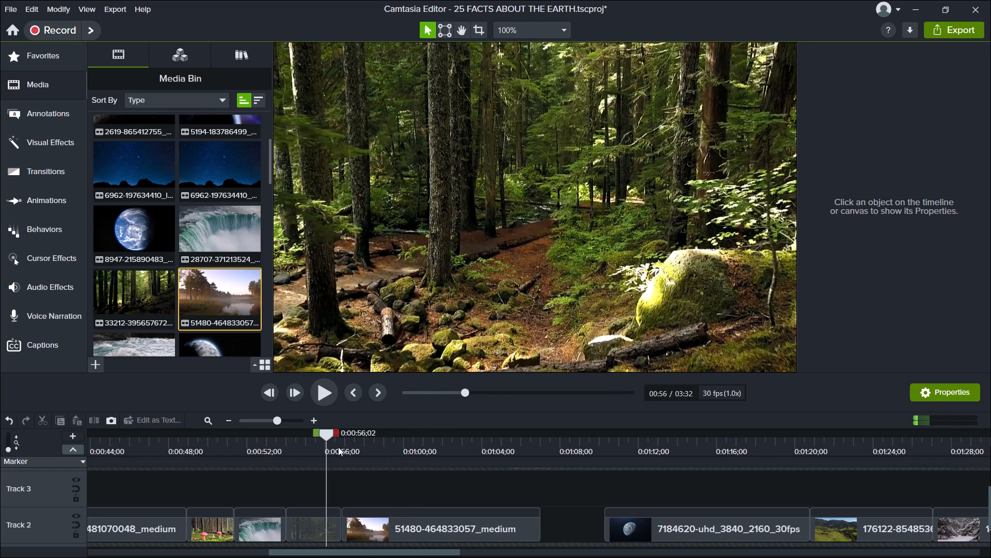
{"action": "left_click_drag", "start_coordinate": [333, 432], "coordinate": [346, 434]}
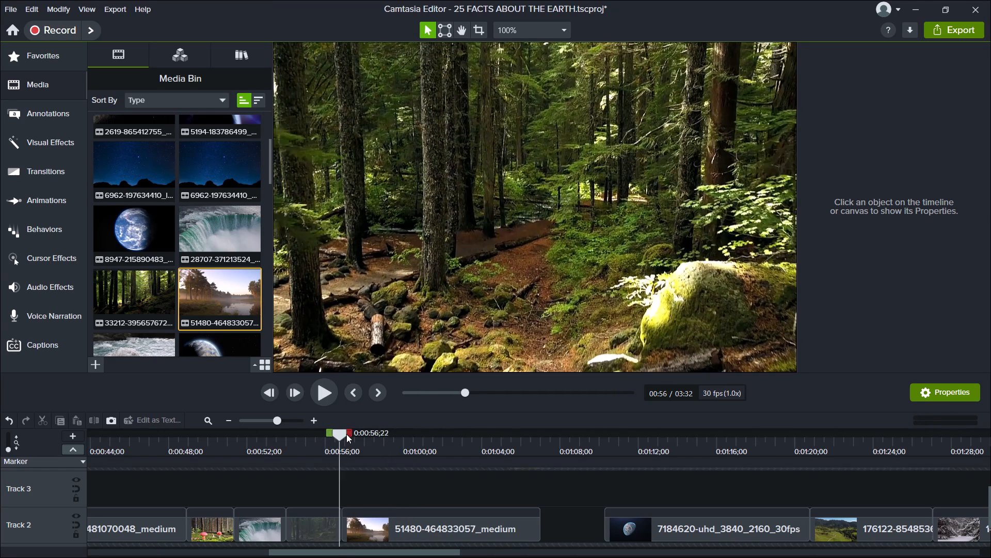
{"action": "left_click_drag", "start_coordinate": [346, 434], "coordinate": [327, 434]}
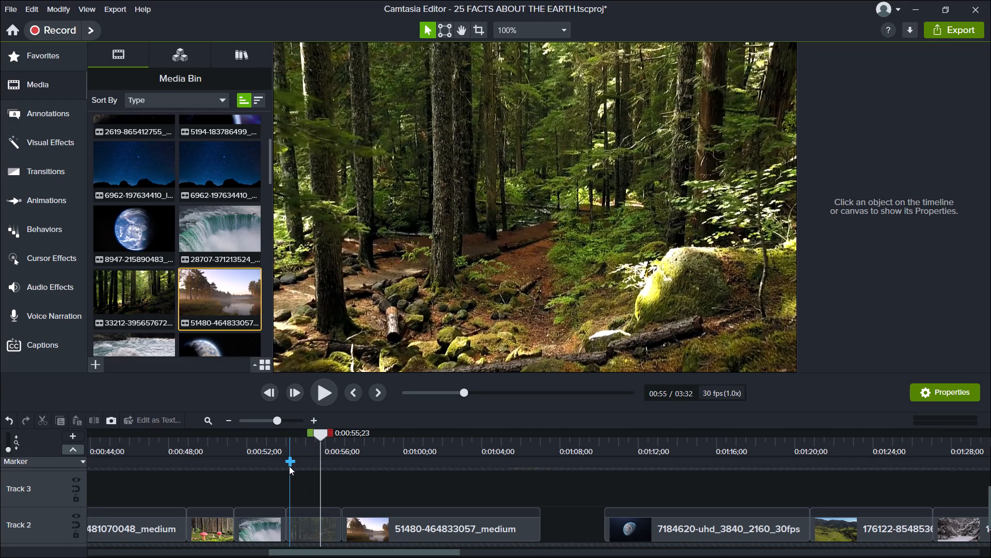
{"action": "left_click", "coordinate": [283, 436]}
{"action": "left_click", "coordinate": [330, 391]}
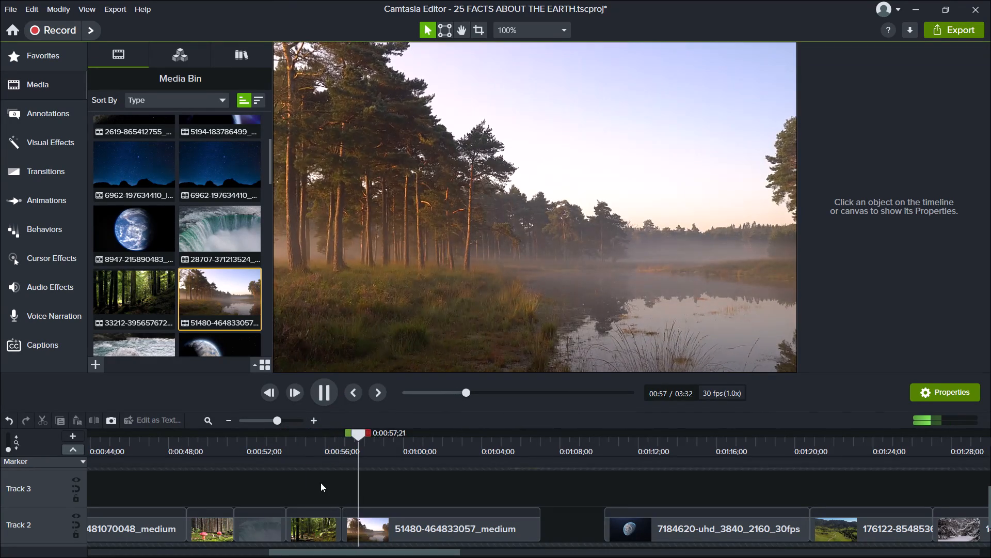
Trim the end of the forest clip on Track 2 by deleting the range from 0:00:55;28 to 0:00:56;26, leaving a gap.
{"action": "left_click", "coordinate": [325, 468]}
{"action": "left_click", "coordinate": [323, 435]}
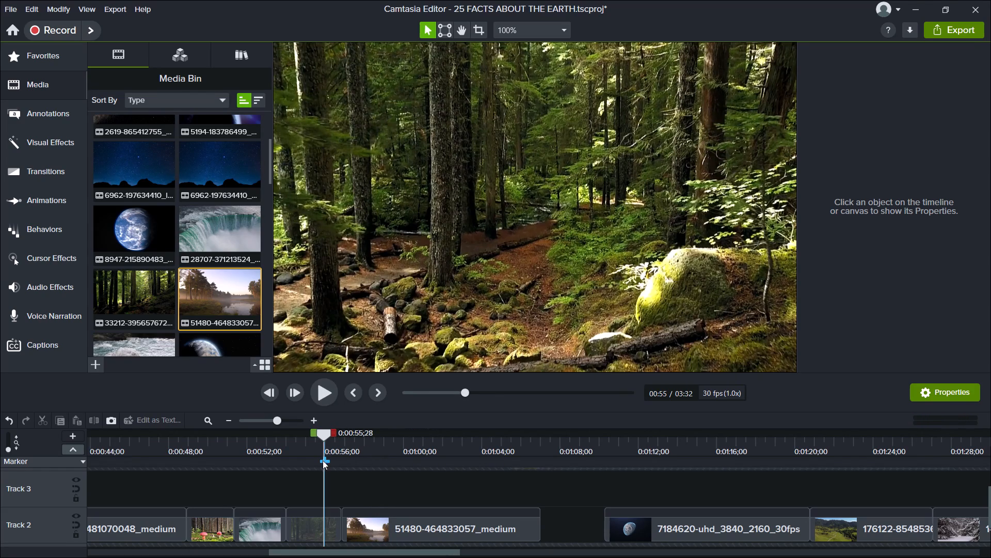
{"action": "left_click_drag", "start_coordinate": [334, 430], "coordinate": [349, 433]}
{"action": "key", "text": "BackSpace"}
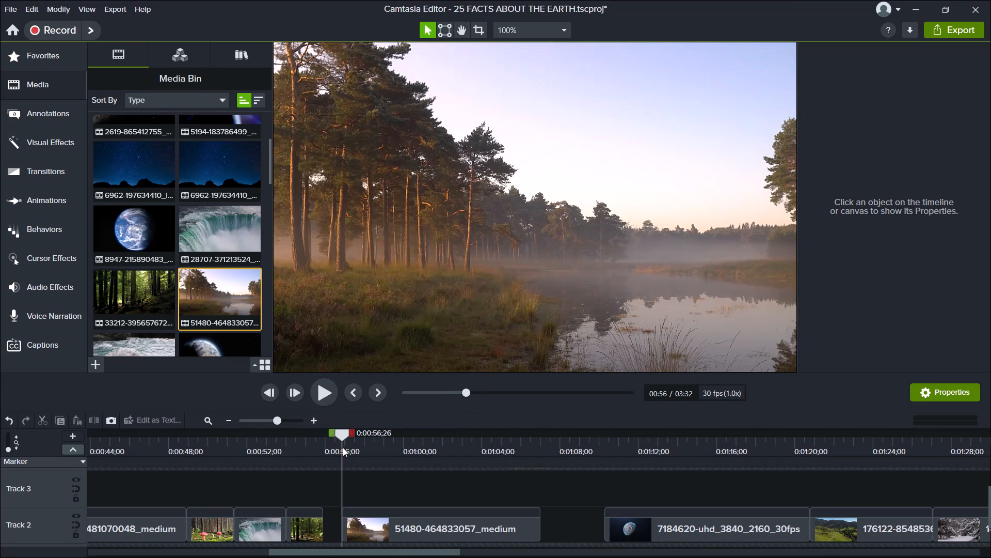
Look through the video clips in the Media Bin for footage suited to the gap before the misty lake clip.
{"action": "scroll", "coordinate": [228, 302], "scroll_direction": "down", "scroll_amount": 3}
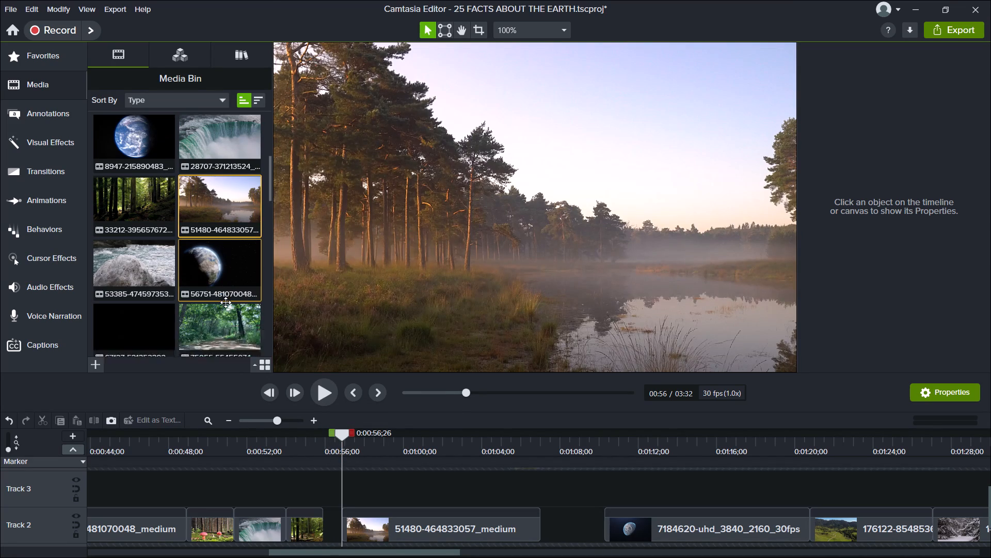
{"action": "scroll", "coordinate": [226, 302], "scroll_direction": "down", "scroll_amount": 6}
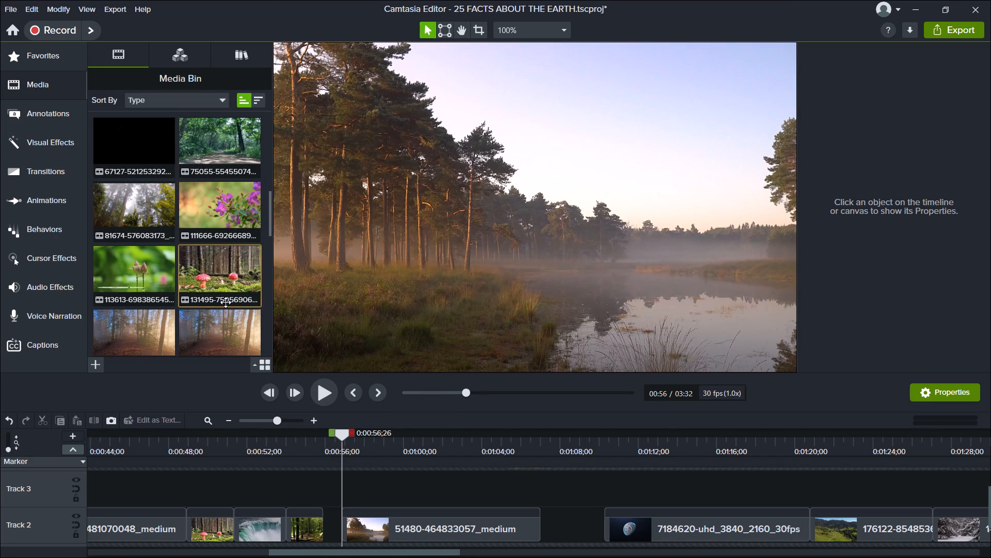
{"action": "scroll", "coordinate": [226, 302], "scroll_direction": "down", "scroll_amount": 7}
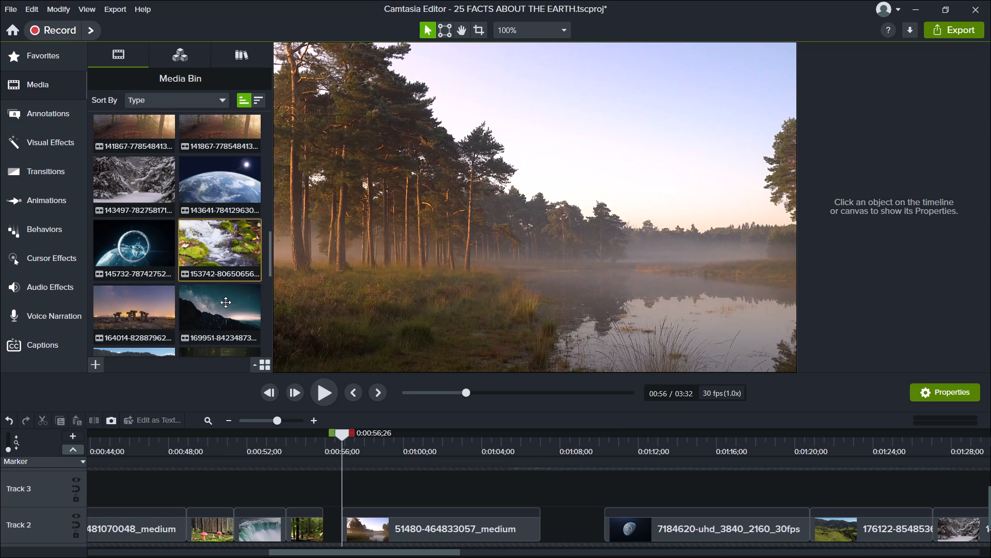
{"action": "scroll", "coordinate": [226, 302], "scroll_direction": "down", "scroll_amount": 9}
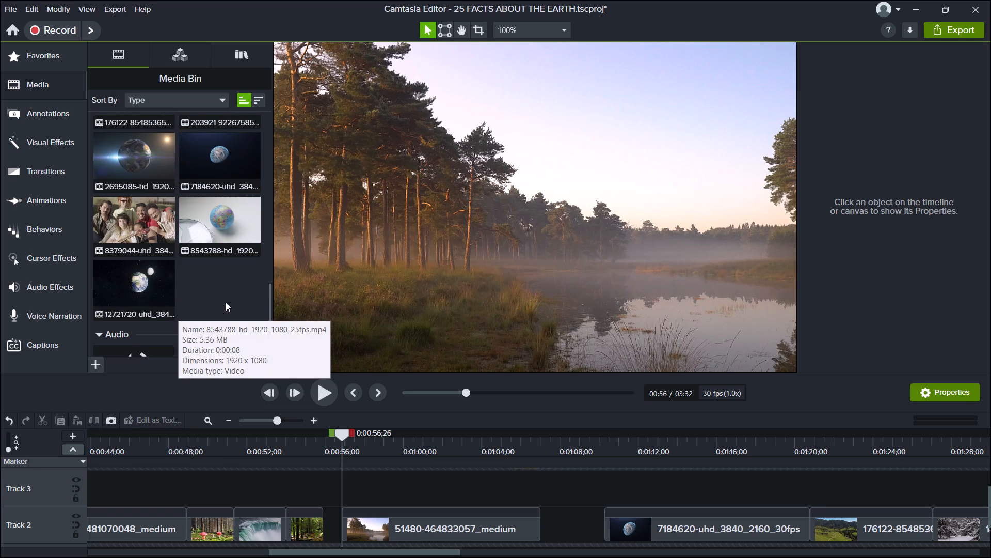
{"action": "scroll", "coordinate": [226, 302], "scroll_direction": "down", "scroll_amount": 7}
{"action": "scroll", "coordinate": [224, 306], "scroll_direction": "up", "scroll_amount": 9}
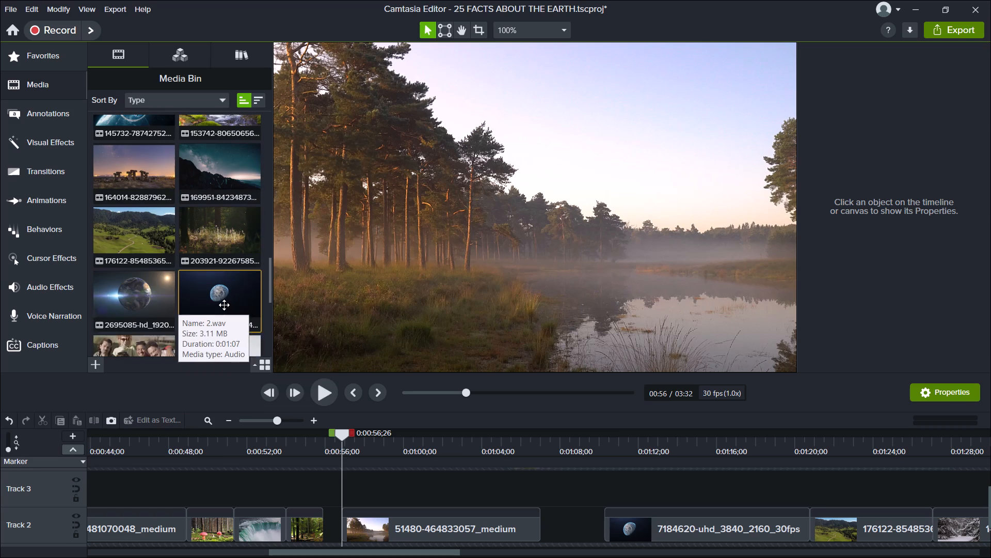
{"action": "scroll", "coordinate": [194, 274], "scroll_direction": "up", "scroll_amount": 2}
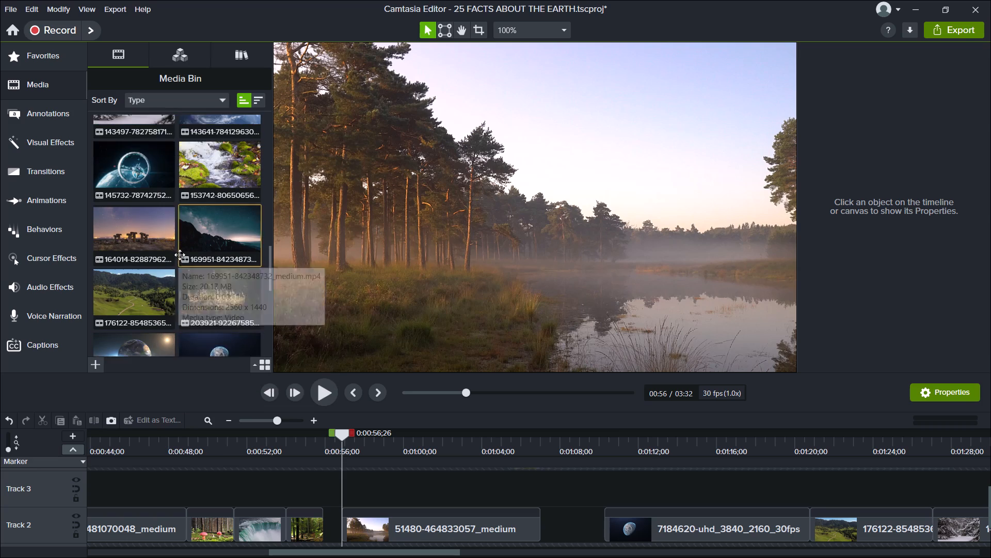
{"action": "scroll", "coordinate": [170, 228], "scroll_direction": "up", "scroll_amount": 17}
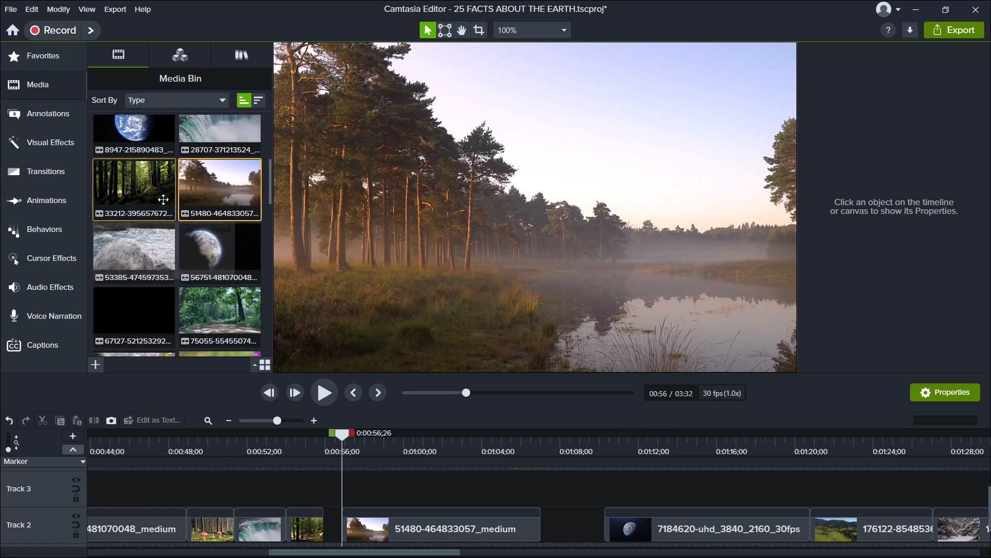
{"action": "scroll", "coordinate": [163, 199], "scroll_direction": "up", "scroll_amount": 2}
{"action": "scroll", "coordinate": [151, 134], "scroll_direction": "up", "scroll_amount": 6}
{"action": "scroll", "coordinate": [142, 323], "scroll_direction": "down", "scroll_amount": 5}
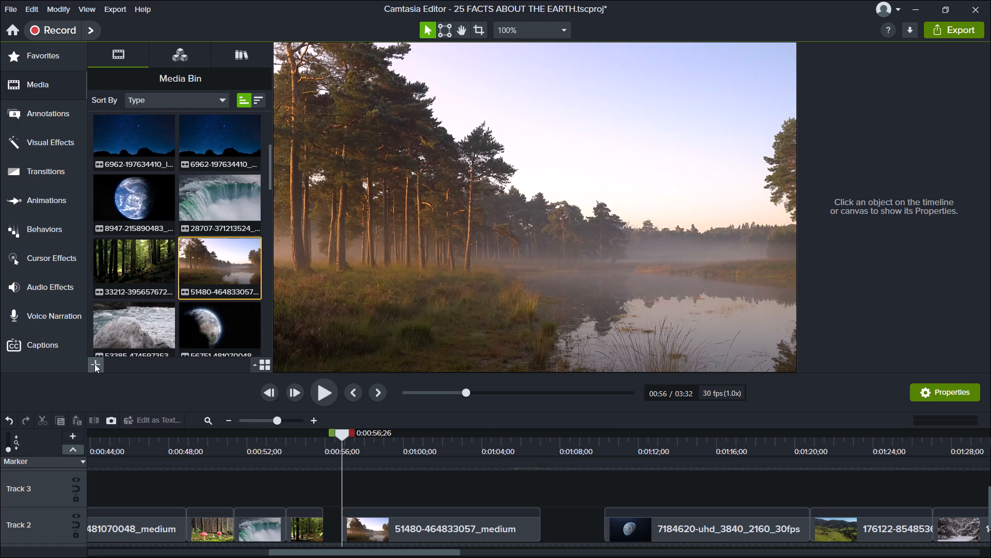
Start importing media and browse the Downloads folder for a nature video to fill the gap after the forest clip.
{"action": "left_click", "coordinate": [94, 364]}
{"action": "left_click", "coordinate": [103, 322]}
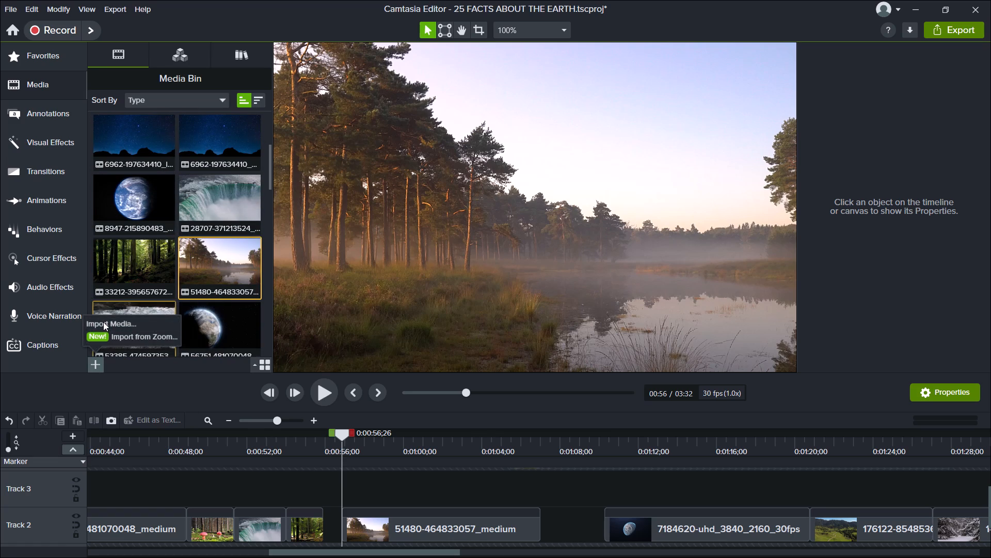
{"action": "left_click", "coordinate": [150, 37]}
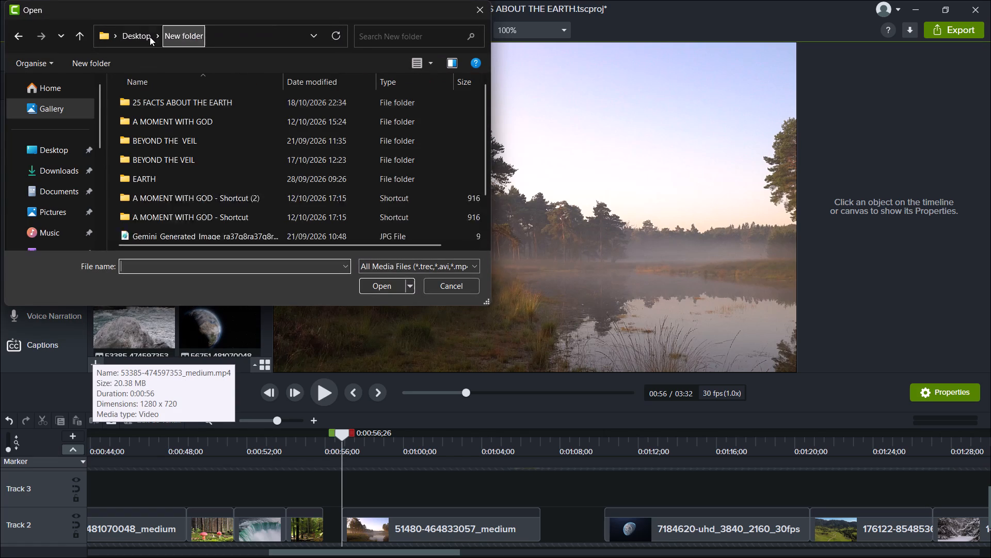
{"action": "scroll", "coordinate": [177, 154], "scroll_direction": "down", "scroll_amount": 2}
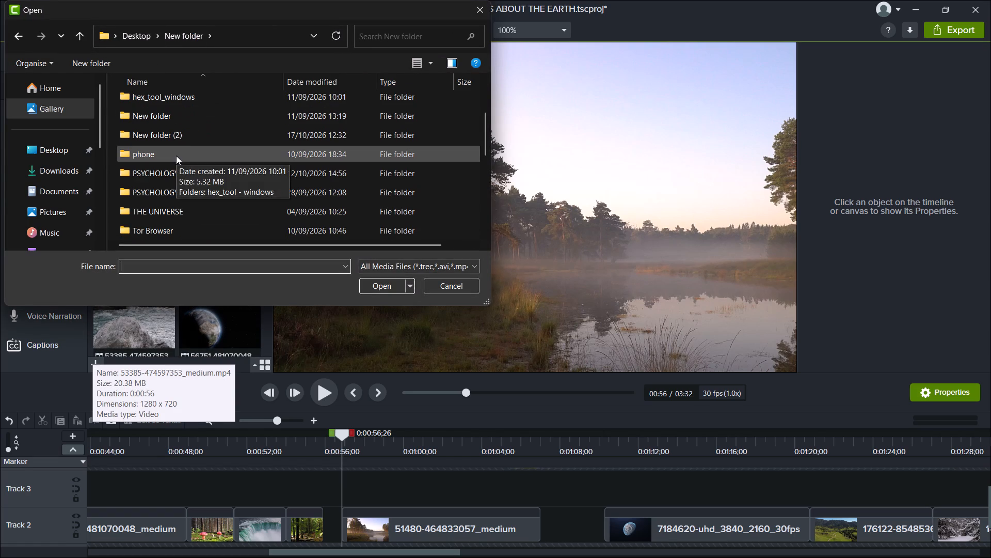
{"action": "left_click", "coordinate": [63, 171]}
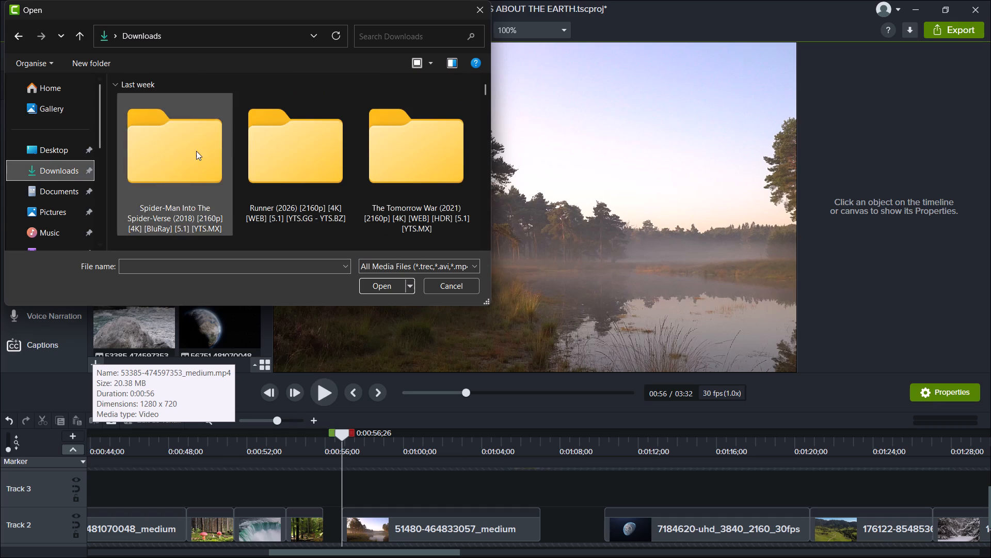
{"action": "scroll", "coordinate": [297, 161], "scroll_direction": "down", "scroll_amount": 4}
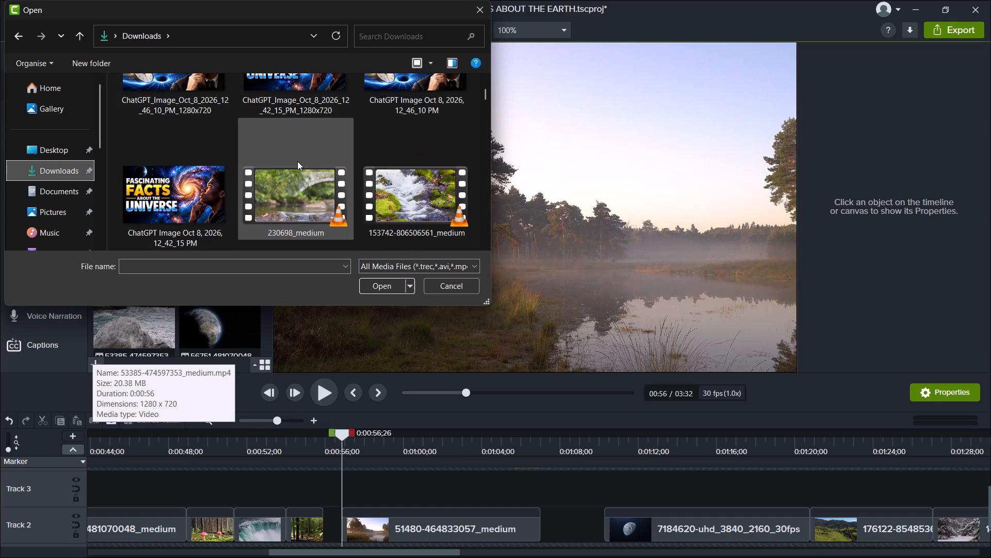
{"action": "scroll", "coordinate": [297, 161], "scroll_direction": "down", "scroll_amount": 2}
{"action": "scroll", "coordinate": [297, 161], "scroll_direction": "up", "scroll_amount": 2}
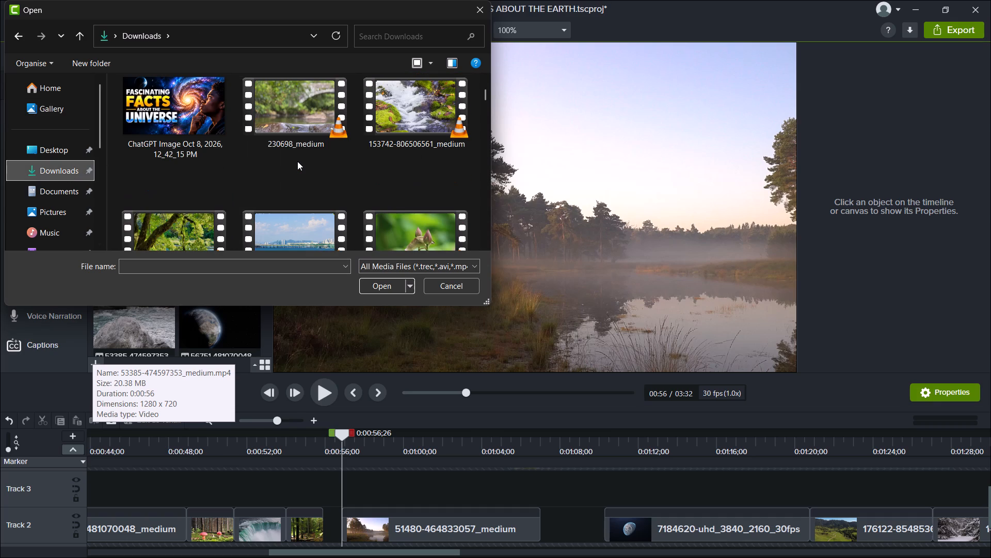
{"action": "scroll", "coordinate": [298, 161], "scroll_direction": "down", "scroll_amount": 4}
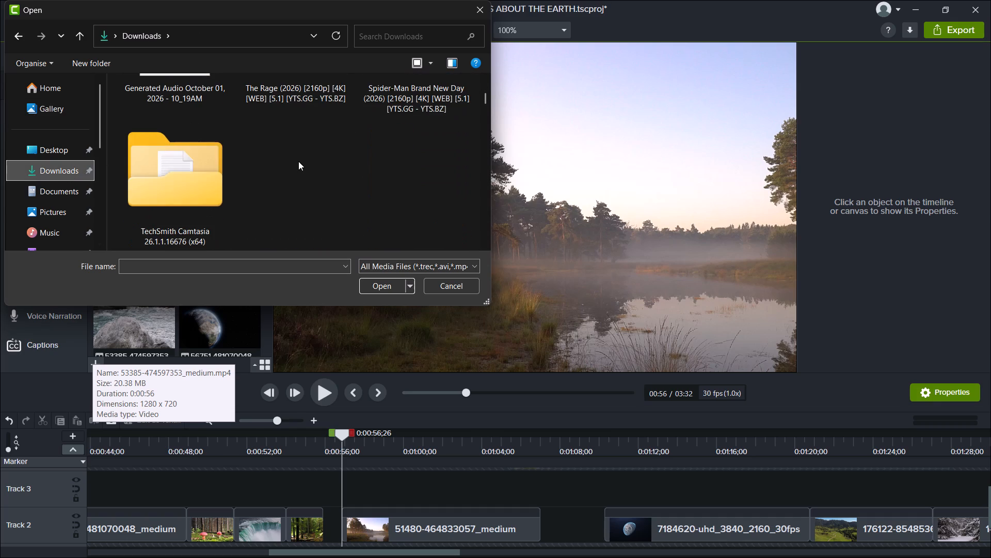
{"action": "scroll", "coordinate": [298, 161], "scroll_direction": "down", "scroll_amount": 5}
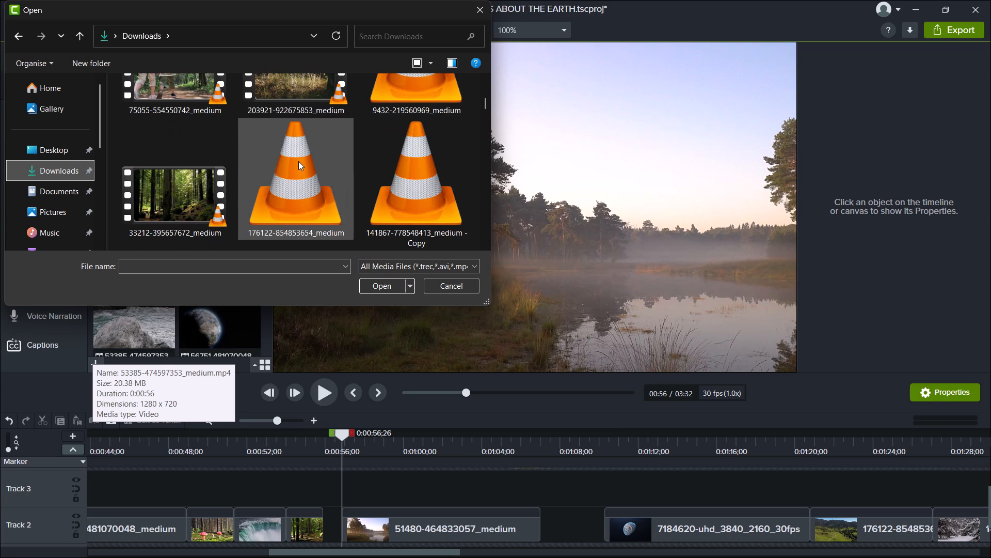
{"action": "scroll", "coordinate": [298, 161], "scroll_direction": "down", "scroll_amount": 2}
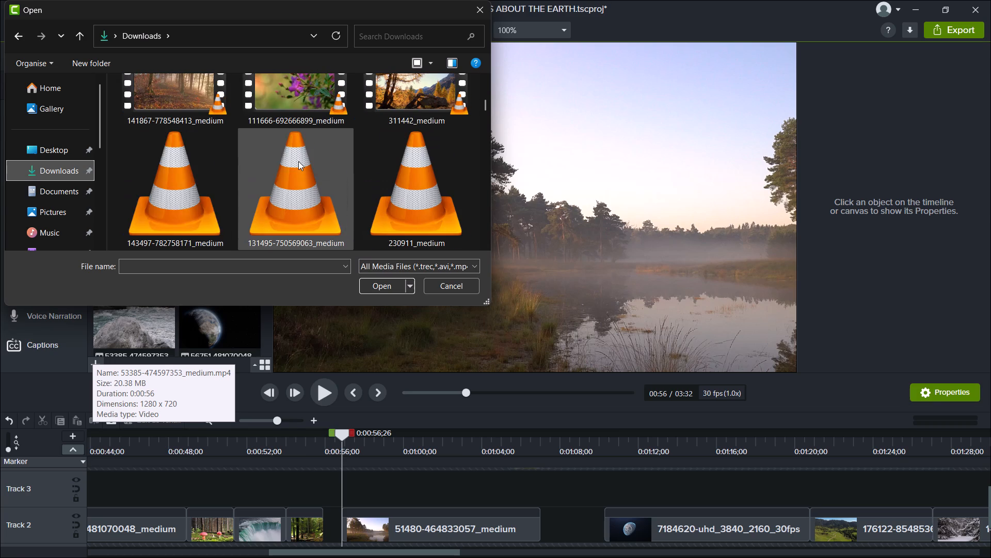
{"action": "scroll", "coordinate": [298, 161], "scroll_direction": "down", "scroll_amount": 2}
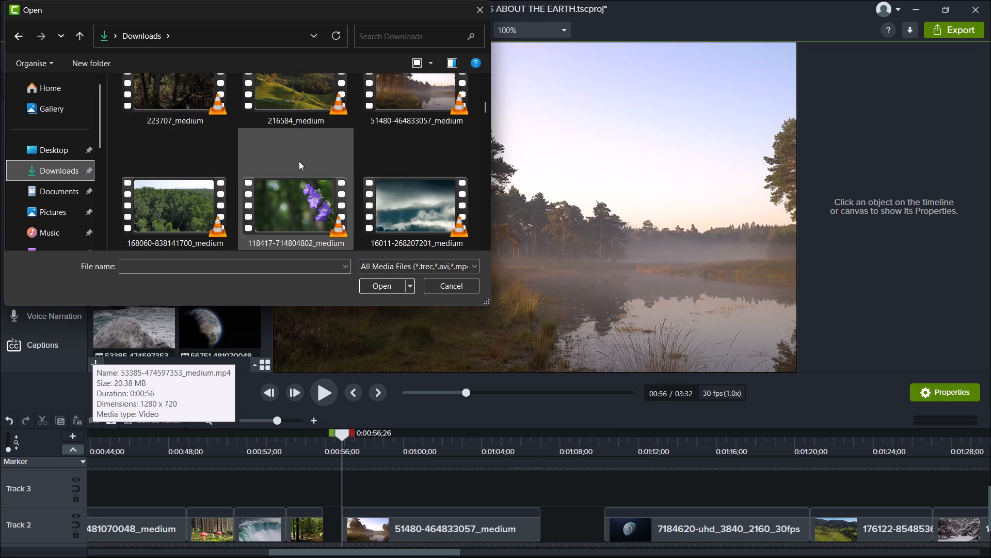
{"action": "scroll", "coordinate": [299, 161], "scroll_direction": "down", "scroll_amount": 2}
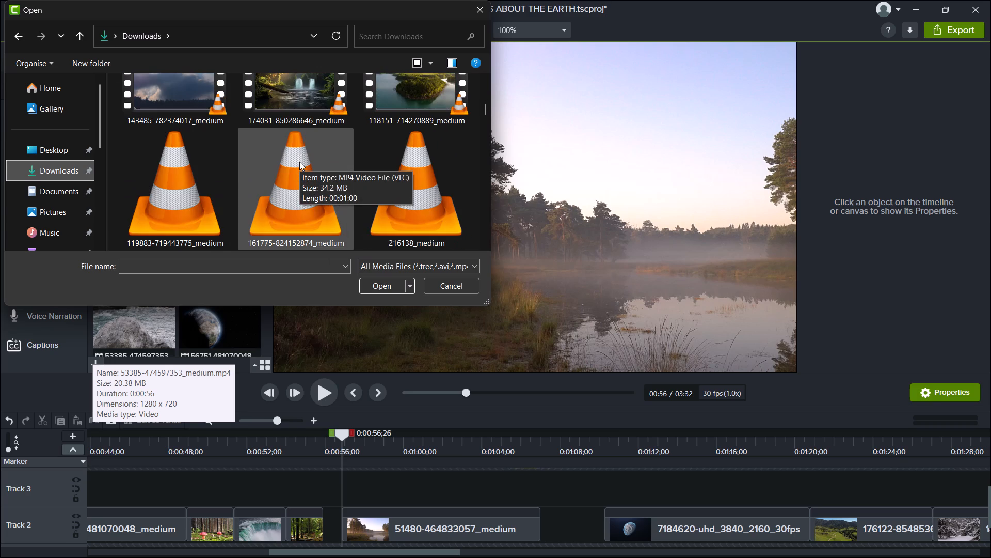
{"action": "scroll", "coordinate": [303, 162], "scroll_direction": "down", "scroll_amount": 2}
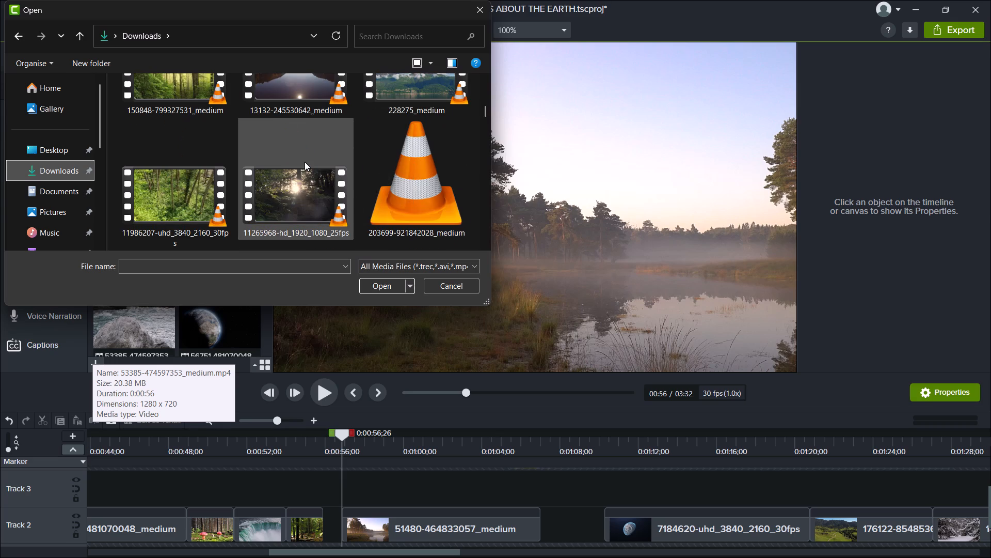
{"action": "scroll", "coordinate": [305, 162], "scroll_direction": "down", "scroll_amount": 2}
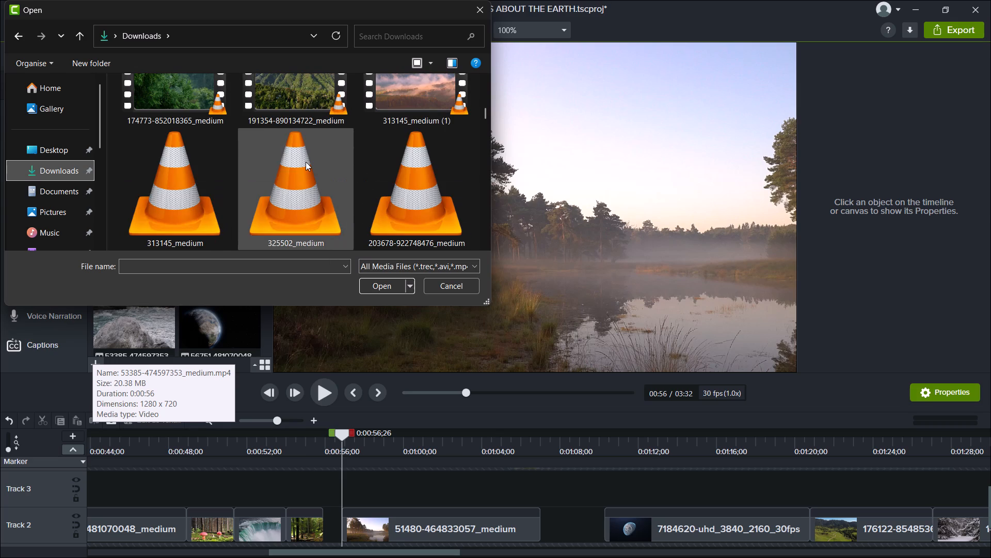
{"action": "scroll", "coordinate": [306, 162], "scroll_direction": "down", "scroll_amount": 1}
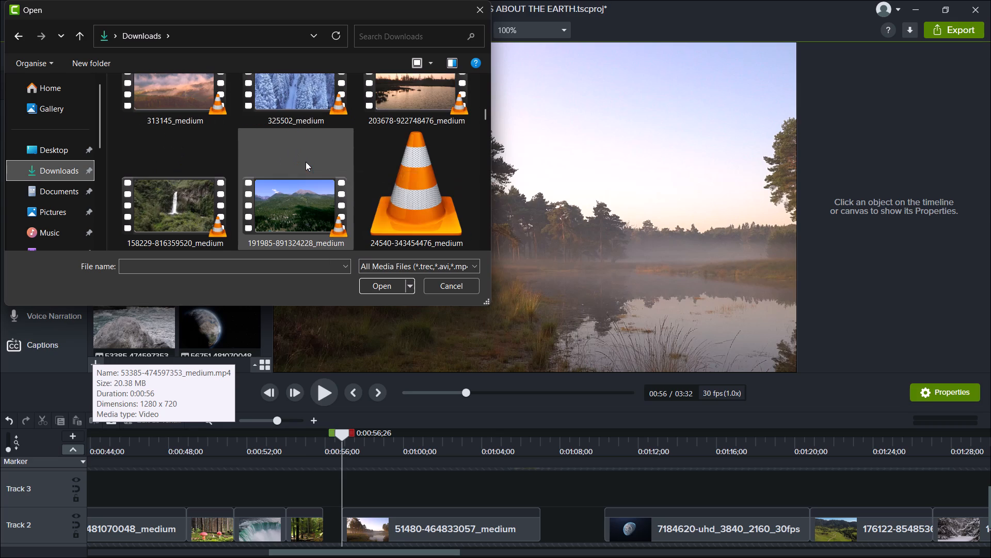
{"action": "scroll", "coordinate": [306, 162], "scroll_direction": "down", "scroll_amount": 2}
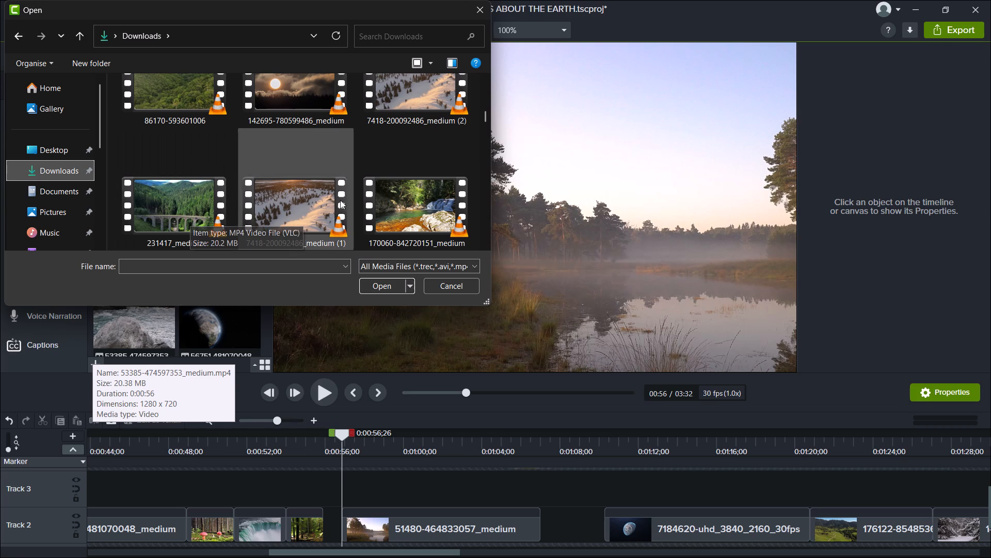
{"action": "scroll", "coordinate": [344, 200], "scroll_direction": "down", "scroll_amount": 3}
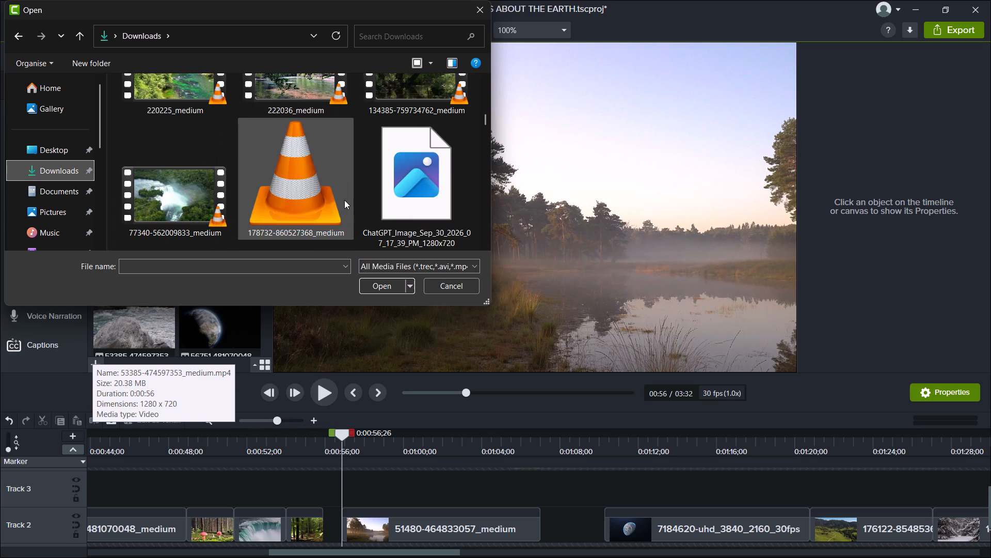
{"action": "scroll", "coordinate": [344, 200], "scroll_direction": "down", "scroll_amount": 1}
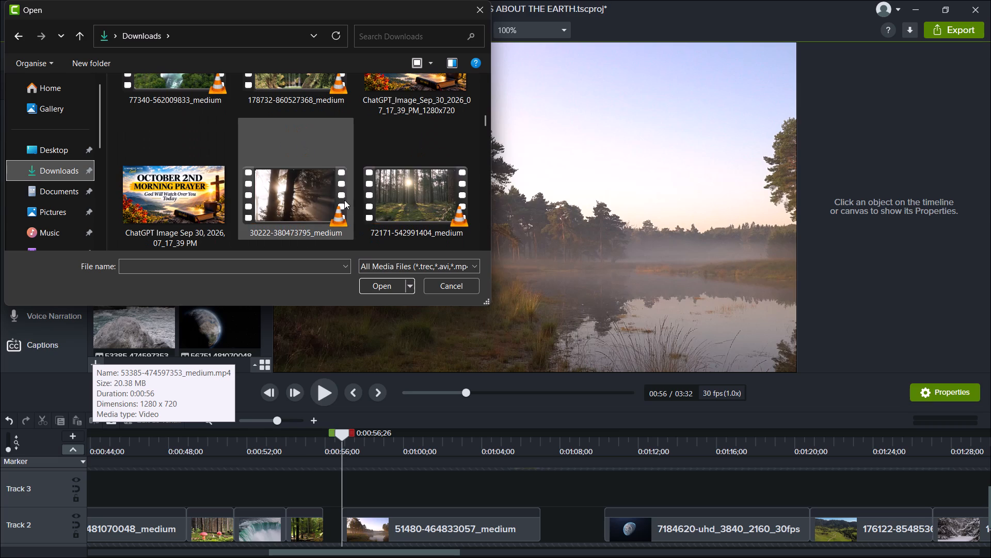
{"action": "scroll", "coordinate": [344, 200], "scroll_direction": "down", "scroll_amount": 2}
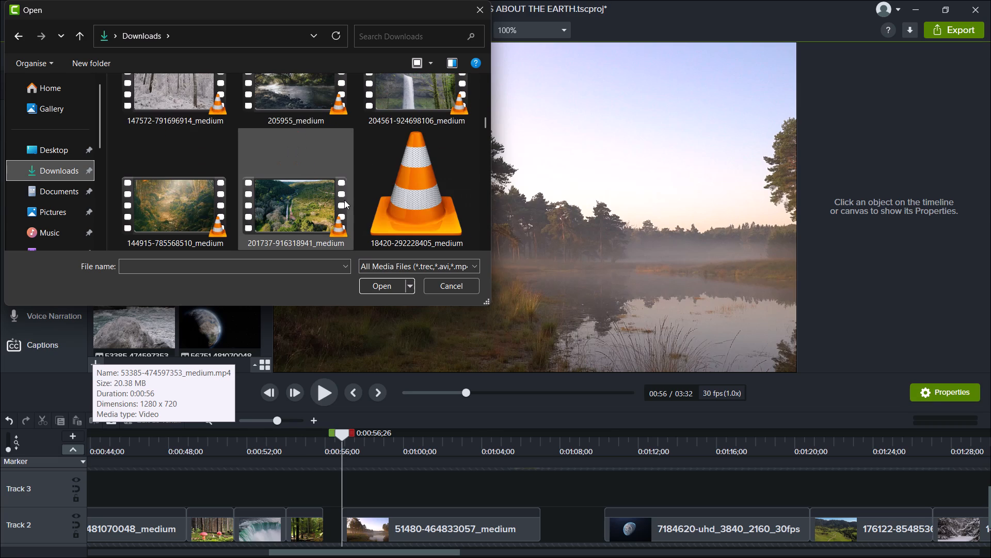
{"action": "scroll", "coordinate": [344, 200], "scroll_direction": "down", "scroll_amount": 1}
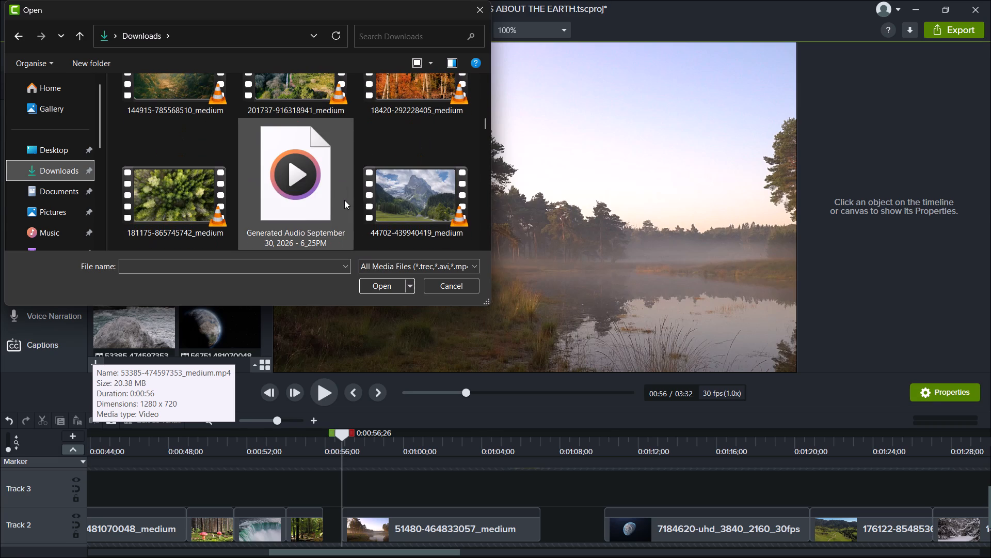
{"action": "scroll", "coordinate": [344, 200], "scroll_direction": "down", "scroll_amount": 2}
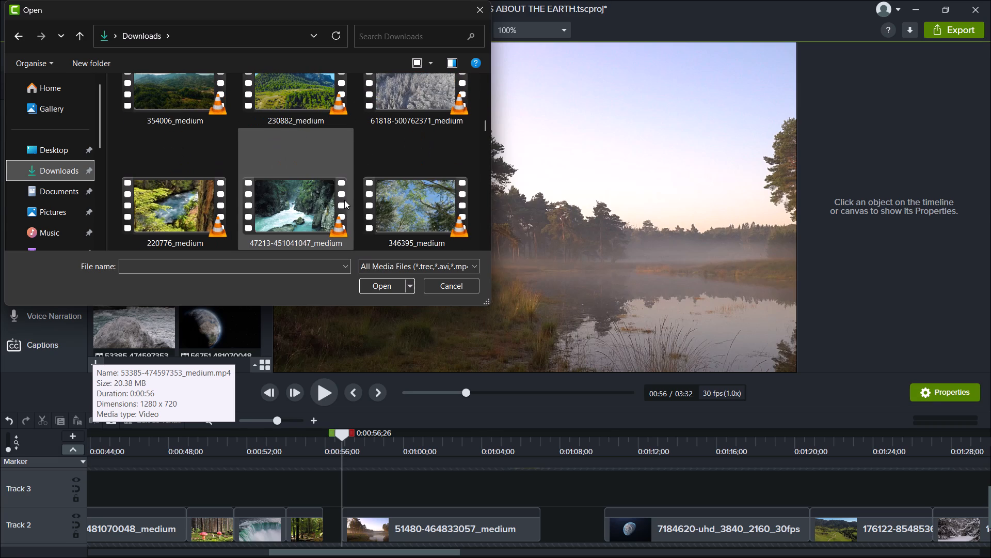
{"action": "scroll", "coordinate": [344, 200], "scroll_direction": "down", "scroll_amount": 2}
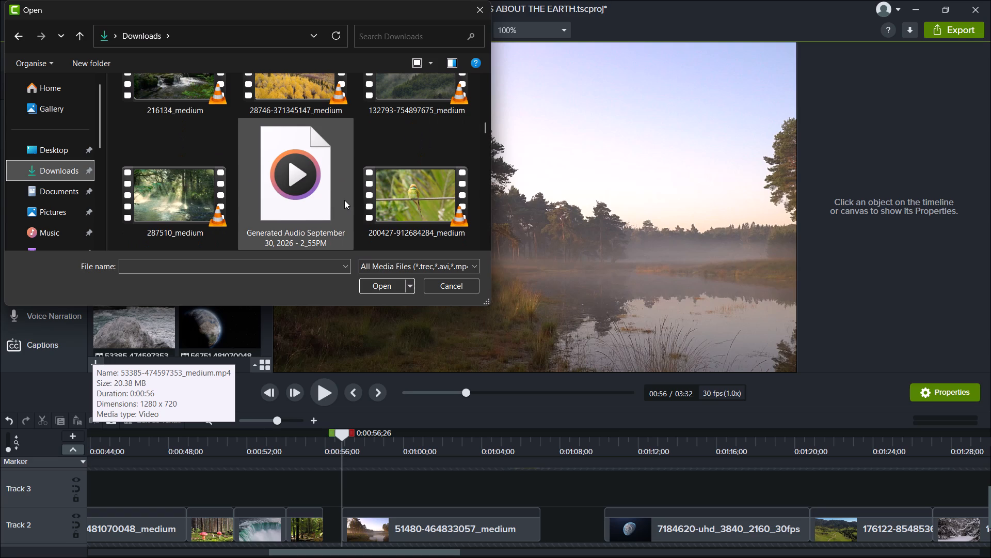
{"action": "scroll", "coordinate": [344, 200], "scroll_direction": "down", "scroll_amount": 1}
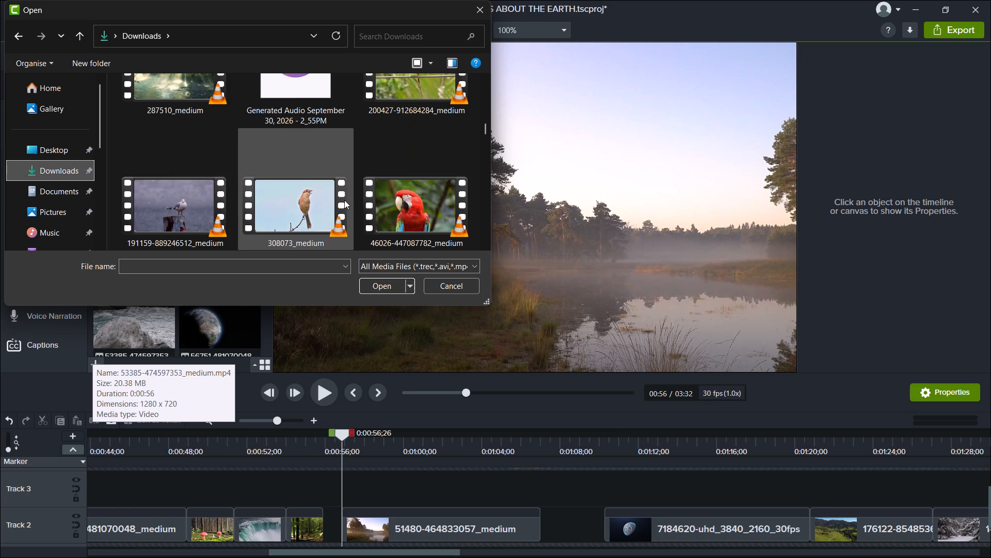
{"action": "scroll", "coordinate": [344, 200], "scroll_direction": "down", "scroll_amount": 2}
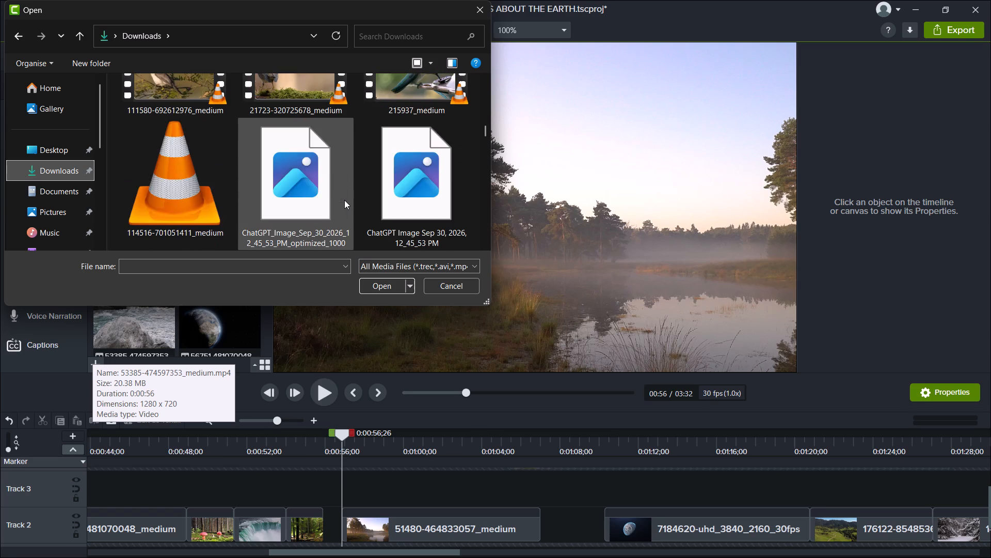
{"action": "scroll", "coordinate": [344, 200], "scroll_direction": "down", "scroll_amount": 1}
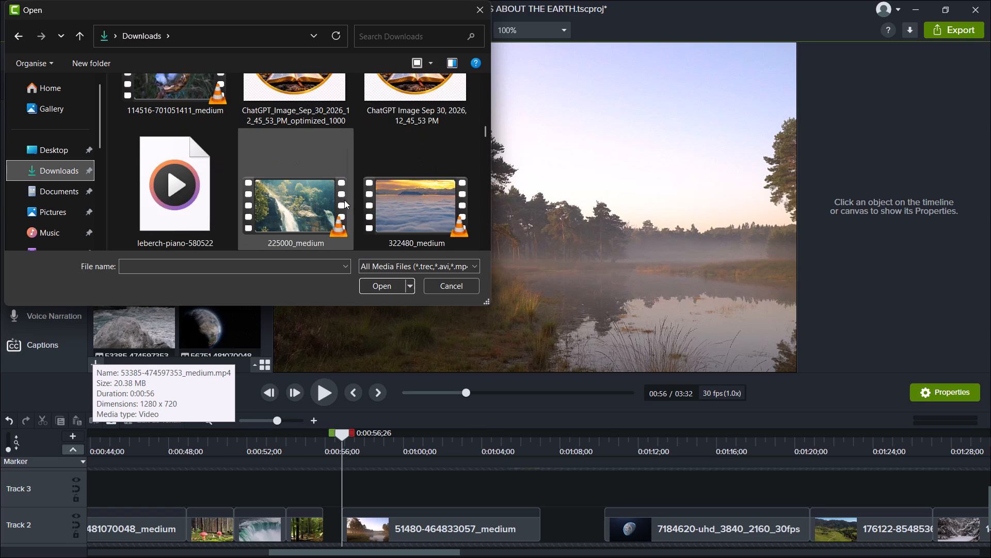
{"action": "scroll", "coordinate": [344, 200], "scroll_direction": "down", "scroll_amount": 2}
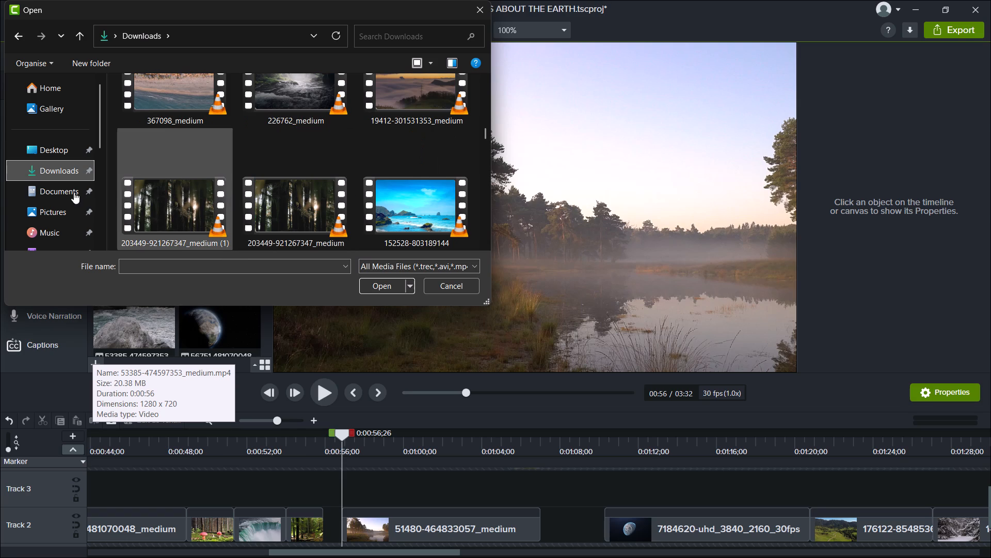
Look further through the video thumbnails in the Downloads folder for nature footage suited to the gap before the misty lake clip.
{"action": "scroll", "coordinate": [217, 185], "scroll_direction": "down", "scroll_amount": 1}
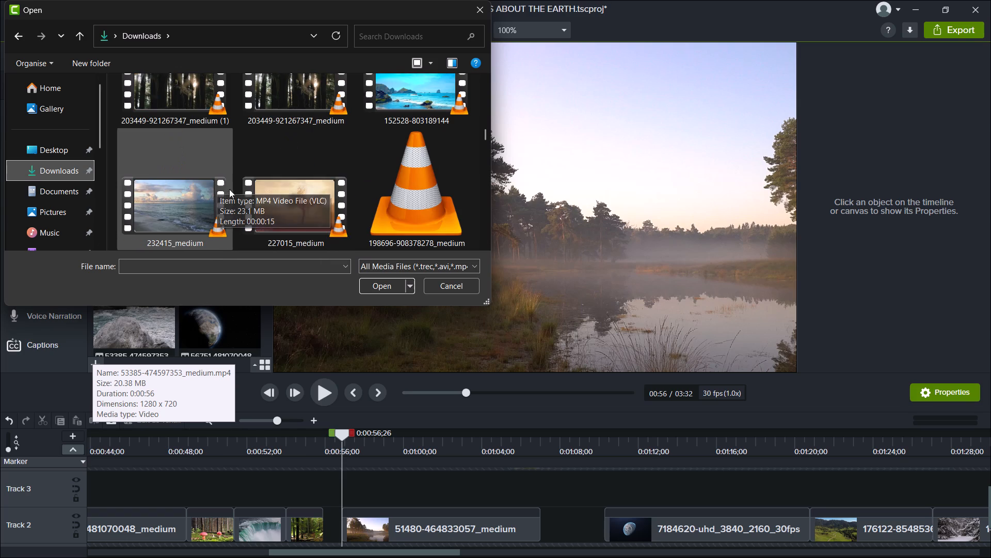
{"action": "scroll", "coordinate": [253, 191], "scroll_direction": "down", "scroll_amount": 1}
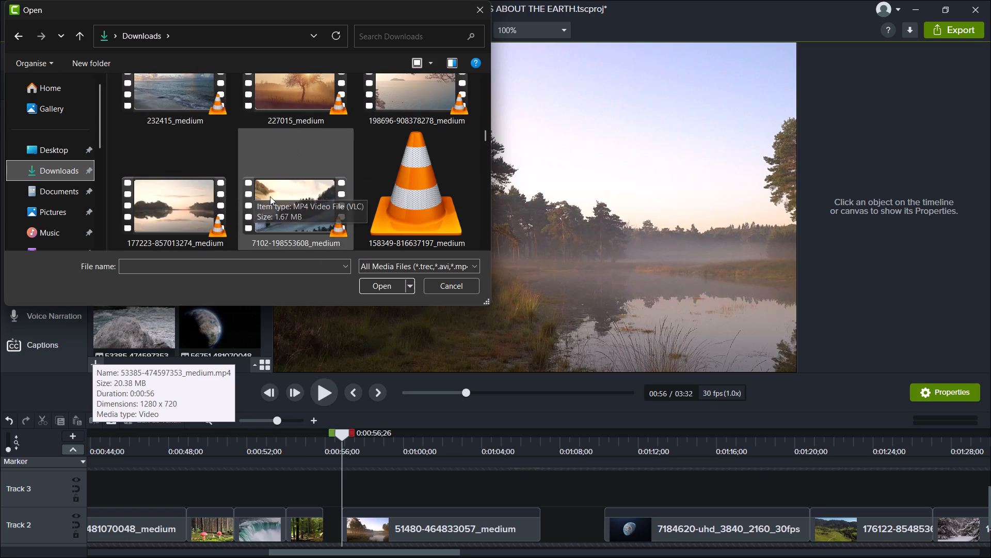
{"action": "scroll", "coordinate": [379, 205], "scroll_direction": "down", "scroll_amount": 1}
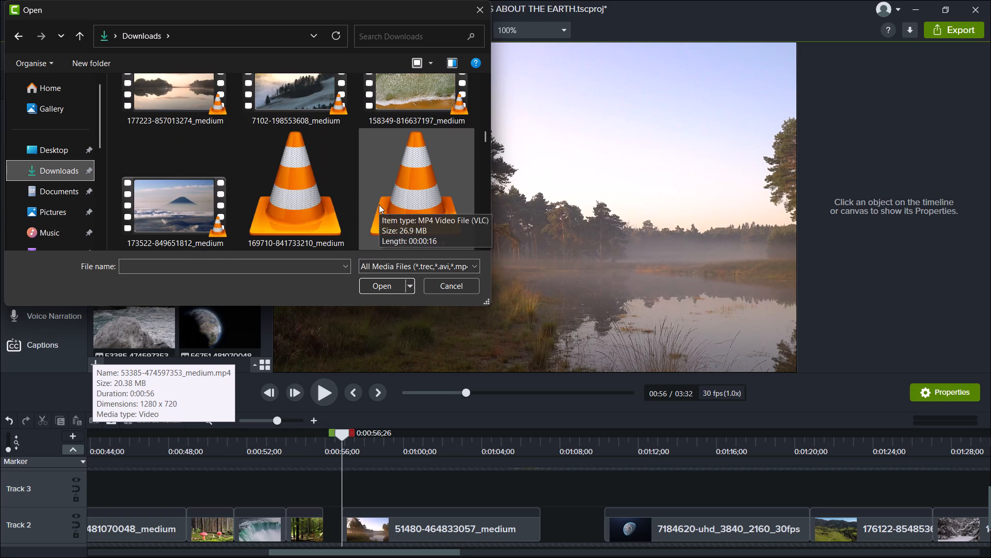
{"action": "scroll", "coordinate": [378, 205], "scroll_direction": "down", "scroll_amount": 1}
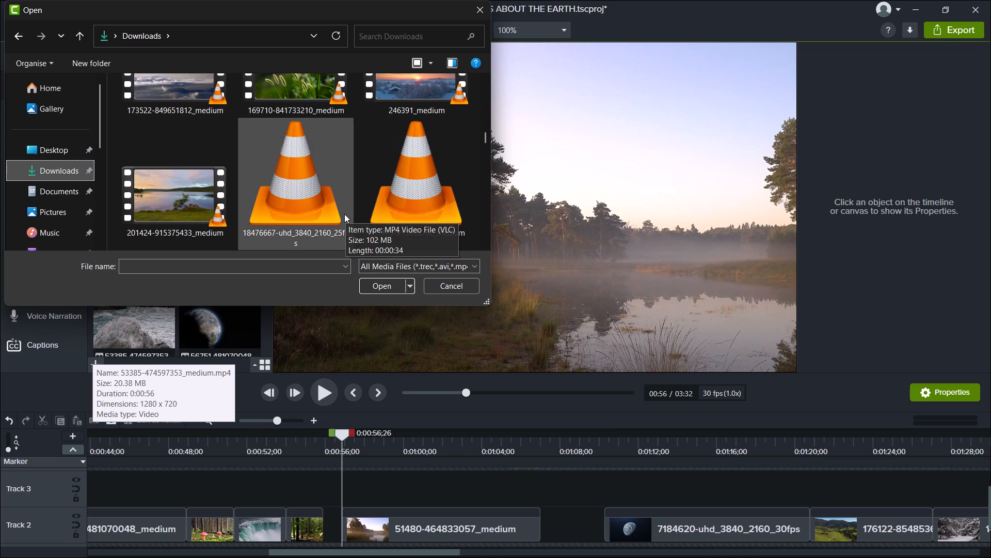
{"action": "scroll", "coordinate": [310, 211], "scroll_direction": "down", "scroll_amount": 1}
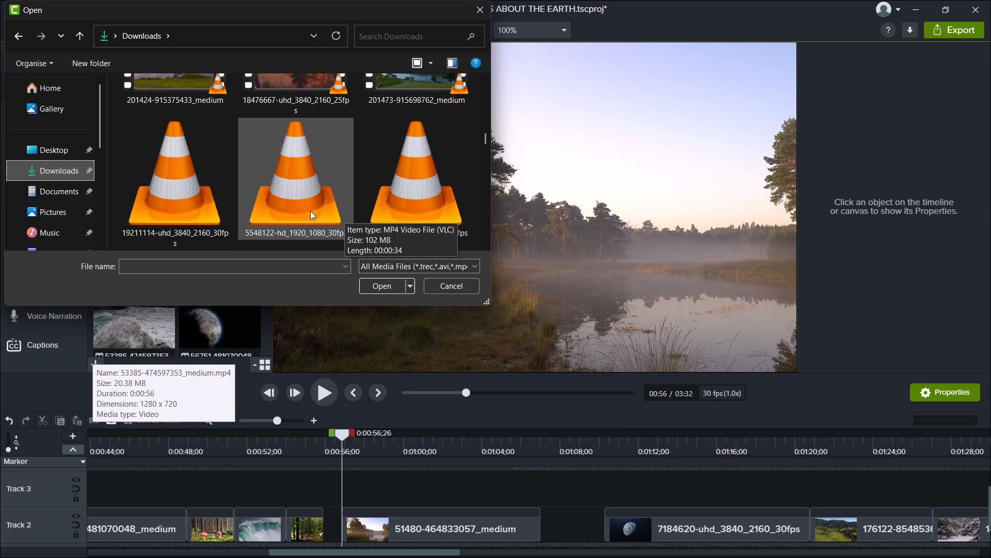
{"action": "scroll", "coordinate": [359, 207], "scroll_direction": "down", "scroll_amount": 1}
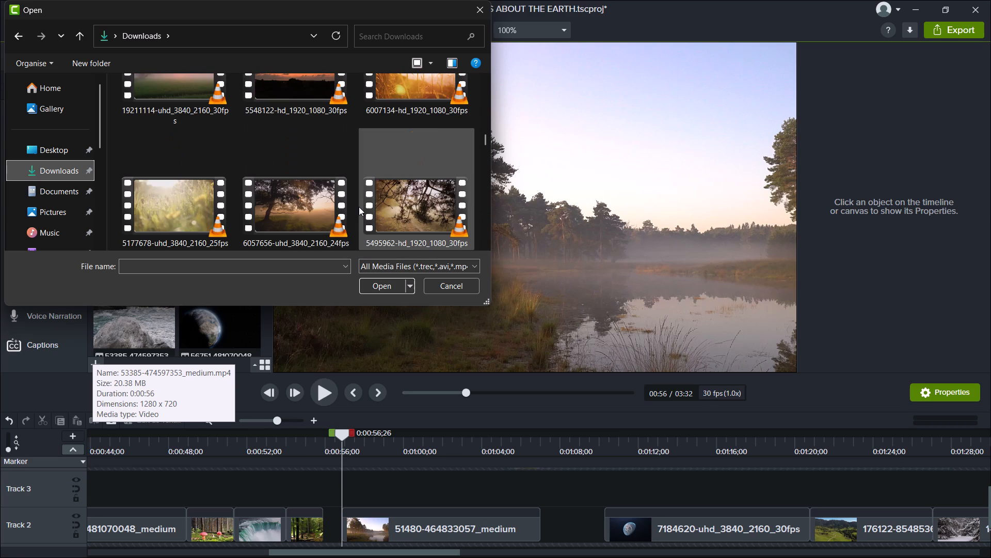
{"action": "scroll", "coordinate": [359, 207], "scroll_direction": "down", "scroll_amount": 1}
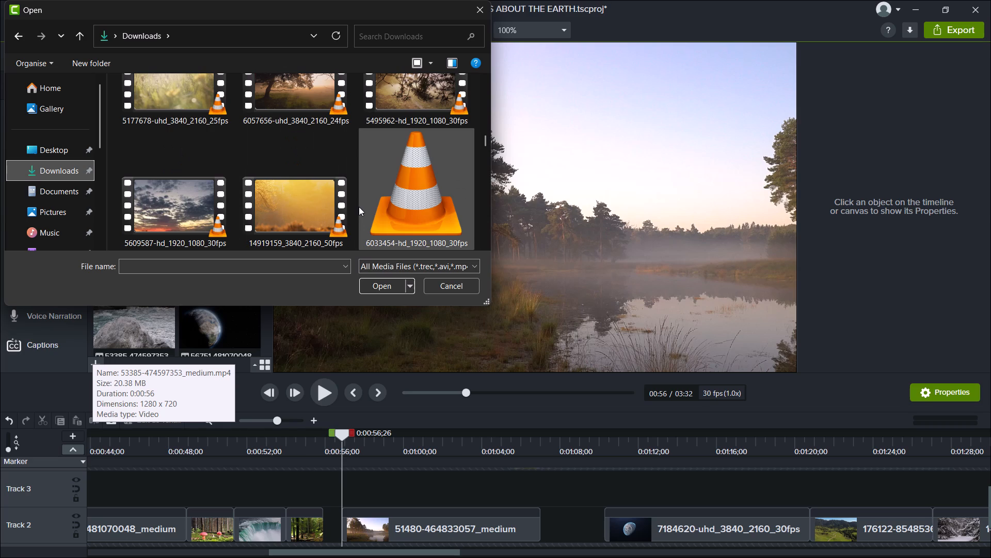
{"action": "scroll", "coordinate": [359, 207], "scroll_direction": "down", "scroll_amount": 1}
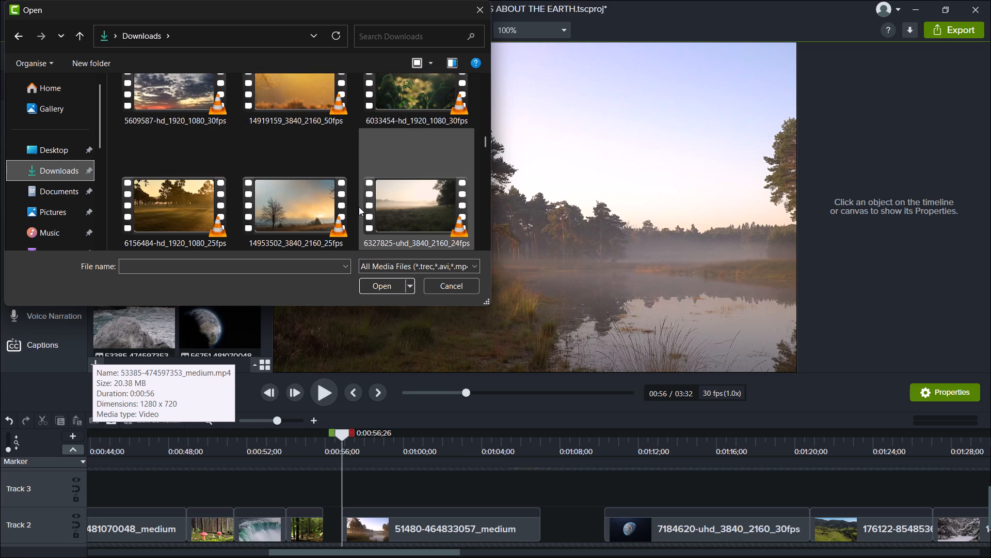
{"action": "scroll", "coordinate": [310, 205], "scroll_direction": "down", "scroll_amount": 1}
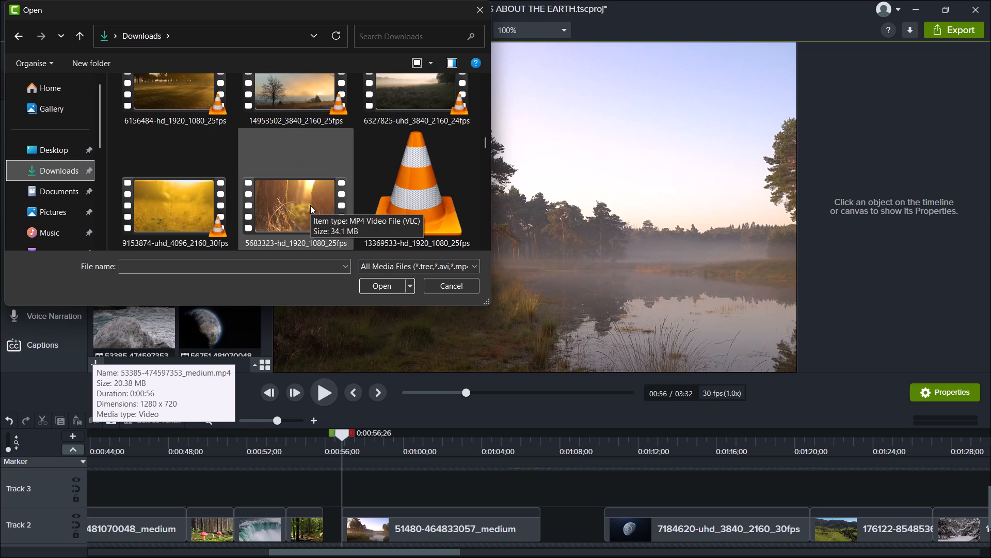
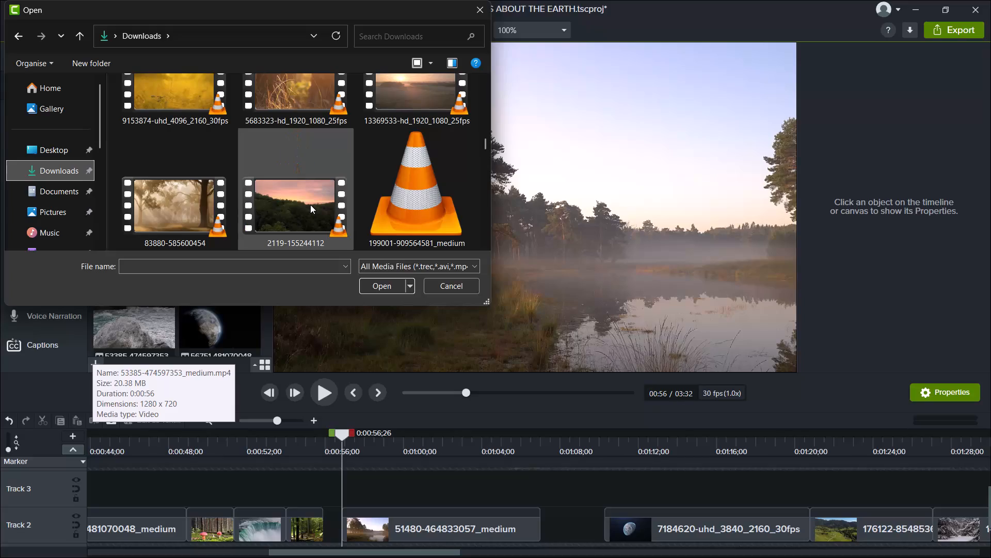
Import the zebra waterhole clip 3842573-uhd_3840_2160_30fps from the Downloads folder into the Media Bin.
{"action": "scroll", "coordinate": [310, 205], "scroll_direction": "down", "scroll_amount": 1}
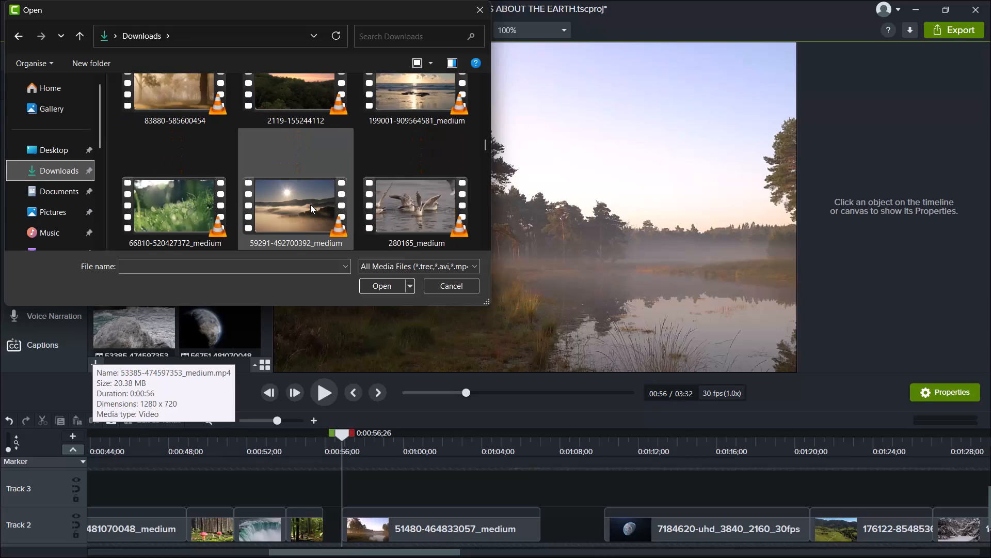
{"action": "scroll", "coordinate": [345, 197], "scroll_direction": "down", "scroll_amount": 1}
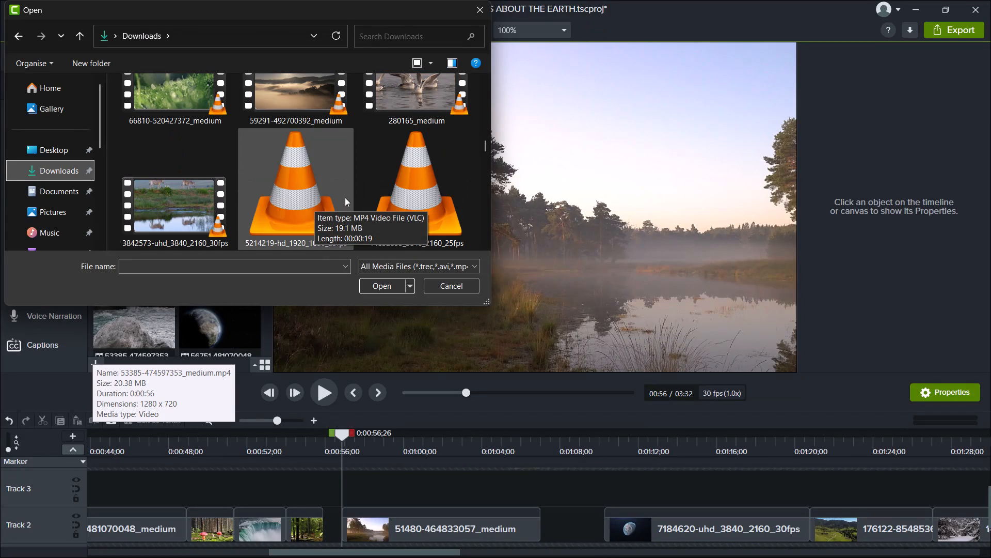
{"action": "left_click", "coordinate": [187, 208]}
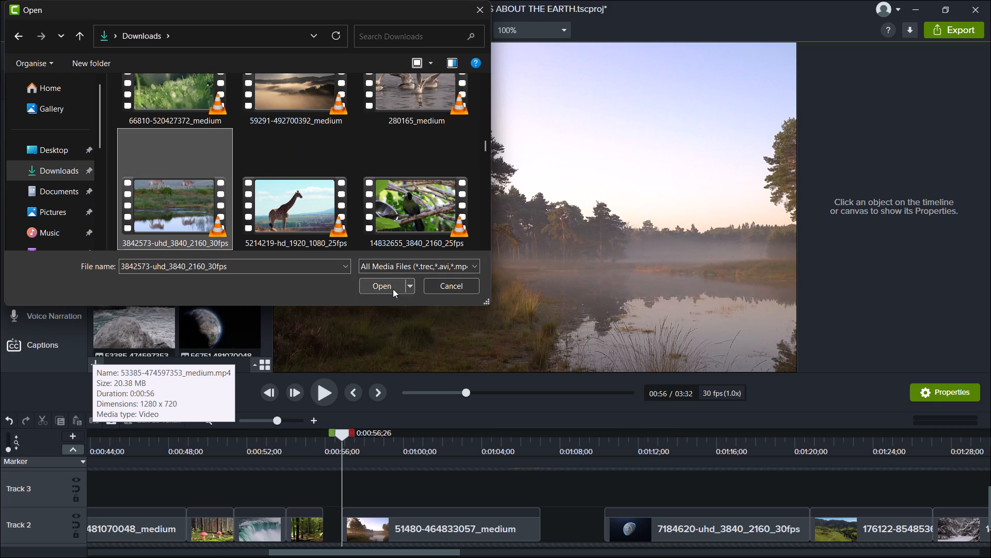
{"action": "left_click", "coordinate": [391, 286]}
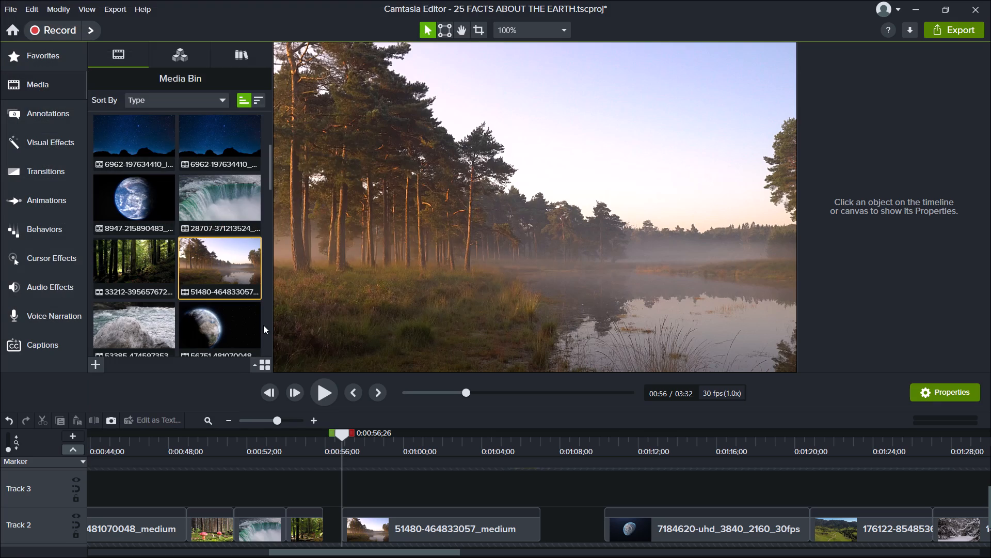
Look through all the video clips in the Media Bin for footage suited to the gap before the misty lake clip.
{"action": "scroll", "coordinate": [242, 314], "scroll_direction": "down", "scroll_amount": 18}
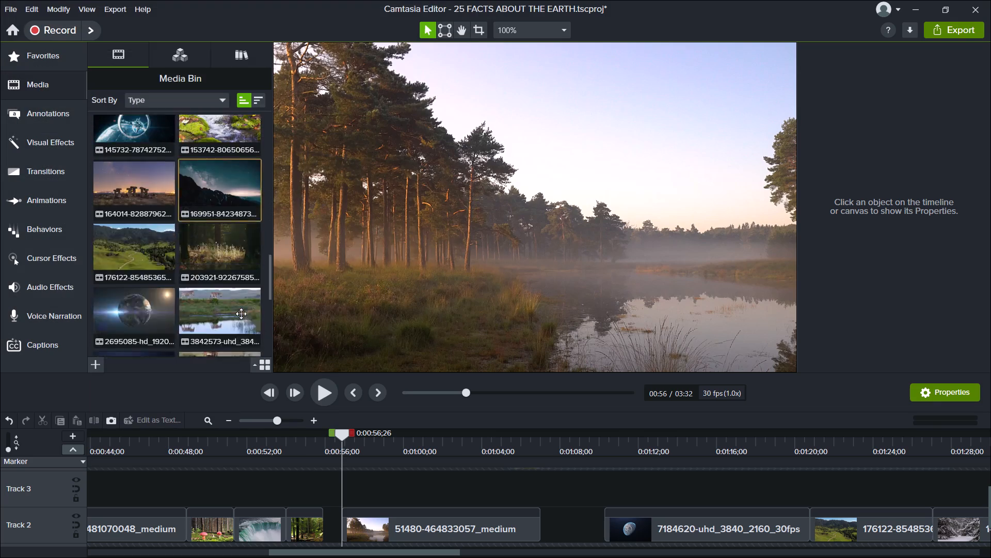
{"action": "scroll", "coordinate": [241, 314], "scroll_direction": "down", "scroll_amount": 16}
{"action": "scroll", "coordinate": [221, 307], "scroll_direction": "up", "scroll_amount": 2}
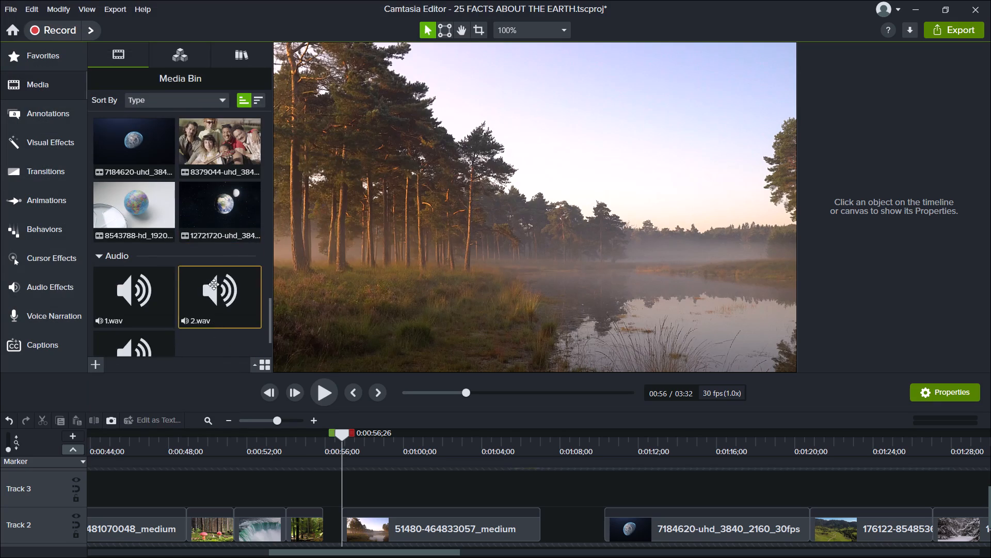
{"action": "scroll", "coordinate": [211, 228], "scroll_direction": "up", "scroll_amount": 7}
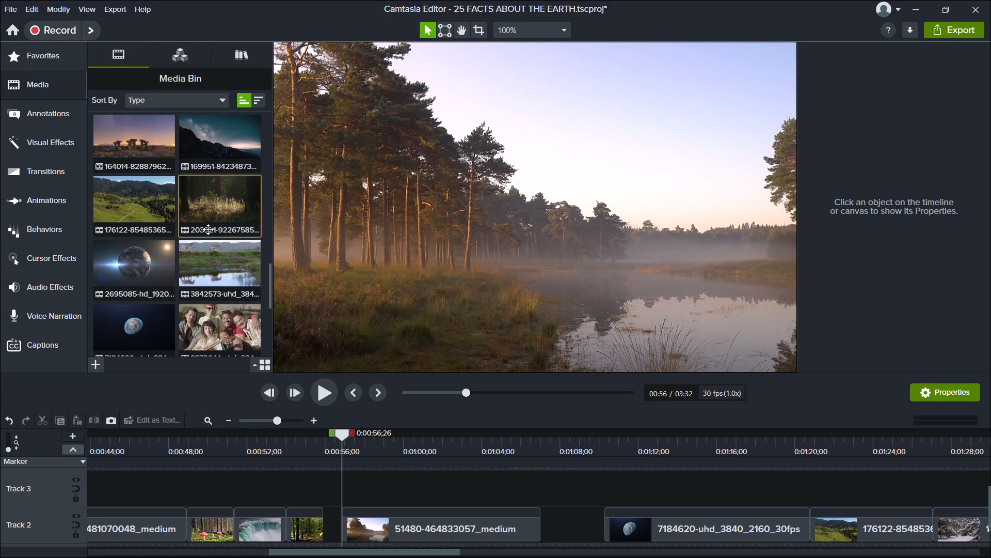
{"action": "scroll", "coordinate": [208, 229], "scroll_direction": "up", "scroll_amount": 7}
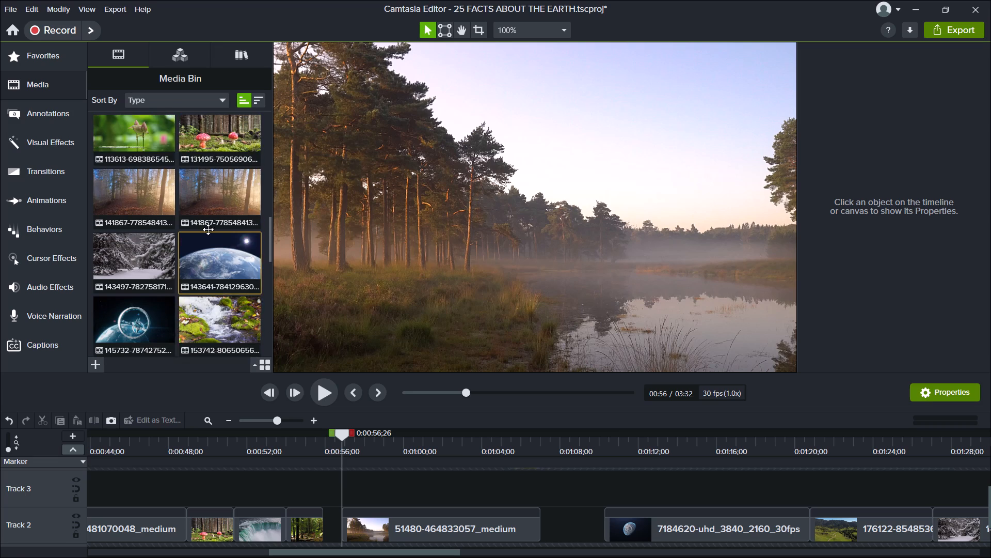
{"action": "scroll", "coordinate": [208, 229], "scroll_direction": "up", "scroll_amount": 8}
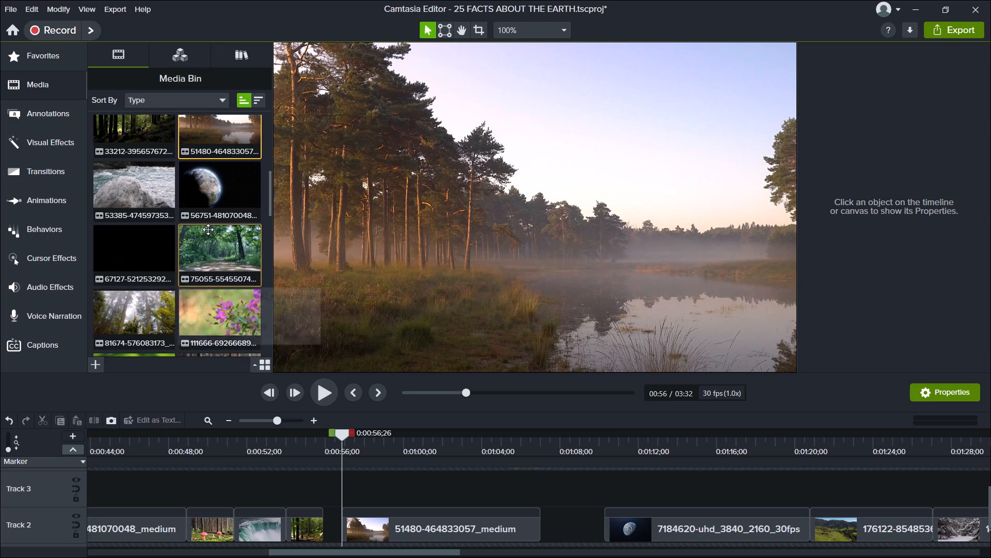
{"action": "scroll", "coordinate": [208, 229], "scroll_direction": "up", "scroll_amount": 10}
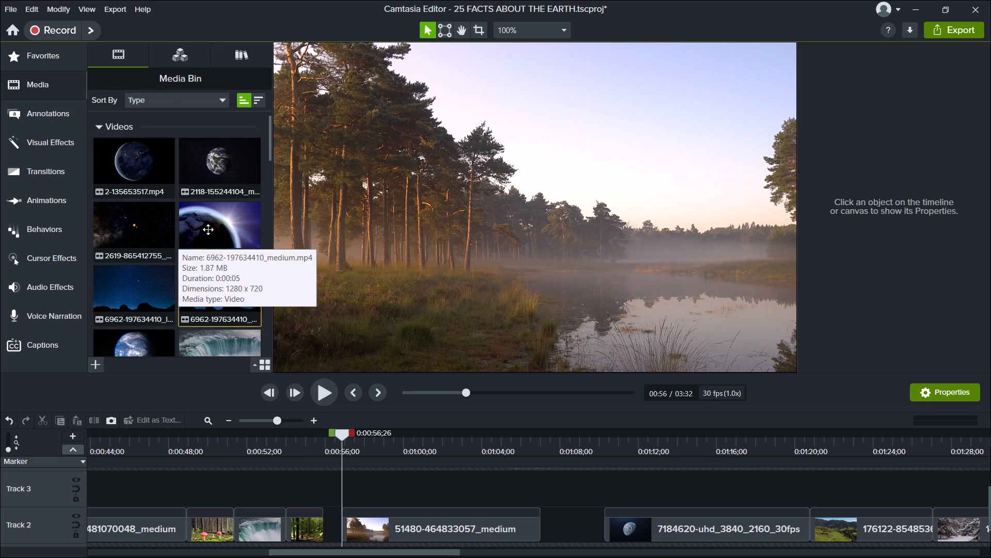
{"action": "scroll", "coordinate": [208, 229], "scroll_direction": "up", "scroll_amount": 3}
{"action": "scroll", "coordinate": [208, 229], "scroll_direction": "down", "scroll_amount": 6}
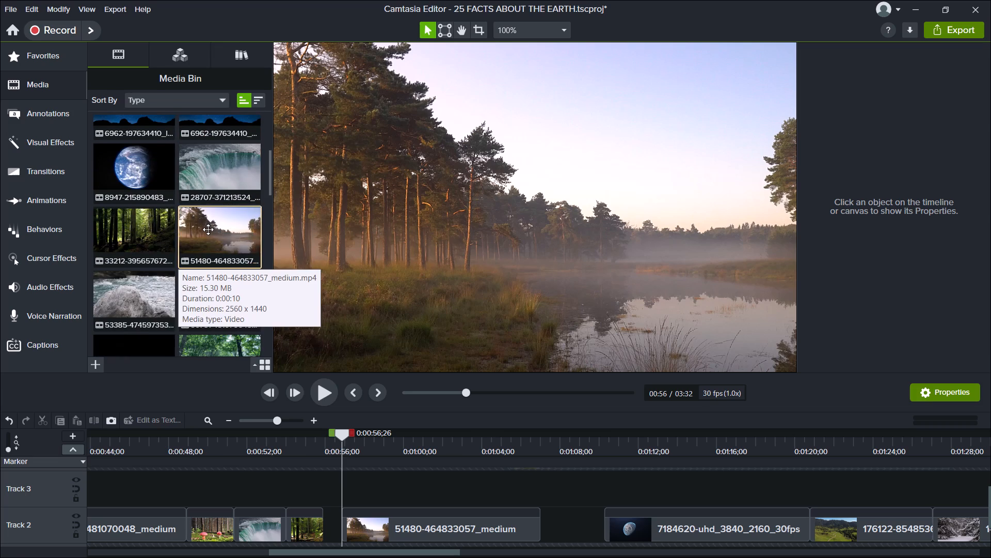
{"action": "scroll", "coordinate": [208, 229], "scroll_direction": "down", "scroll_amount": 19}
{"action": "scroll", "coordinate": [208, 230], "scroll_direction": "down", "scroll_amount": 3}
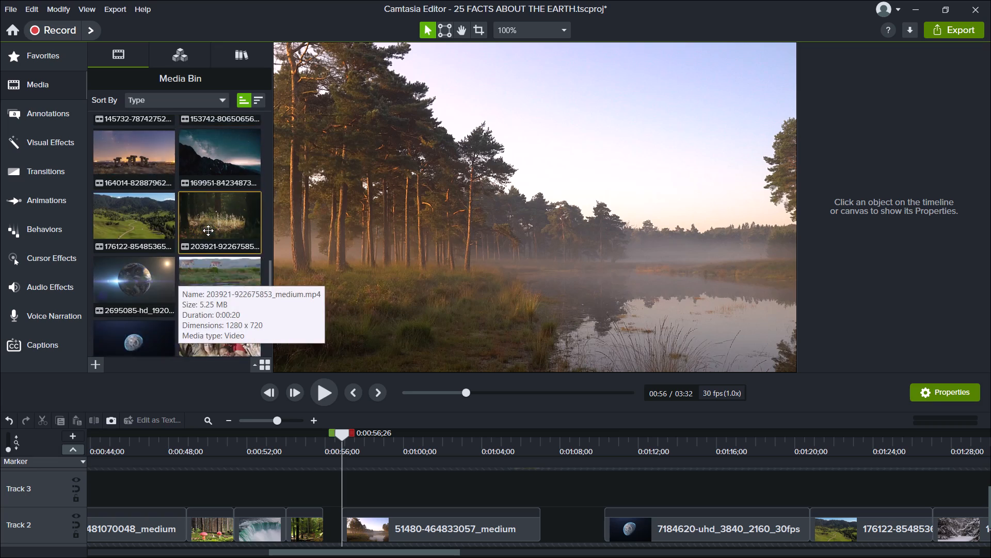
{"action": "scroll", "coordinate": [208, 230], "scroll_direction": "down", "scroll_amount": 8}
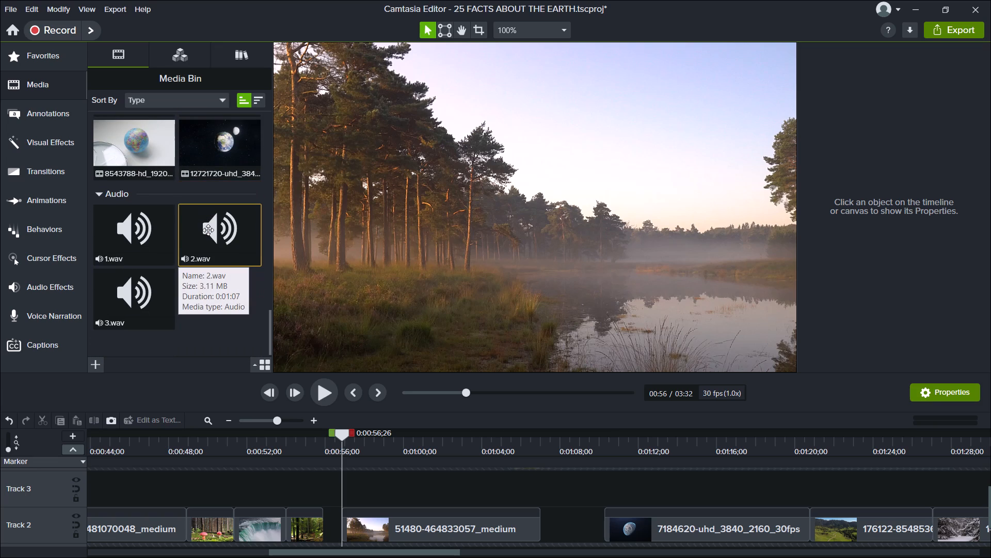
Import the clips 3842573-uhd_3840_2160_30fps, 5214219-hd_1920_1080_25fps and 14832655_3840_2160_25fps together from the Downloads folder.
{"action": "left_click", "coordinate": [91, 366]}
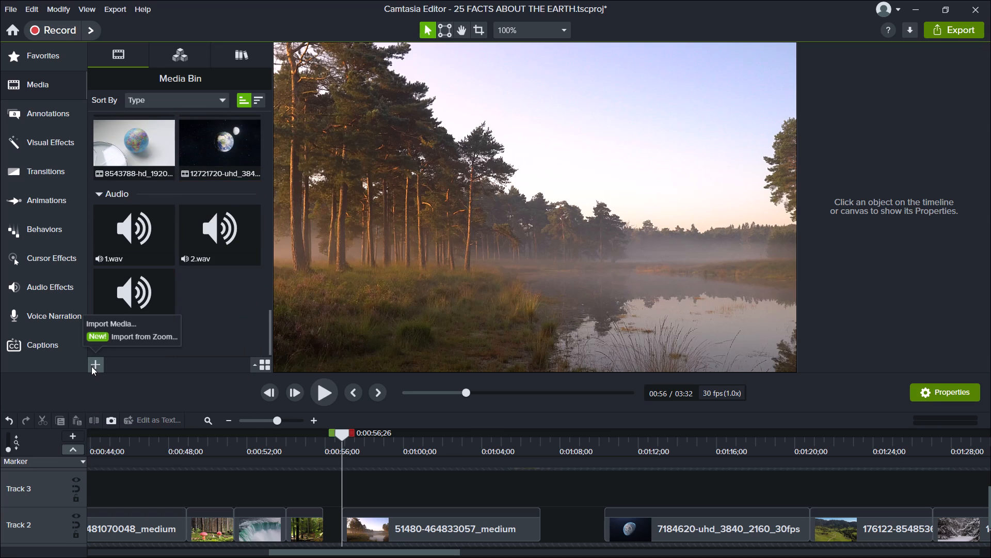
{"action": "left_click", "coordinate": [109, 326]}
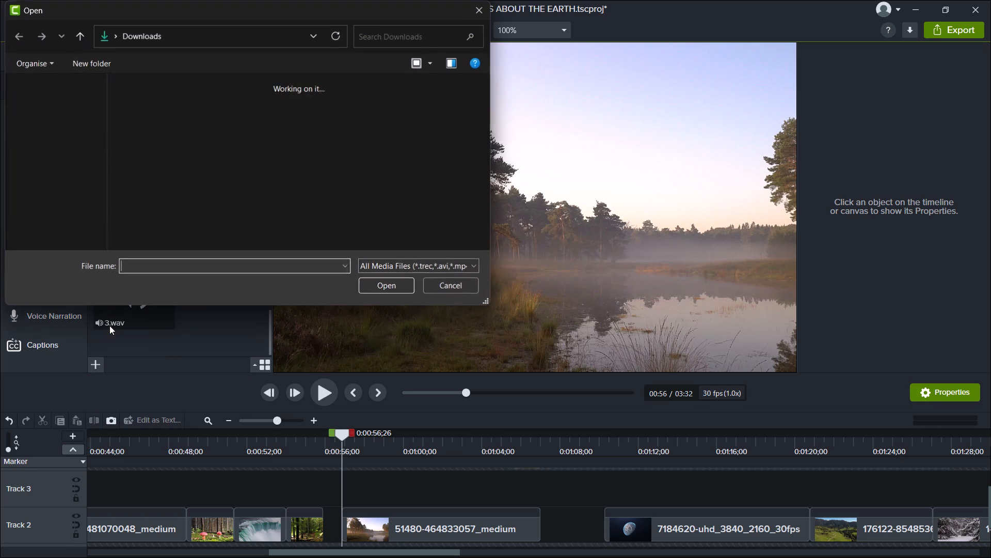
{"action": "scroll", "coordinate": [236, 170], "scroll_direction": "down", "scroll_amount": 2}
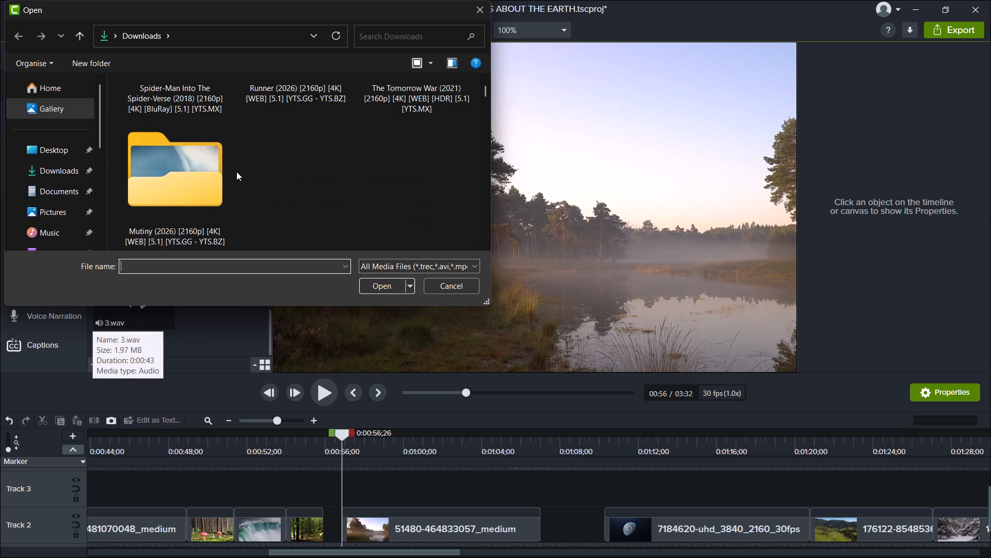
{"action": "scroll", "coordinate": [236, 172], "scroll_direction": "down", "scroll_amount": 16}
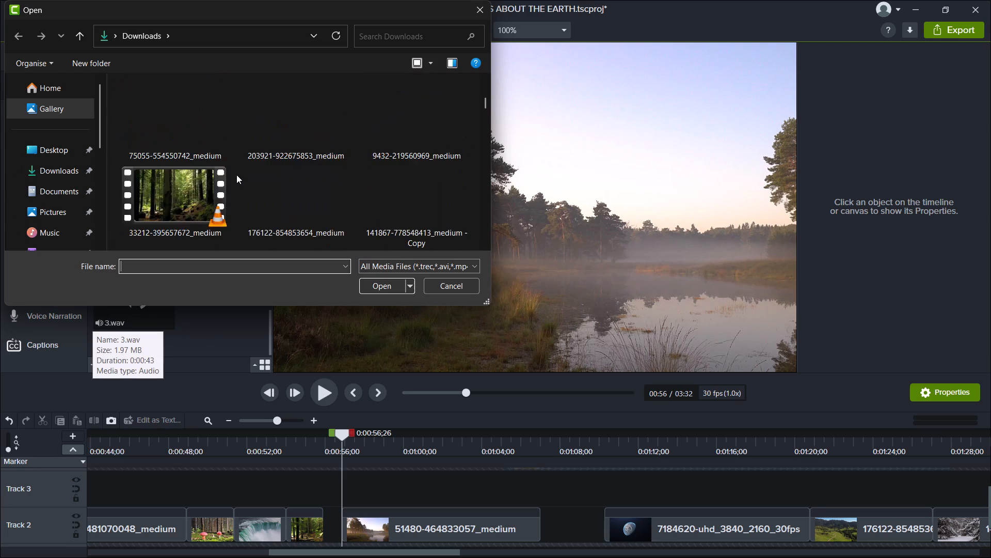
{"action": "scroll", "coordinate": [236, 175], "scroll_direction": "down", "scroll_amount": 18}
{"action": "scroll", "coordinate": [236, 176], "scroll_direction": "down", "scroll_amount": 3}
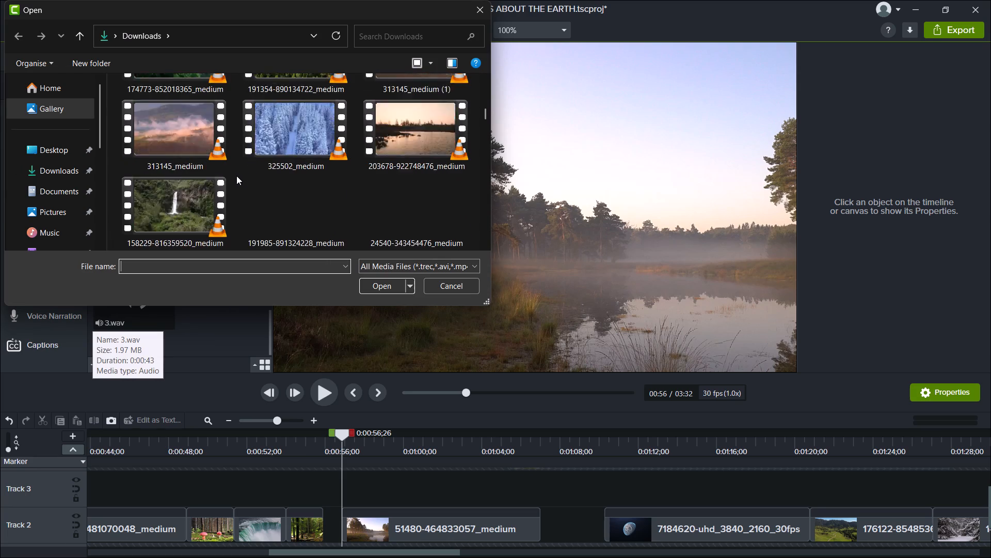
{"action": "scroll", "coordinate": [236, 176], "scroll_direction": "down", "scroll_amount": 8}
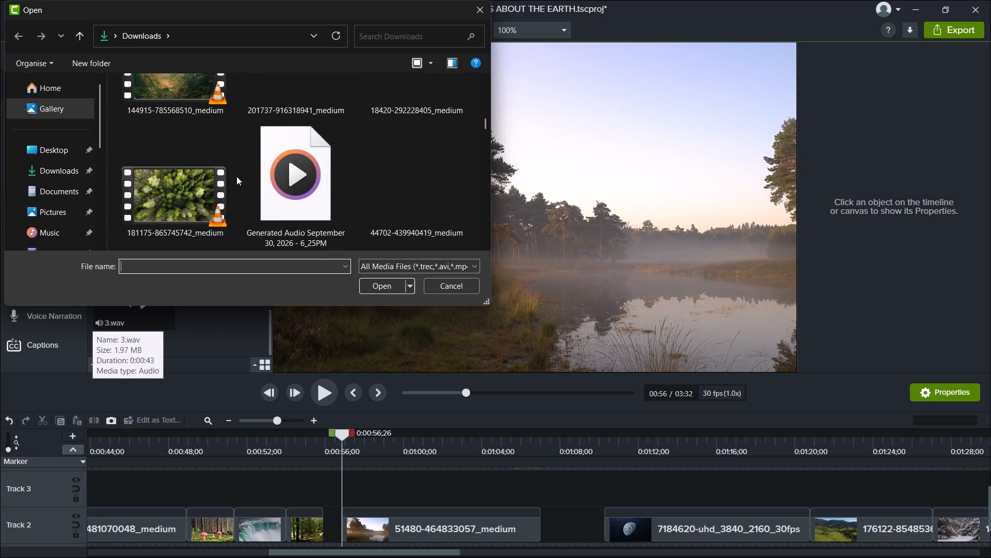
{"action": "scroll", "coordinate": [236, 176], "scroll_direction": "down", "scroll_amount": 4}
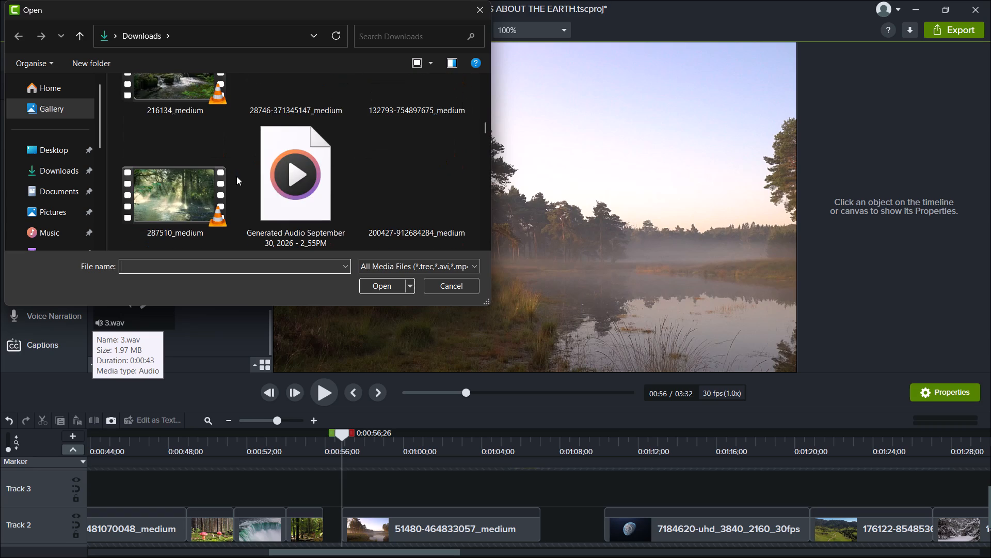
{"action": "scroll", "coordinate": [236, 176], "scroll_direction": "down", "scroll_amount": 4}
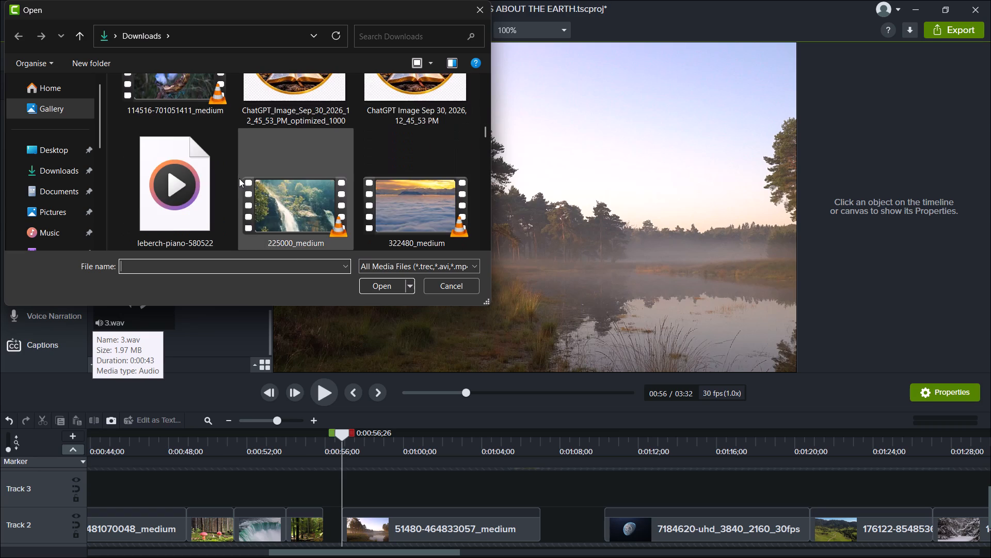
{"action": "scroll", "coordinate": [239, 178], "scroll_direction": "down", "scroll_amount": 5}
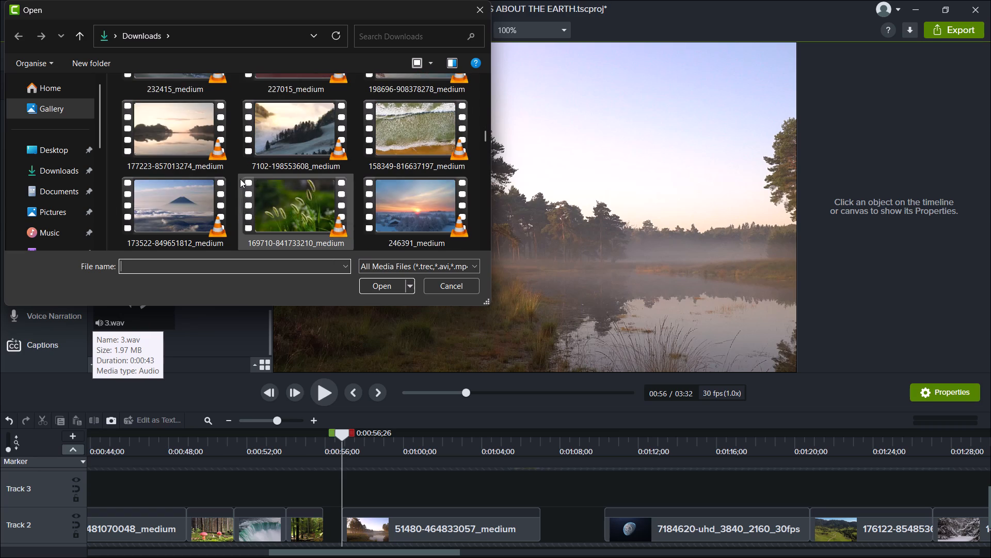
{"action": "scroll", "coordinate": [240, 179], "scroll_direction": "down", "scroll_amount": 4}
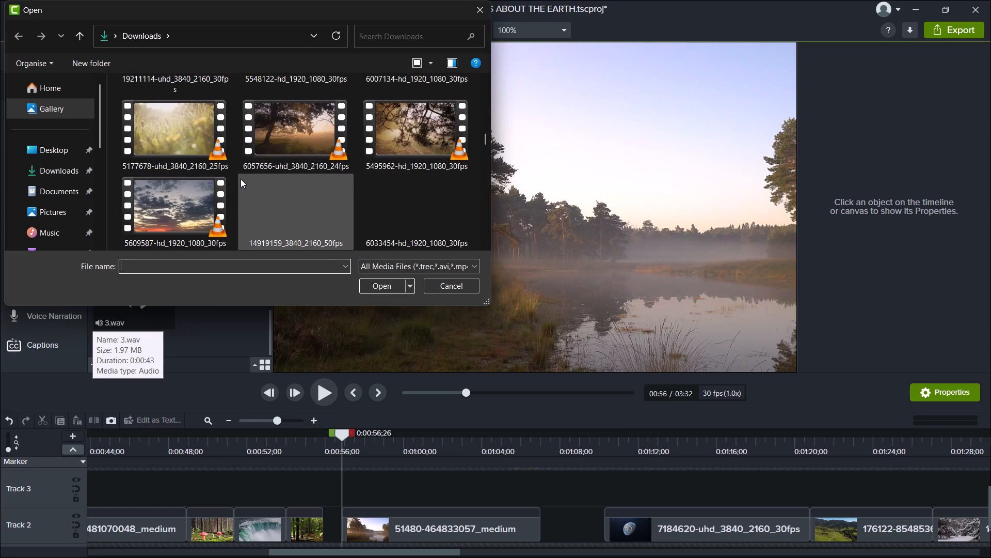
{"action": "scroll", "coordinate": [241, 179], "scroll_direction": "down", "scroll_amount": 5}
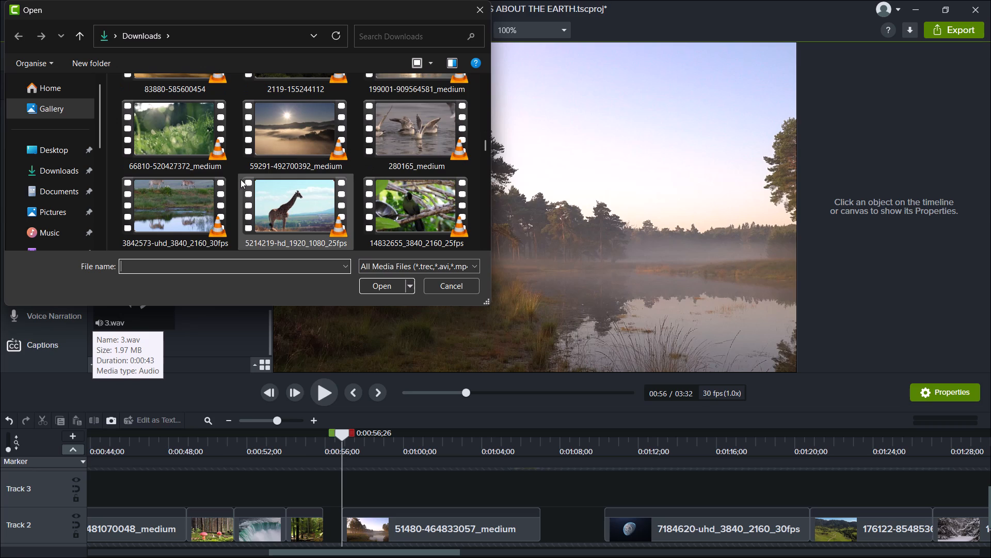
{"action": "left_click", "coordinate": [193, 208]}
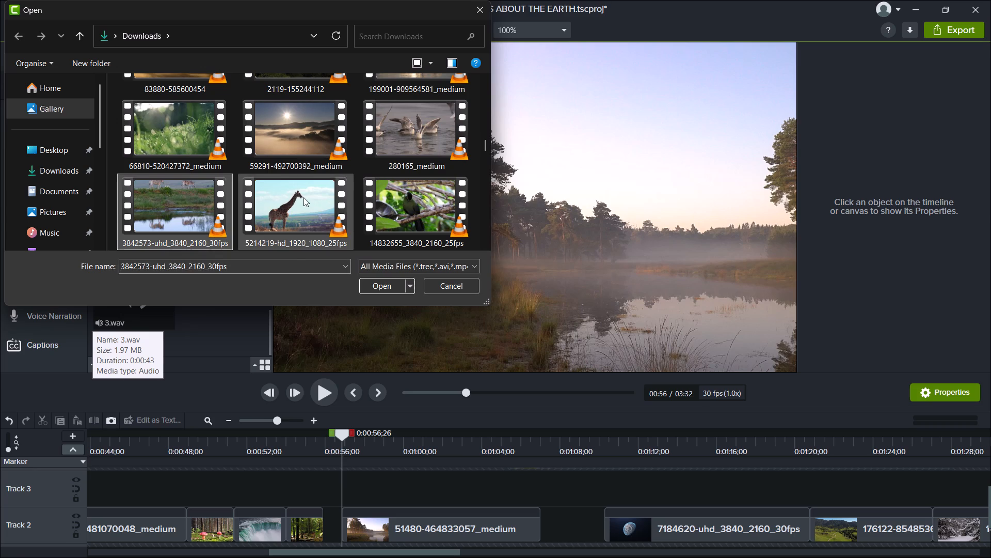
{"action": "left_click", "coordinate": [303, 197], "text": "ctrl"}
{"action": "left_click", "coordinate": [388, 198], "text": "ctrl"}
{"action": "left_click", "coordinate": [381, 288]}
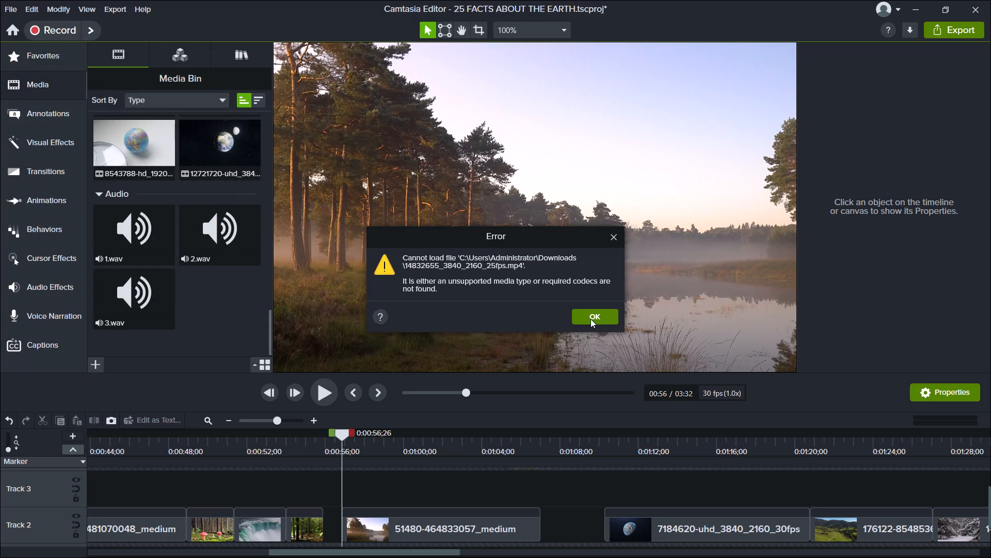
{"action": "left_click", "coordinate": [596, 318]}
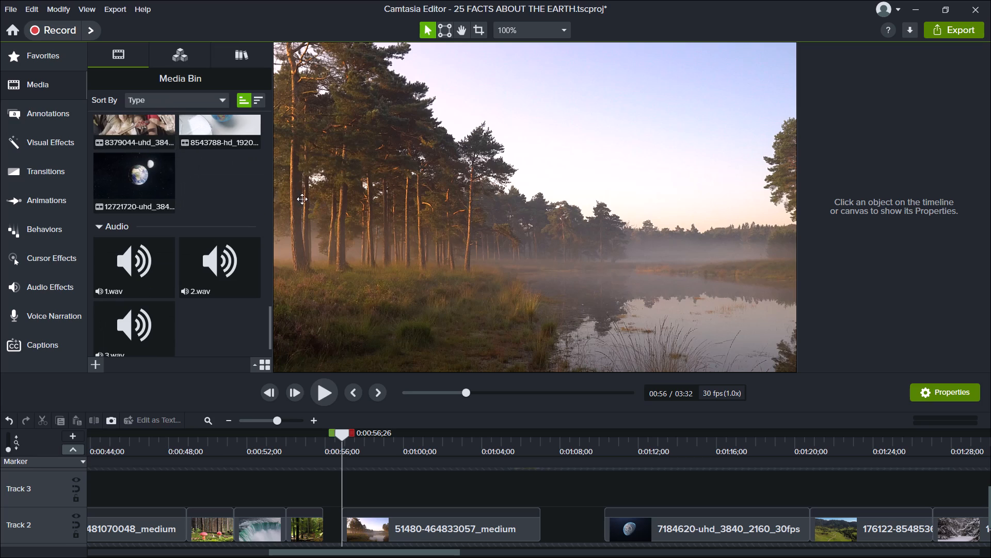
Place the zebra waterhole clip on Track 3, starting where the forest clip on Track 2 ends.
{"action": "scroll", "coordinate": [213, 203], "scroll_direction": "up", "scroll_amount": 5}
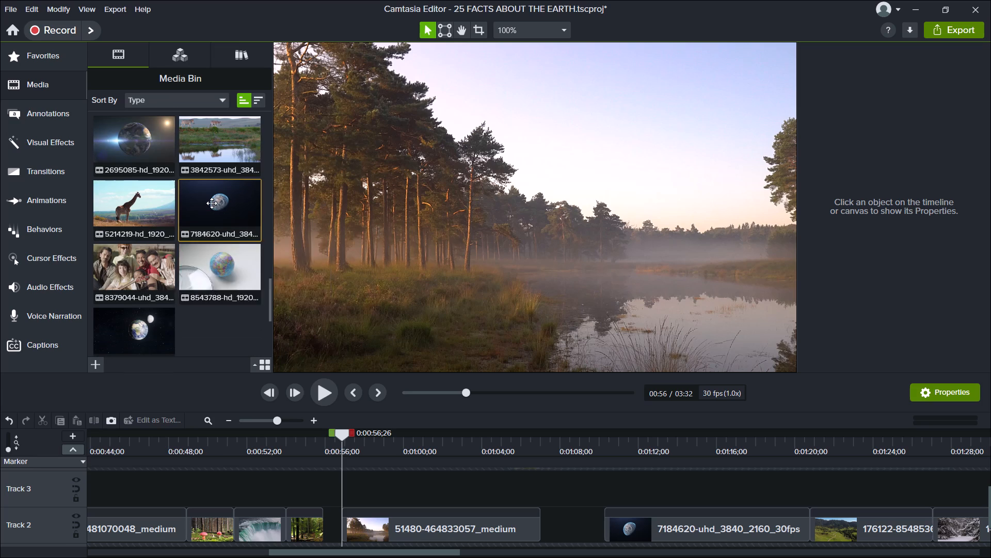
{"action": "left_click", "coordinate": [231, 151]}
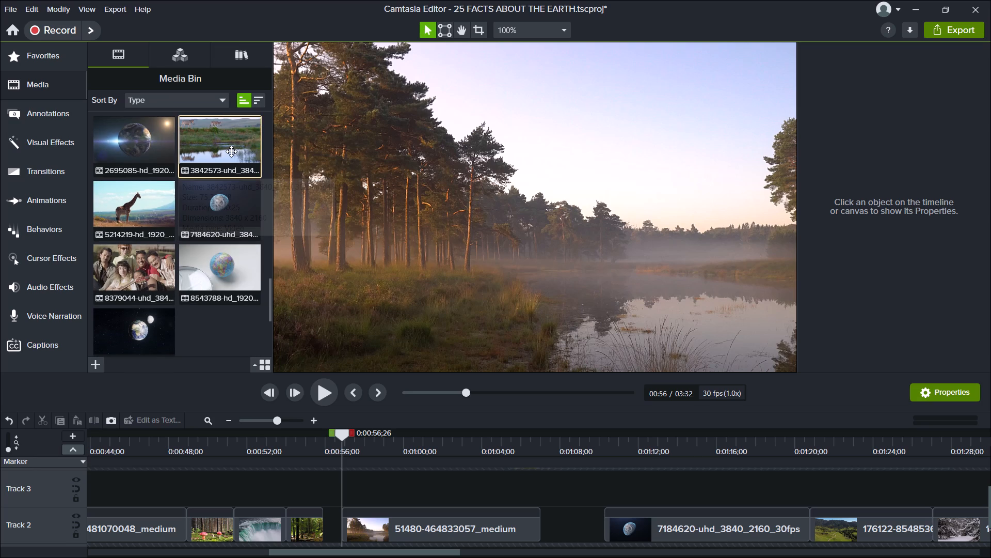
{"action": "left_click_drag", "start_coordinate": [231, 151], "coordinate": [350, 519]}
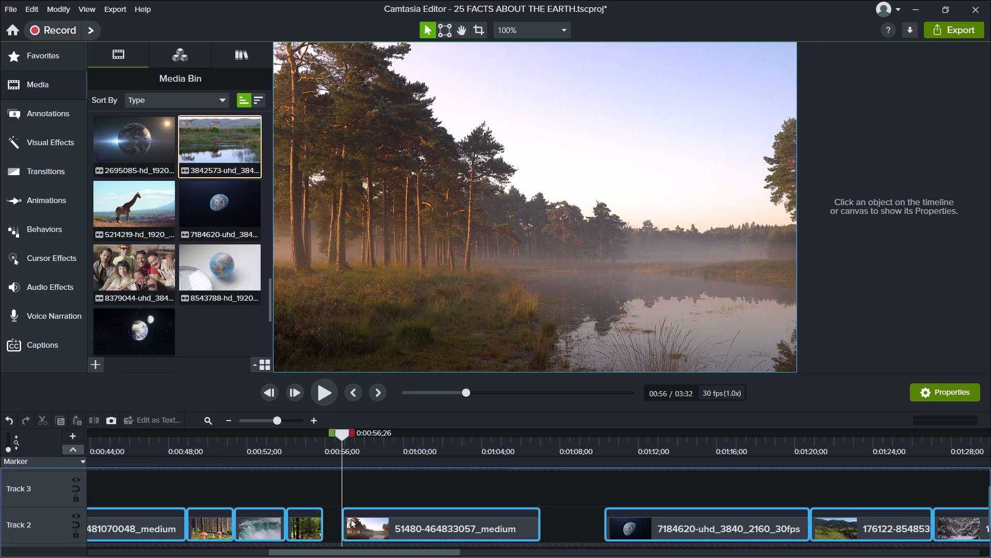
{"action": "left_click_drag", "start_coordinate": [350, 519], "coordinate": [312, 488]}
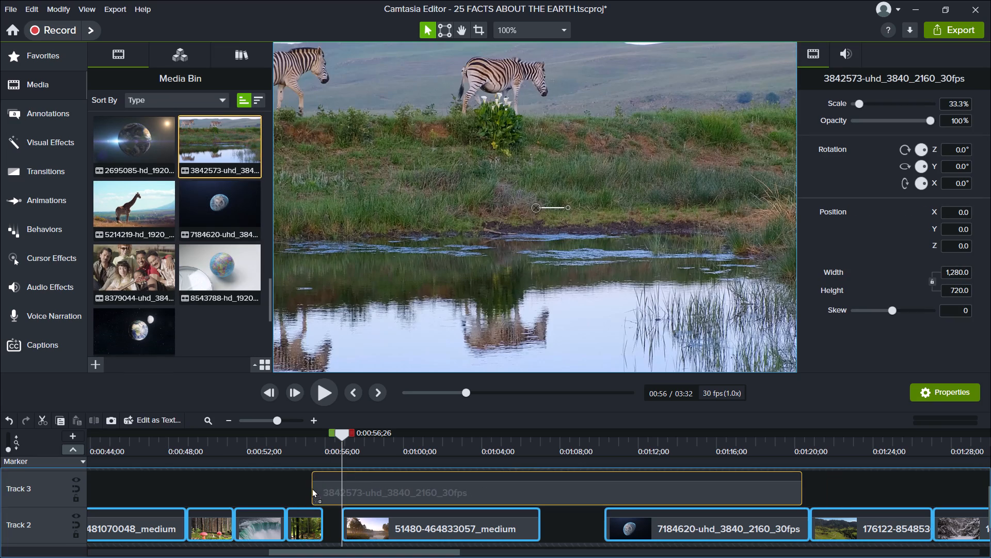
{"action": "left_click_drag", "start_coordinate": [312, 488], "coordinate": [312, 488]}
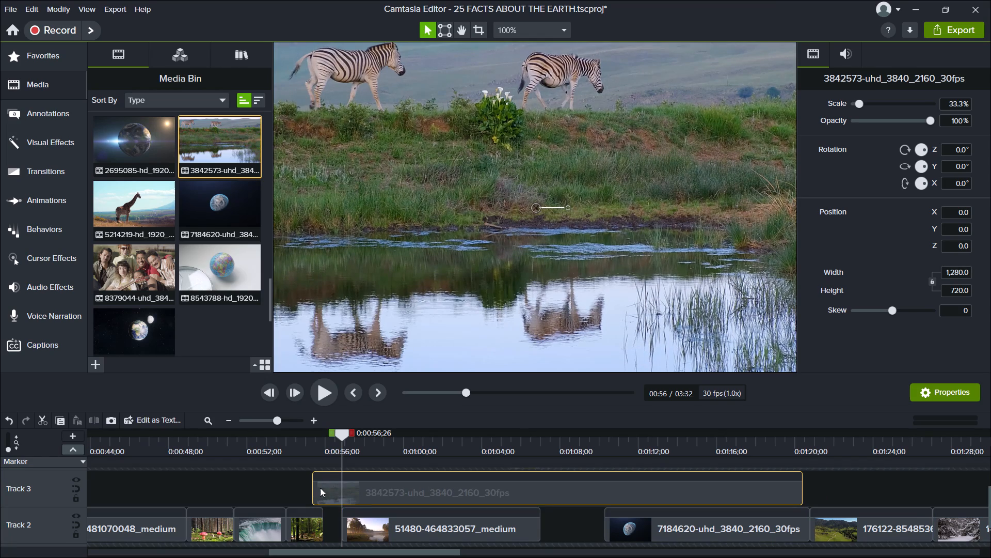
{"action": "left_click_drag", "start_coordinate": [354, 484], "coordinate": [364, 486]}
Add a timeline marker at 0:00:55;26, at the start of the zebra clip.
{"action": "left_click", "coordinate": [322, 462]}
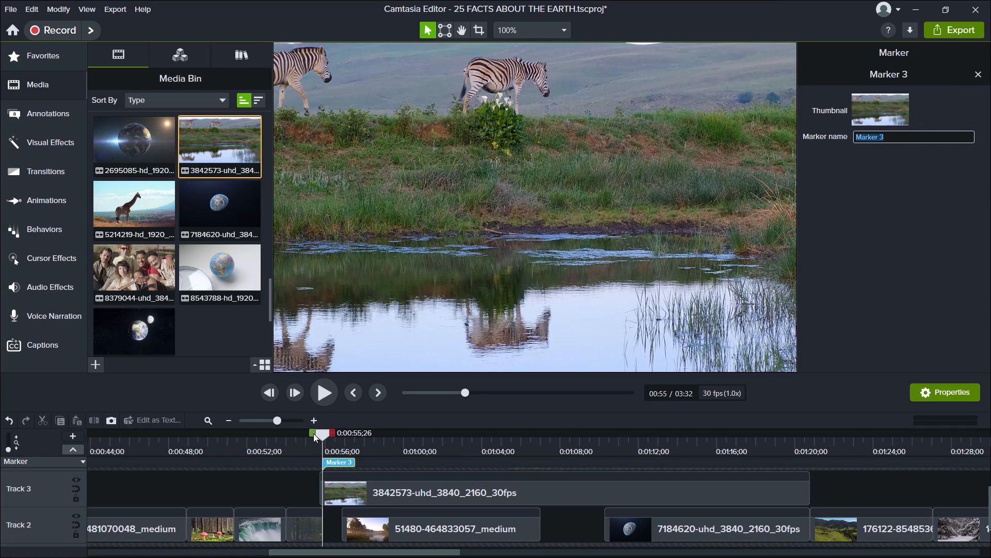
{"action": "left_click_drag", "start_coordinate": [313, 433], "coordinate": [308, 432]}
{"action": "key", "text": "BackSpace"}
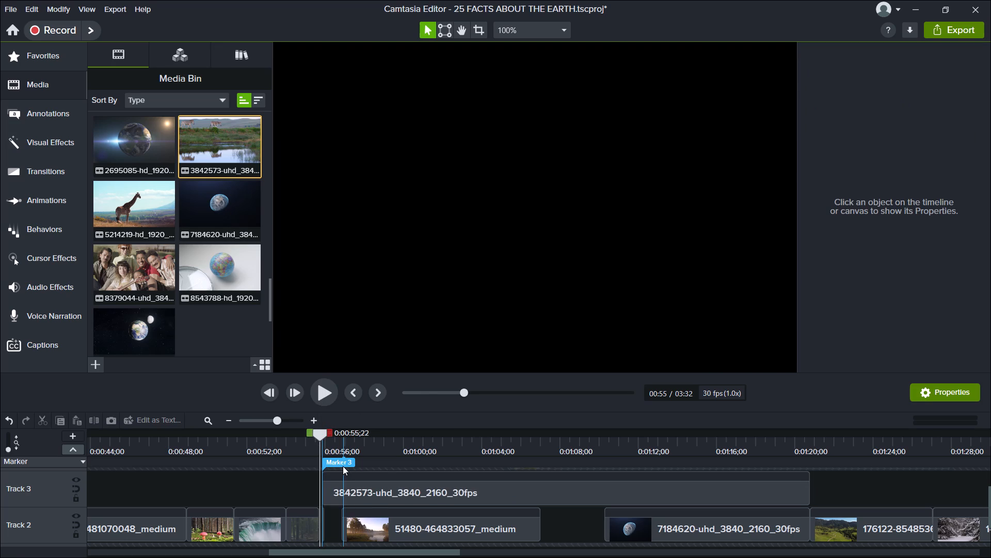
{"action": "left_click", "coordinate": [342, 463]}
Select the timeline range from 0:00:56;26, where the misty lake clip starts, to 0:01:20;24 at the zebra clip's end.
{"action": "left_click_drag", "start_coordinate": [328, 431], "coordinate": [352, 436]}
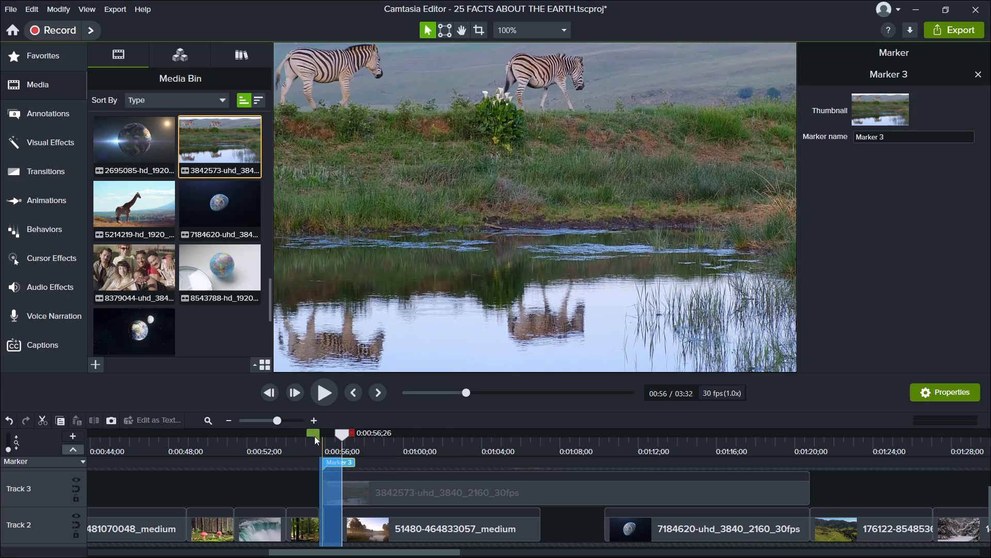
{"action": "left_click_drag", "start_coordinate": [315, 432], "coordinate": [333, 436]}
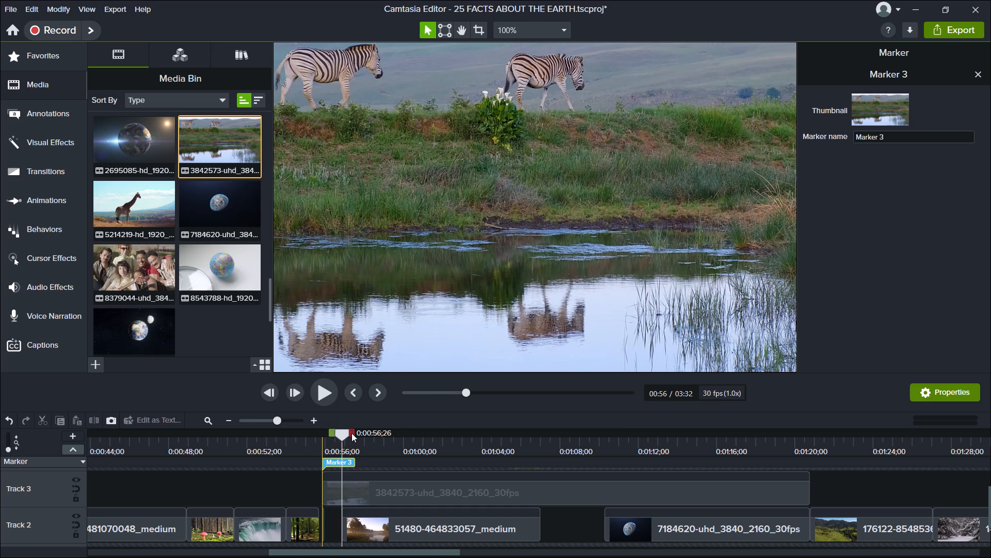
{"action": "left_click_drag", "start_coordinate": [351, 432], "coordinate": [369, 431]}
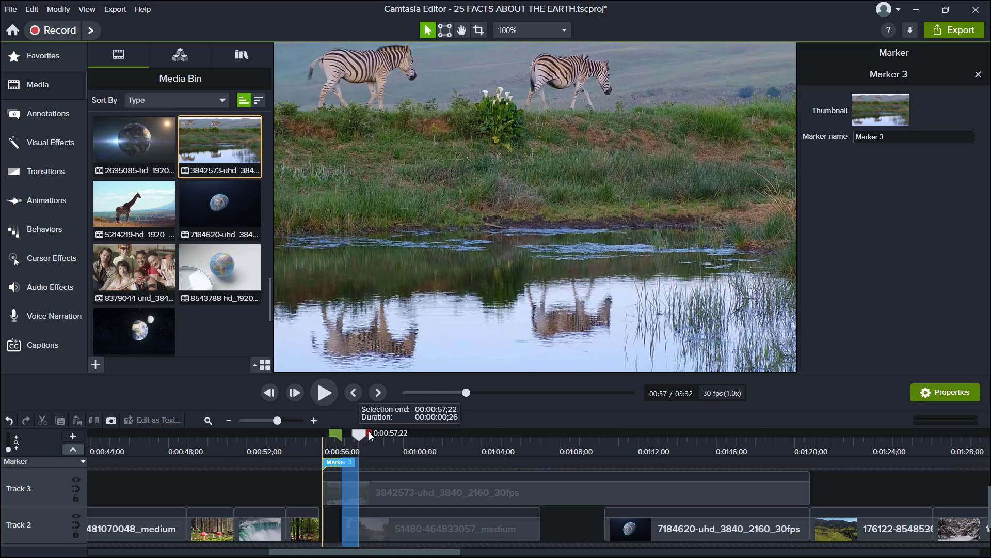
{"action": "left_click_drag", "start_coordinate": [369, 431], "coordinate": [633, 445]}
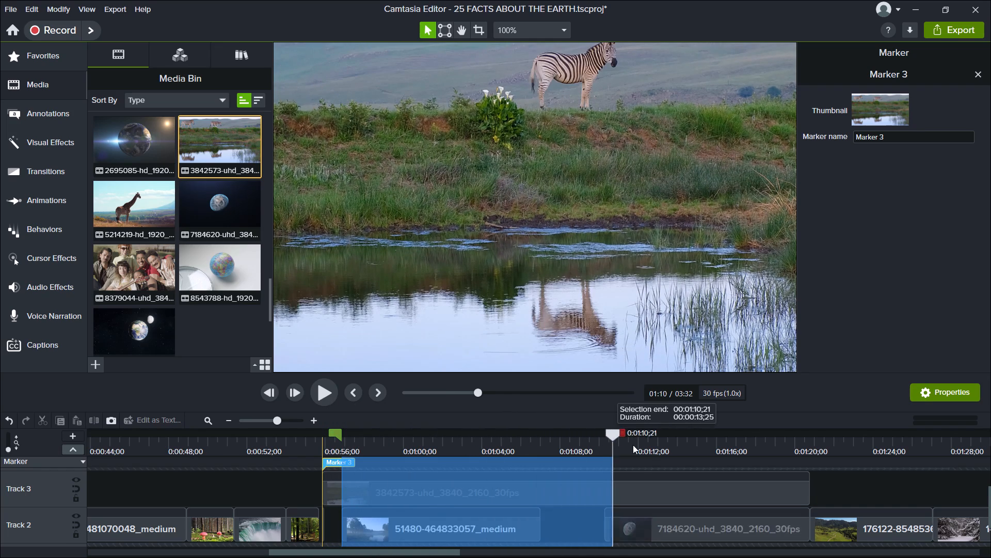
{"action": "left_click_drag", "start_coordinate": [633, 445], "coordinate": [816, 454]}
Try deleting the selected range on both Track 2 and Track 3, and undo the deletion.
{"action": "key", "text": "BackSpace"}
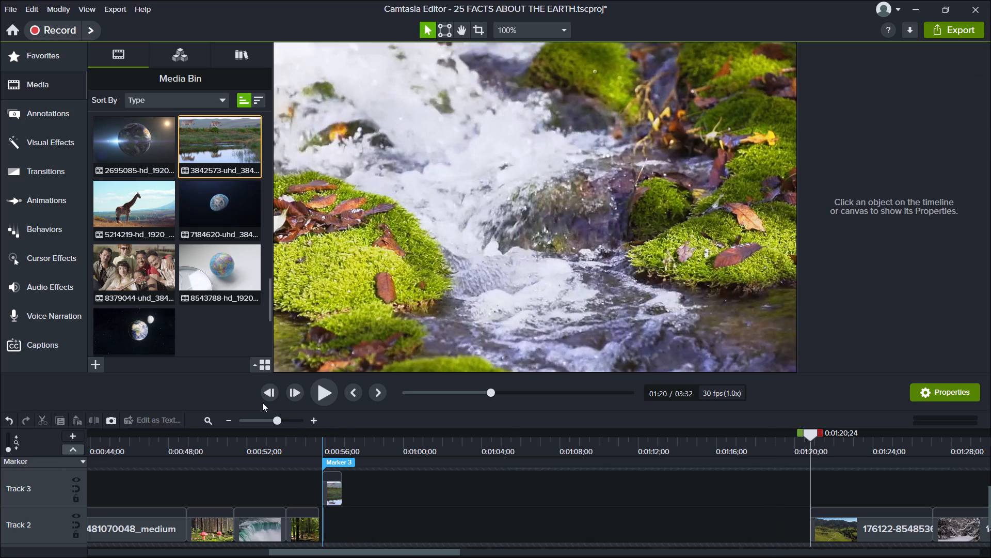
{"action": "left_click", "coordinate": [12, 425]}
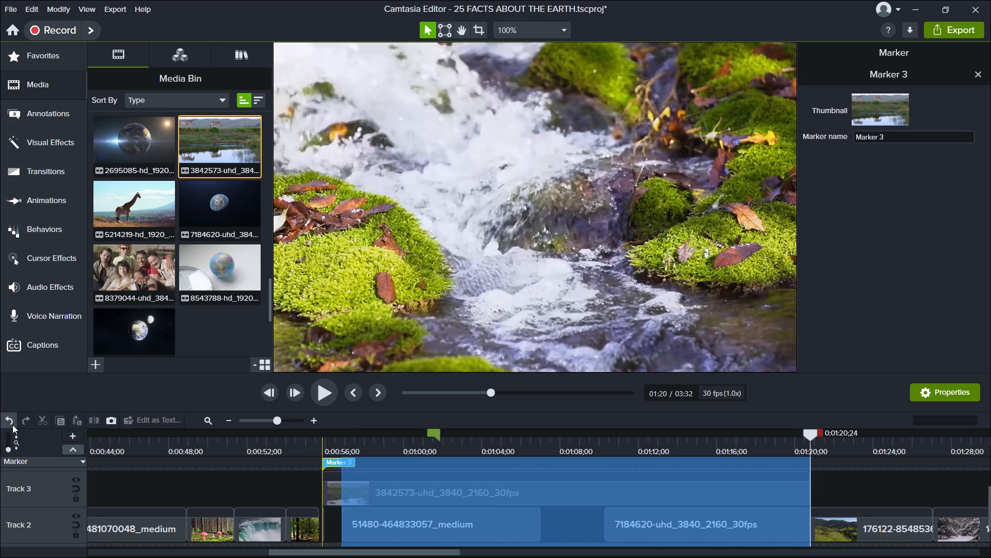
Delete the selected range from the zebra clip on Track 3, keeping Track 2 locked during the deletion and unlocking it again.
{"action": "left_click", "coordinate": [81, 535]}
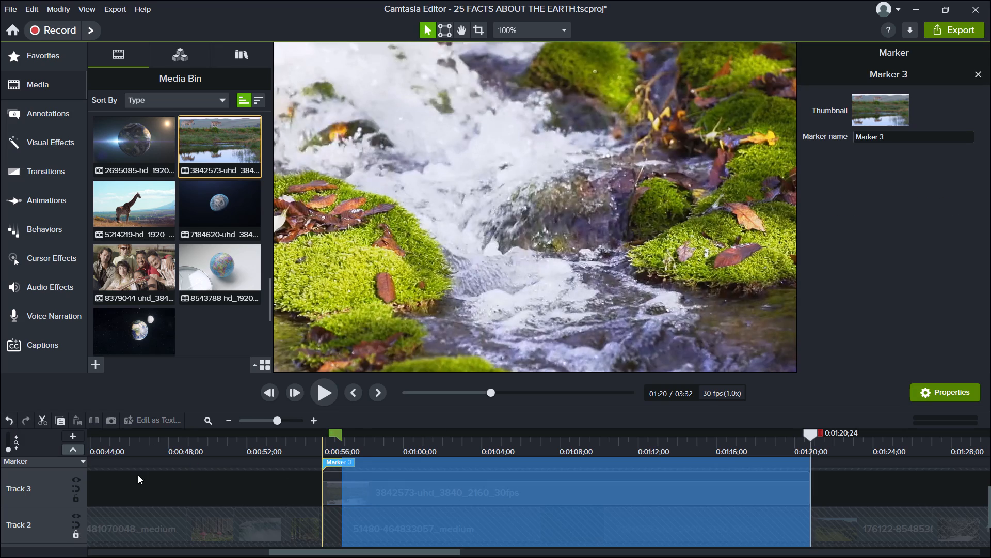
{"action": "key", "text": "BackSpace"}
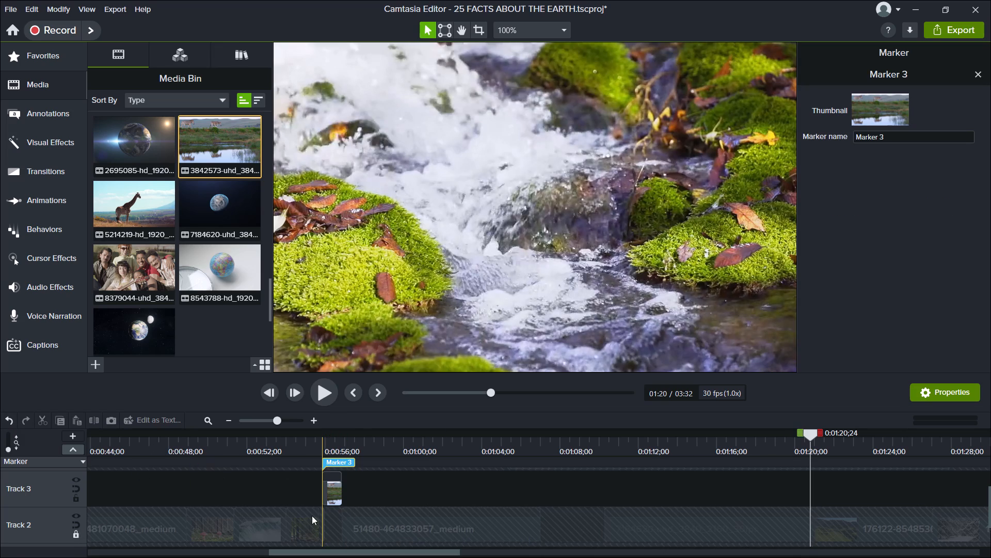
{"action": "left_click", "coordinate": [360, 494]}
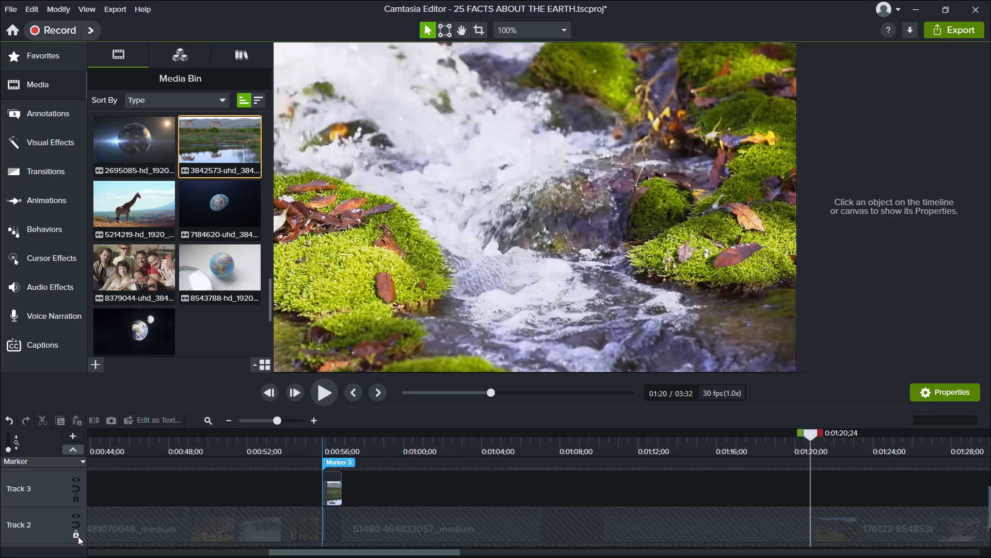
{"action": "left_click", "coordinate": [77, 537]}
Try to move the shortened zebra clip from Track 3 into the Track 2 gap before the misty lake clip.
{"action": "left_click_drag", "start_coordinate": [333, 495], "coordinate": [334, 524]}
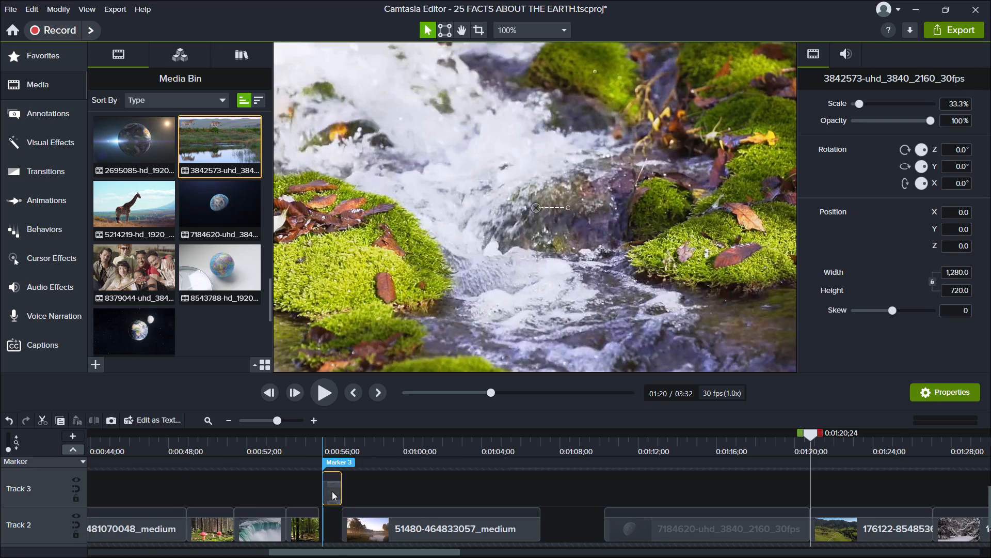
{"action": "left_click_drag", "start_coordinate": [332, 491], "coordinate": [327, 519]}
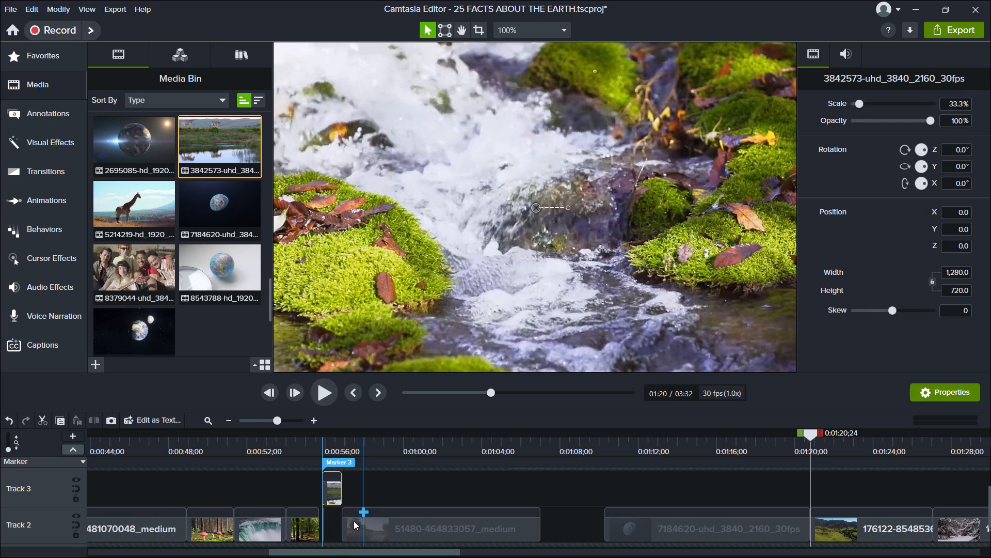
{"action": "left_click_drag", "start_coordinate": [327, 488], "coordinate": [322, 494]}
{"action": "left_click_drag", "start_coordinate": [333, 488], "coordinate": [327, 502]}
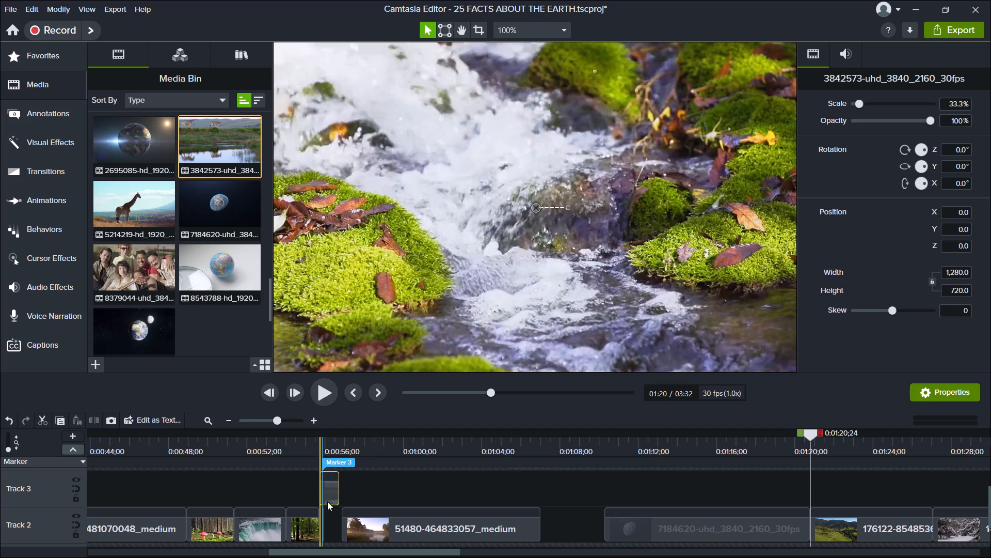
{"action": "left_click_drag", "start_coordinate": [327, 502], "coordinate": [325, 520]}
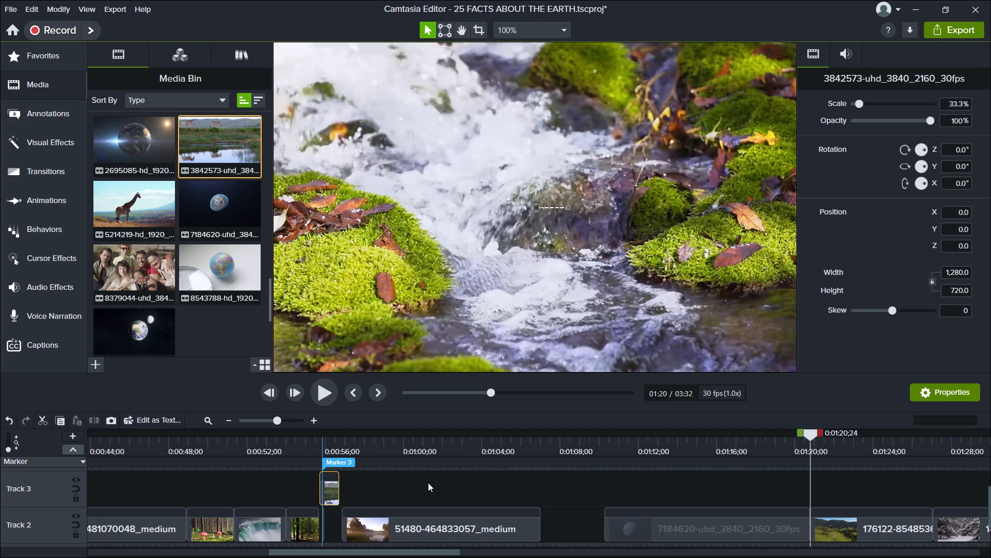
Move the playhead back to 0:00:53;21, over the waterfall clip.
{"action": "left_click_drag", "start_coordinate": [810, 433], "coordinate": [284, 475]}
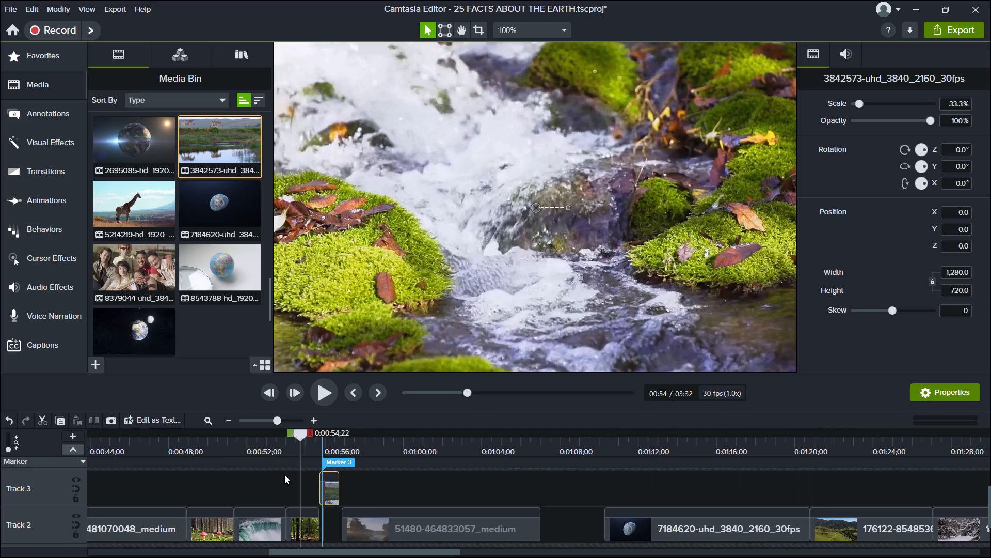
{"action": "left_click_drag", "start_coordinate": [284, 475], "coordinate": [280, 476]}
{"action": "left_click", "coordinate": [417, 314]}
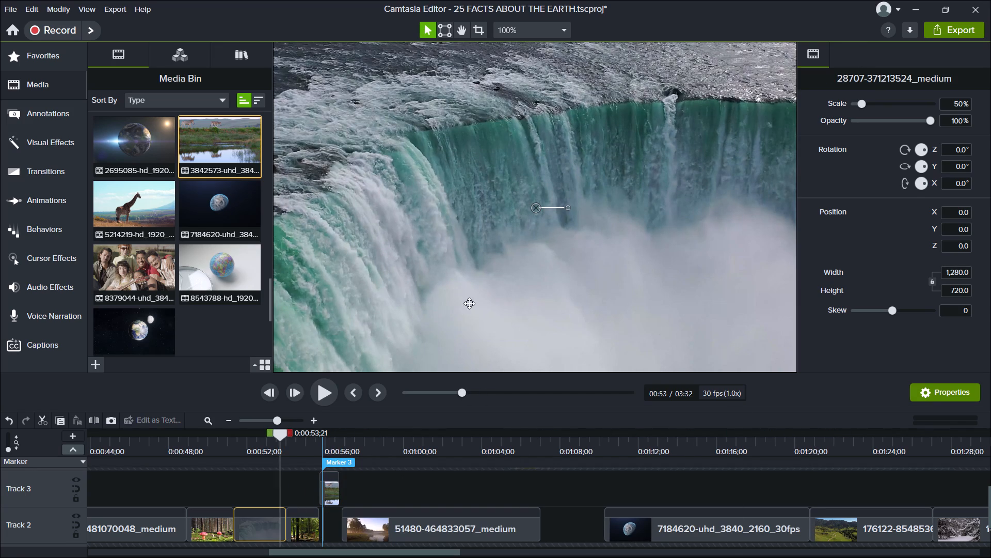
Attach Marker 3 to the shortened zebra clip on Track 3.
{"action": "left_click", "coordinate": [334, 487]}
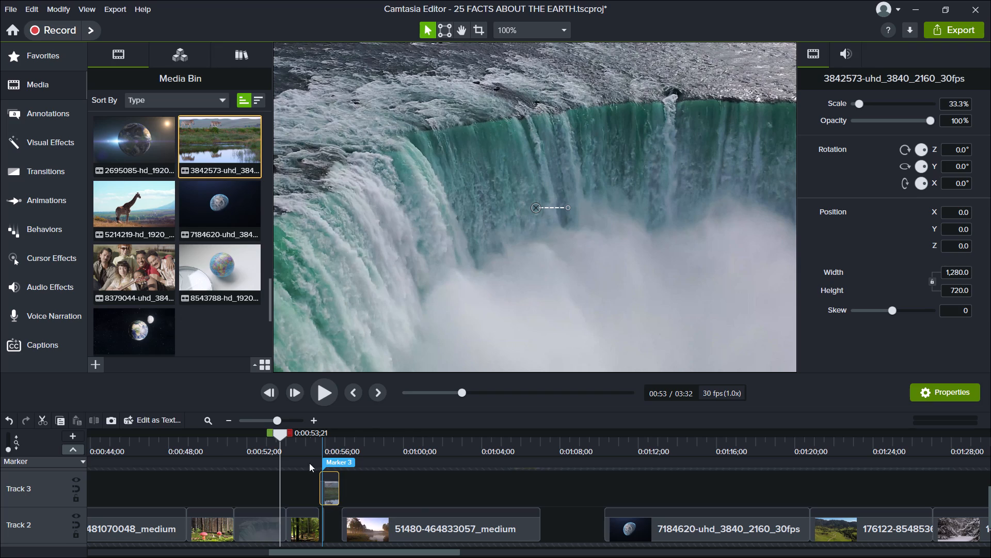
{"action": "left_click", "coordinate": [321, 480]}
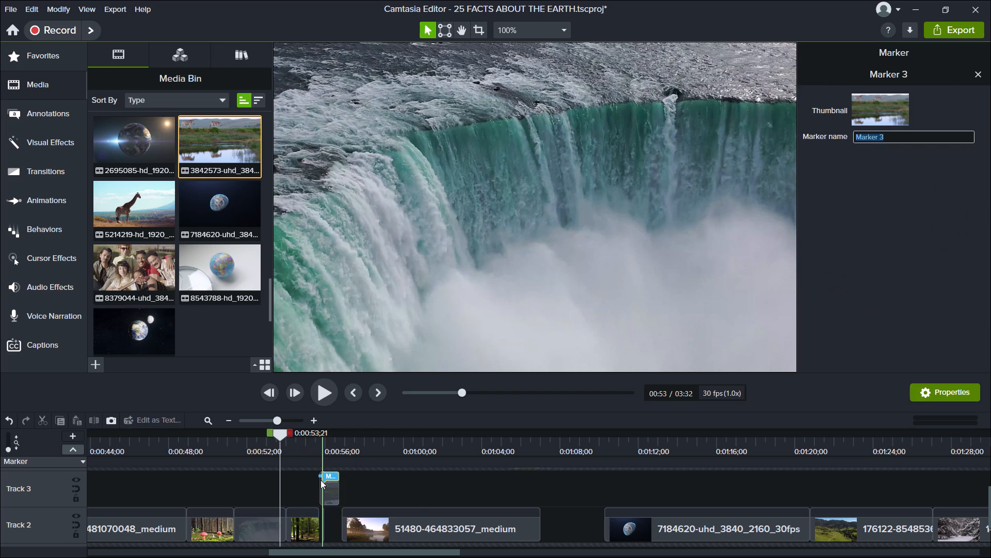
{"action": "left_click", "coordinate": [367, 497]}
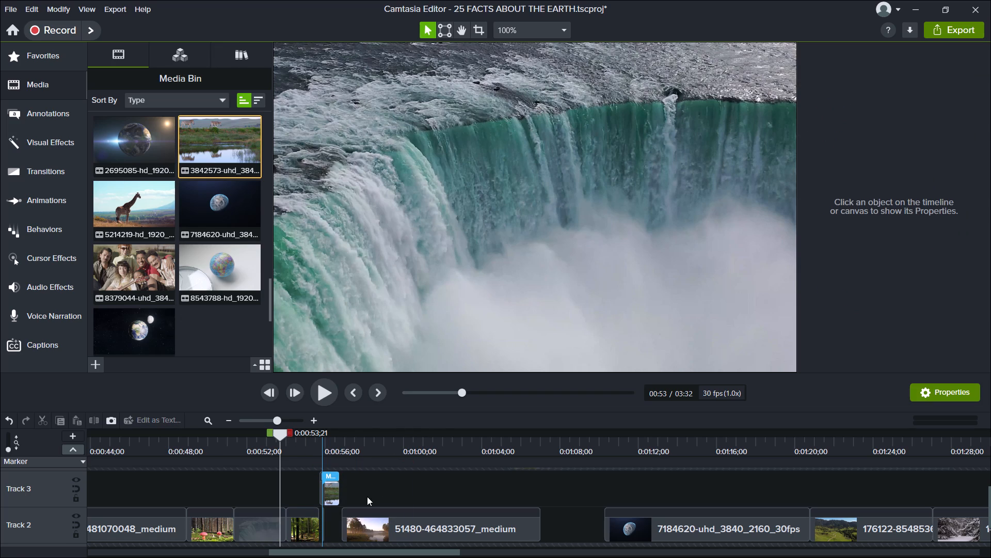
{"action": "left_click_drag", "start_coordinate": [331, 495], "coordinate": [334, 502]}
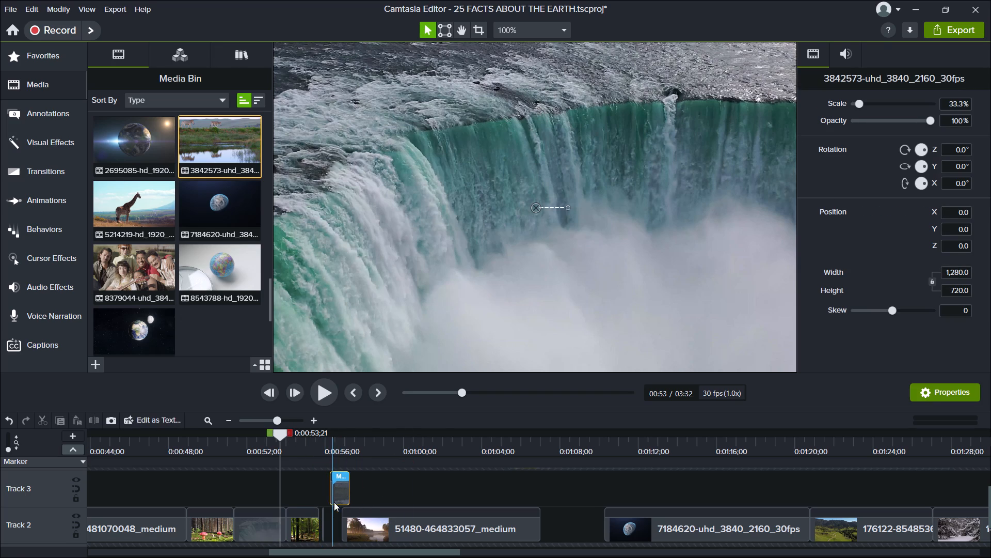
{"action": "left_click_drag", "start_coordinate": [334, 502], "coordinate": [351, 490]}
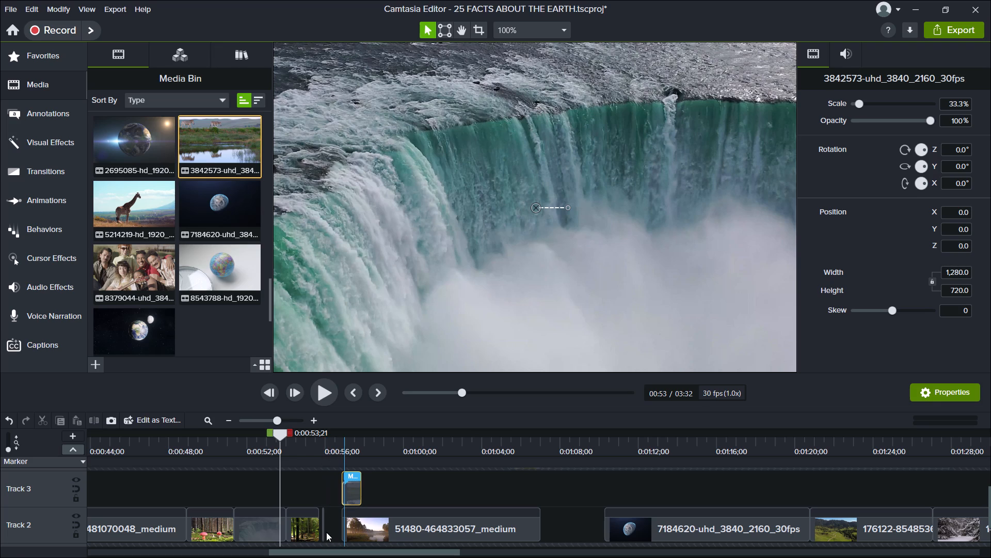
{"action": "left_click", "coordinate": [323, 526]}
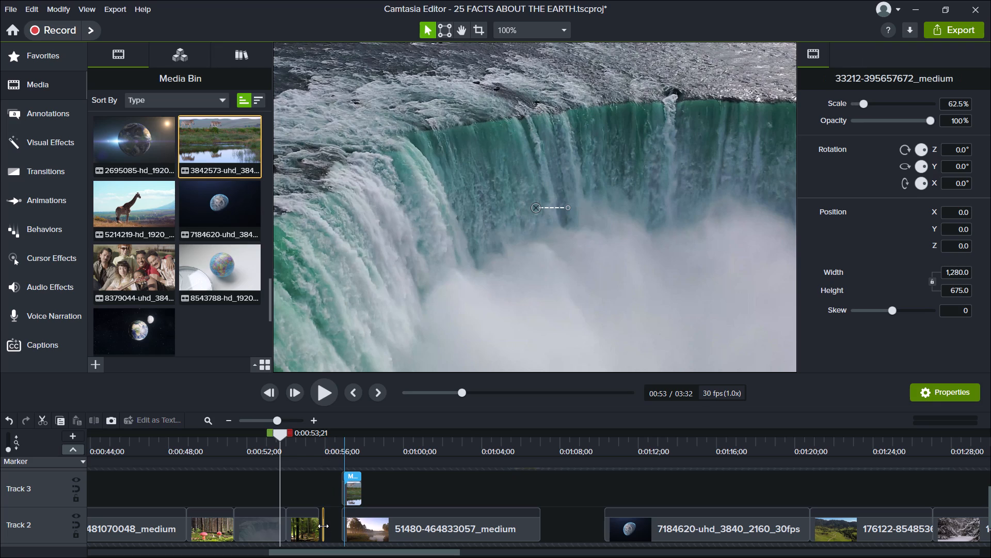
{"action": "key", "text": "BackSpace"}
Move the zebra clip from Track 3 down to Track 2, starting where the forest clip ends.
{"action": "left_click_drag", "start_coordinate": [353, 487], "coordinate": [331, 514]}
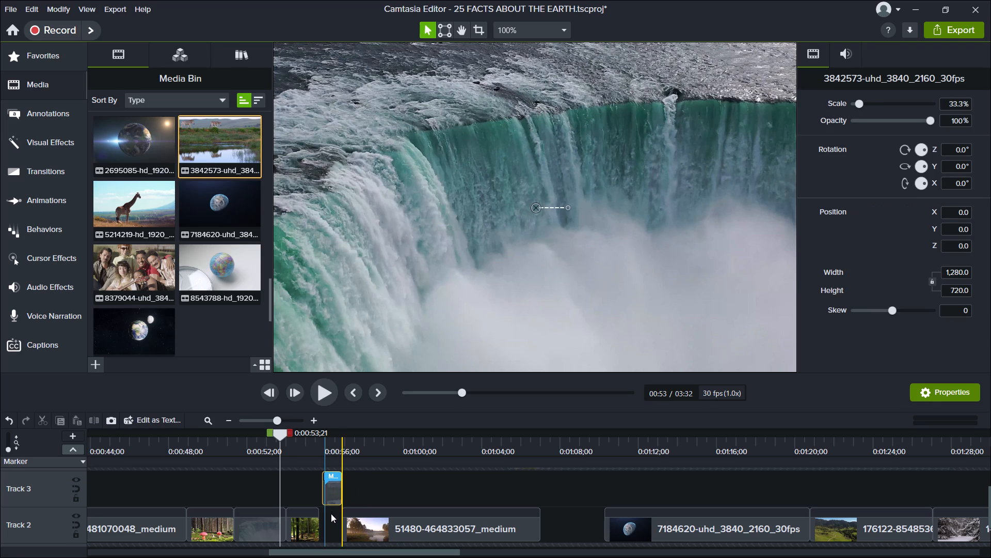
{"action": "left_click_drag", "start_coordinate": [331, 514], "coordinate": [323, 518]}
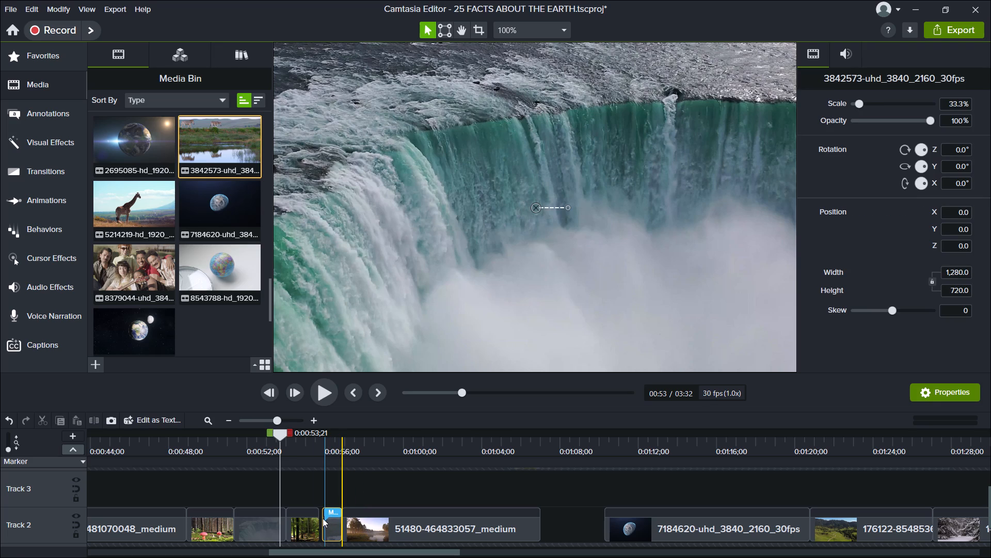
{"action": "left_click_drag", "start_coordinate": [323, 518], "coordinate": [321, 518]}
{"action": "left_click", "coordinate": [337, 490]}
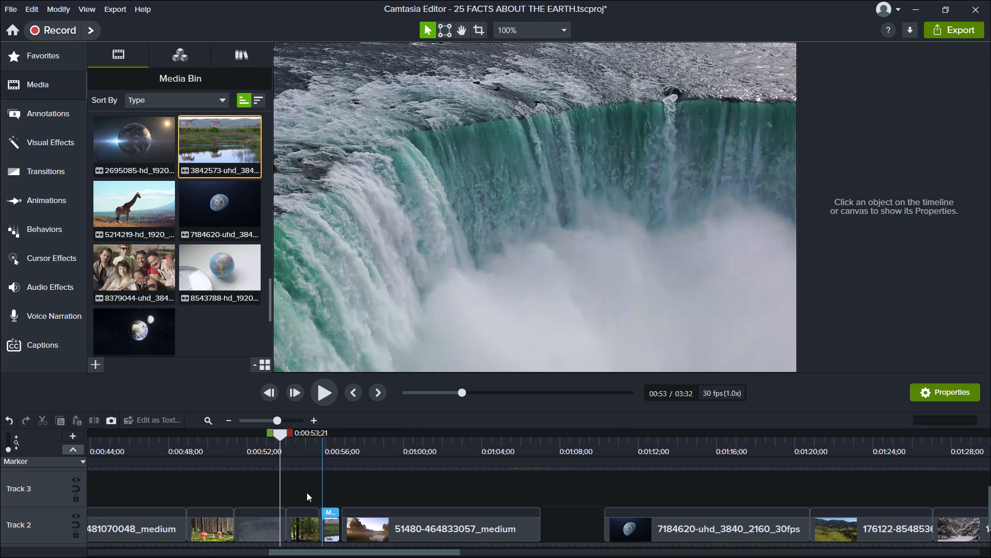
{"action": "left_click", "coordinate": [323, 393]}
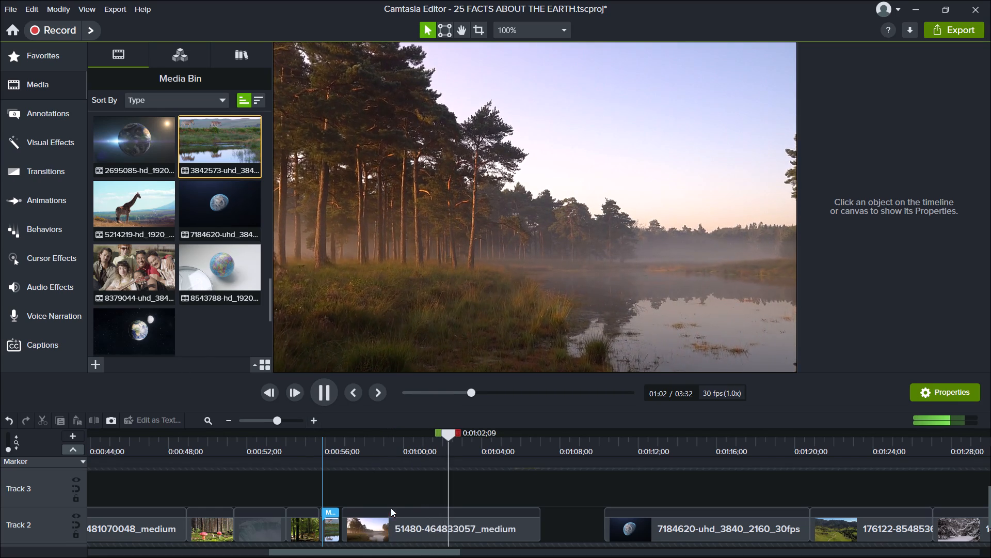
{"action": "left_click", "coordinate": [415, 524]}
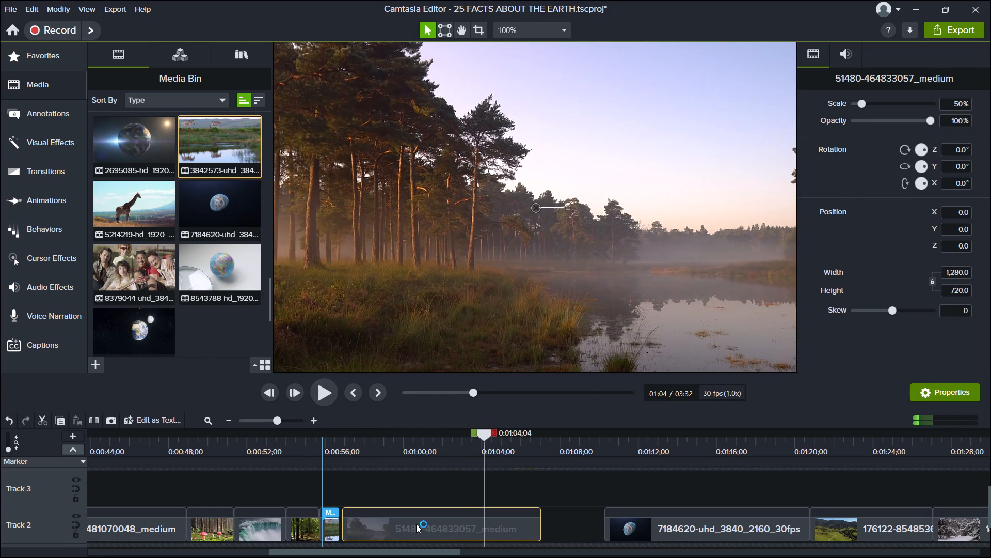
{"action": "left_click", "coordinate": [417, 523]}
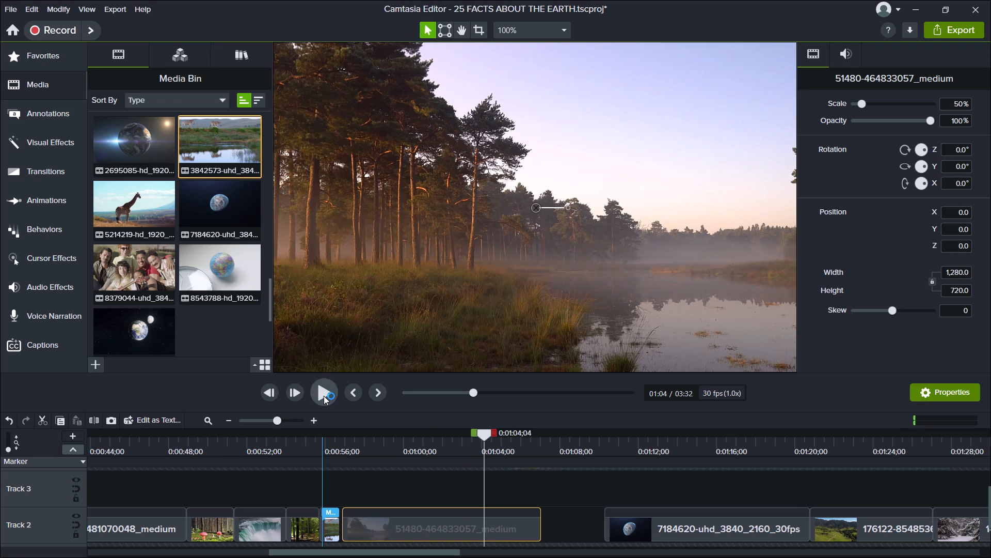
{"action": "left_click", "coordinate": [324, 392]}
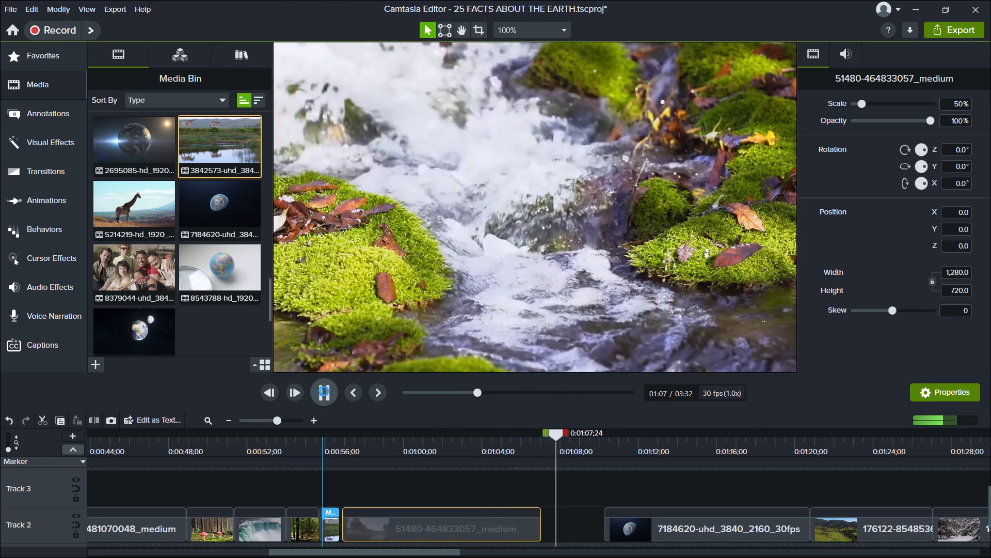
{"action": "key", "text": "BackSpace"}
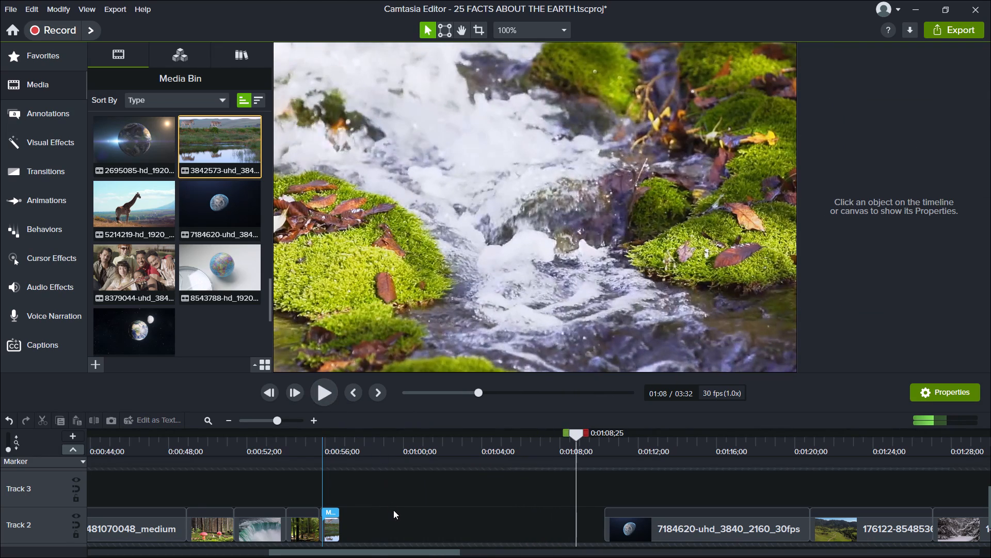
Unlock Track 4 and delete the mossy stream clip from it.
{"action": "scroll", "coordinate": [393, 511], "scroll_direction": "up", "scroll_amount": 6}
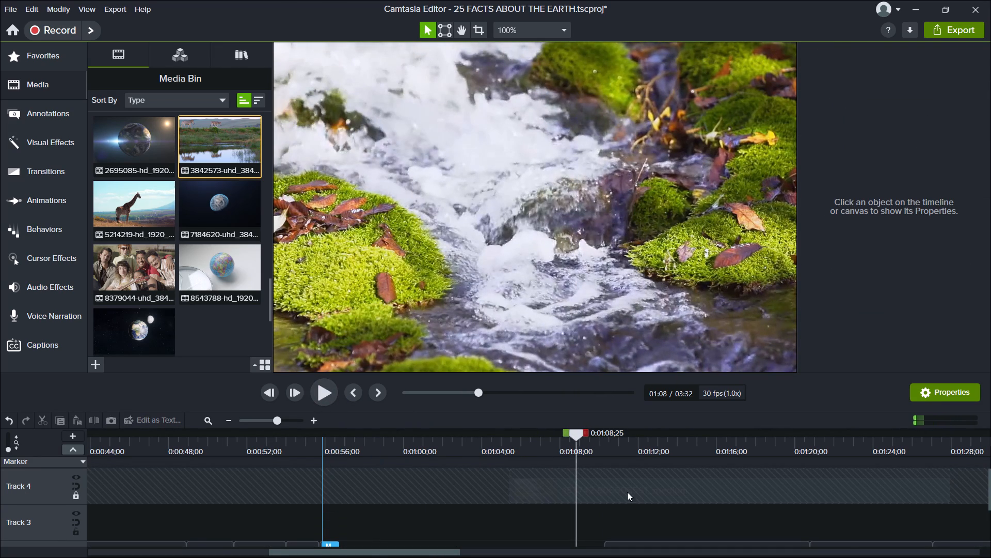
{"action": "scroll", "coordinate": [761, 474], "scroll_direction": "down", "scroll_amount": 1}
{"action": "scroll", "coordinate": [631, 511], "scroll_direction": "down", "scroll_amount": 3}
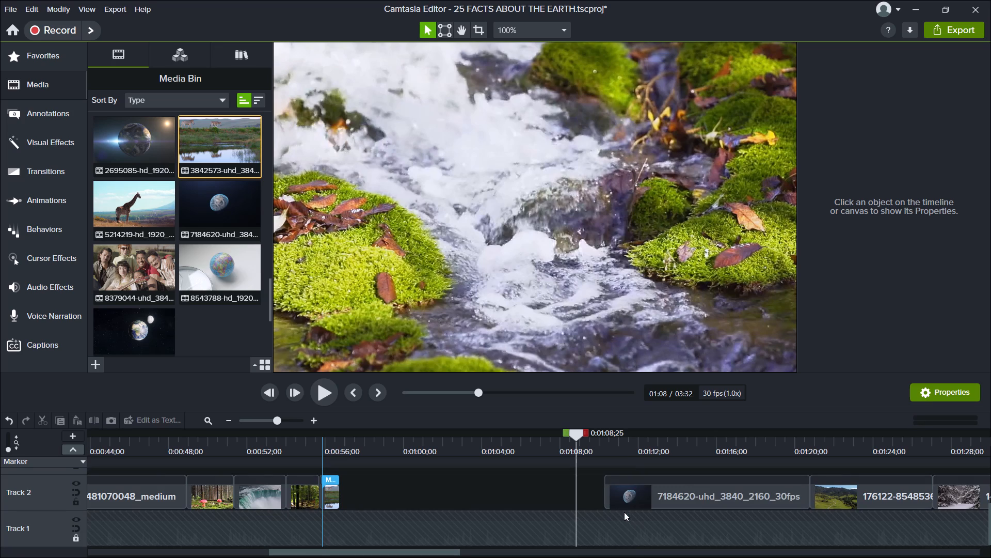
{"action": "scroll", "coordinate": [615, 516], "scroll_direction": "down", "scroll_amount": 5}
{"action": "scroll", "coordinate": [551, 501], "scroll_direction": "up", "scroll_amount": 13}
{"action": "left_click", "coordinate": [530, 492]}
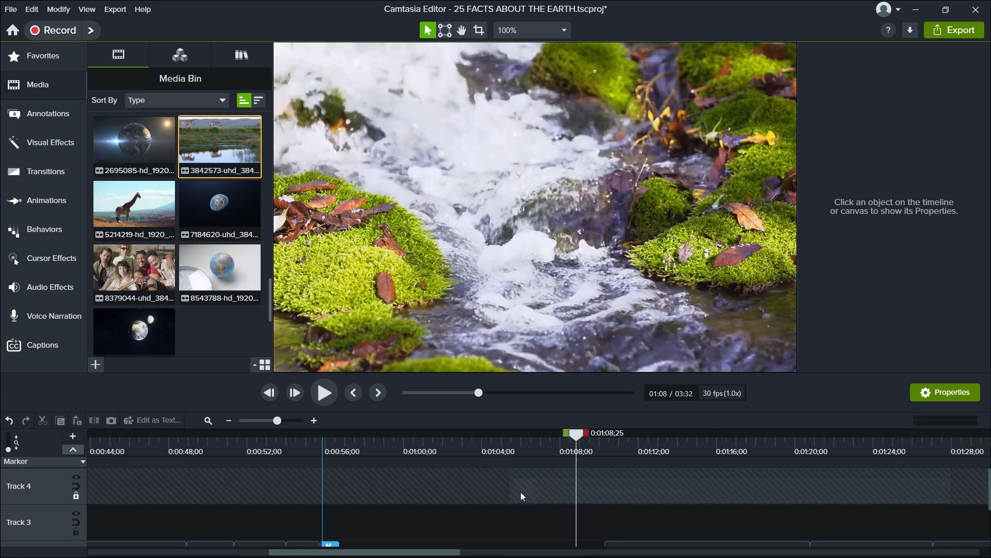
{"action": "left_click", "coordinate": [76, 492]}
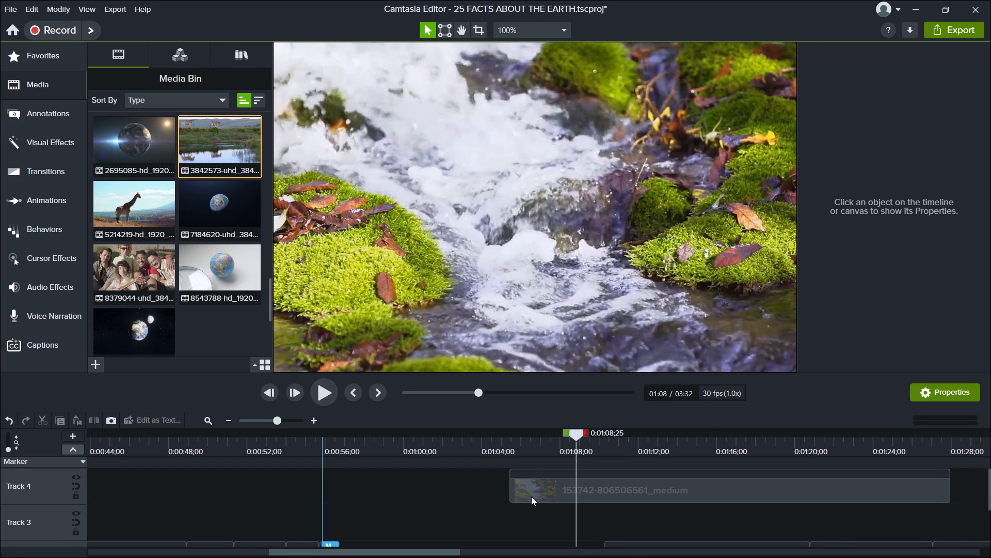
{"action": "left_click", "coordinate": [547, 493]}
{"action": "key", "text": "BackSpace"}
{"action": "scroll", "coordinate": [552, 491], "scroll_direction": "down", "scroll_amount": 2}
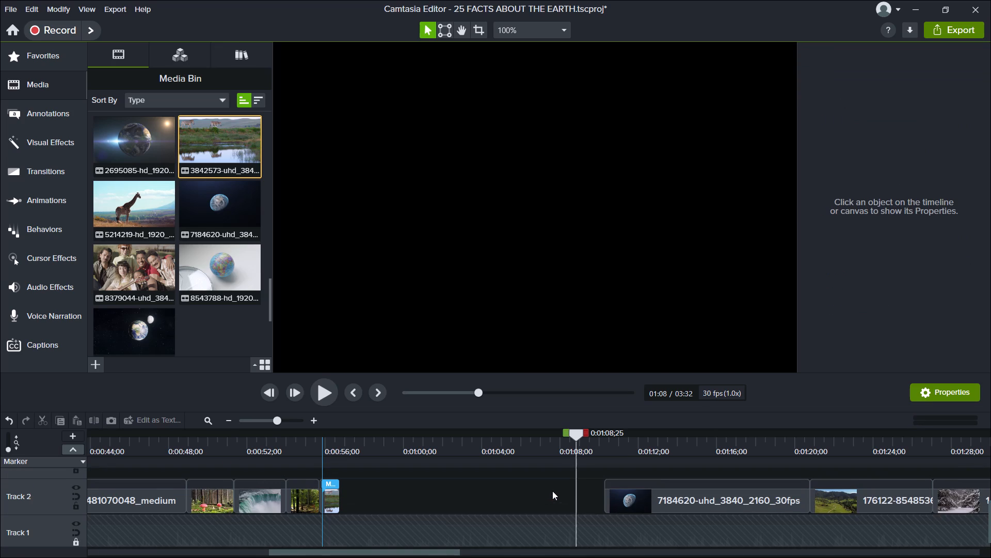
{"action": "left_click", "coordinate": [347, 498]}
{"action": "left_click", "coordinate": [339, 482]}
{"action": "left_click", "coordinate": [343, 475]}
{"action": "left_click", "coordinate": [74, 505]}
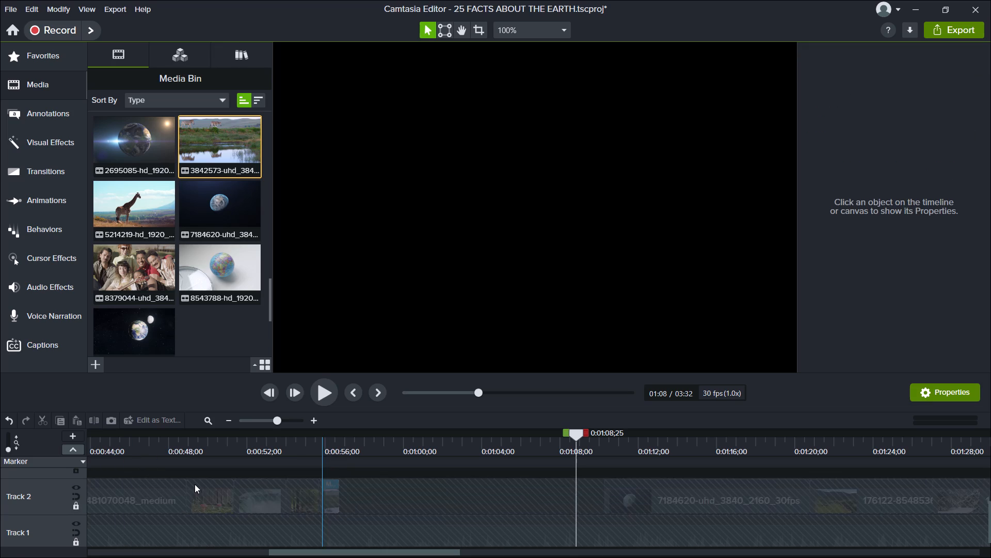
{"action": "scroll", "coordinate": [195, 484], "scroll_direction": "up", "scroll_amount": 5}
{"action": "scroll", "coordinate": [224, 233], "scroll_direction": "up", "scroll_amount": 8}
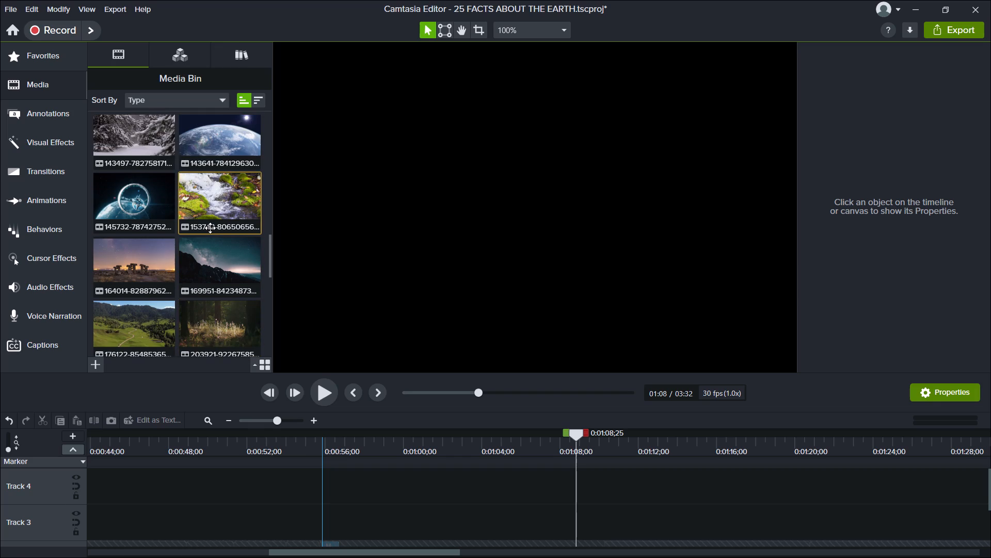
{"action": "scroll", "coordinate": [210, 228], "scroll_direction": "up", "scroll_amount": 5}
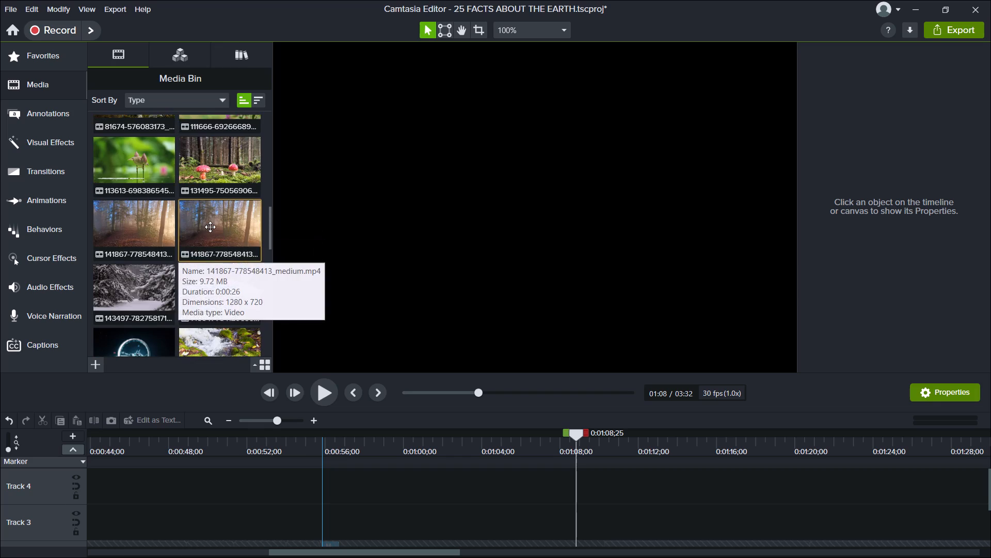
{"action": "scroll", "coordinate": [210, 227], "scroll_direction": "up", "scroll_amount": 7}
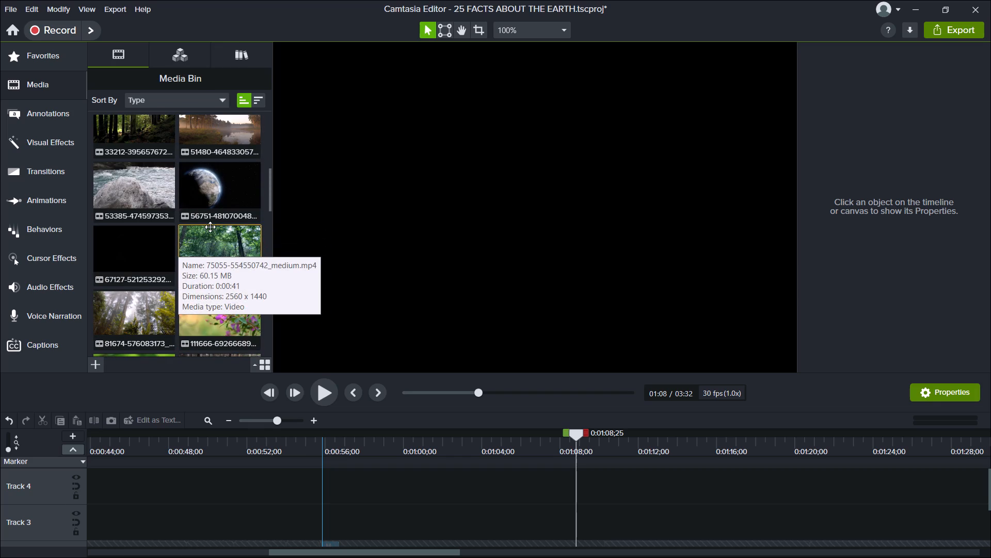
{"action": "scroll", "coordinate": [210, 227], "scroll_direction": "up", "scroll_amount": 7}
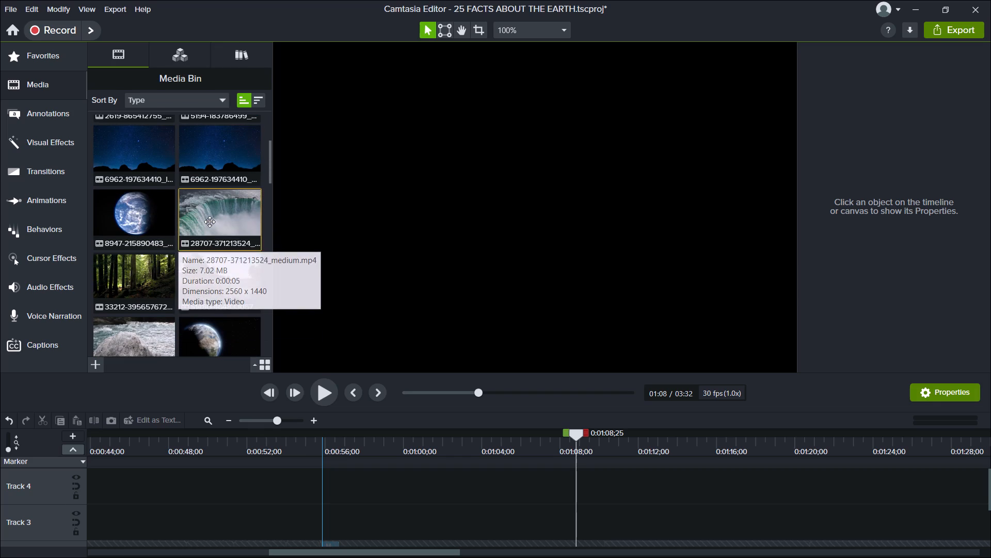
{"action": "left_click_drag", "start_coordinate": [213, 153], "coordinate": [369, 516]}
Slide the starry night clip earlier on Track 3 so it starts exactly where the zebra clip ends.
{"action": "scroll", "coordinate": [398, 504], "scroll_direction": "down", "scroll_amount": 2}
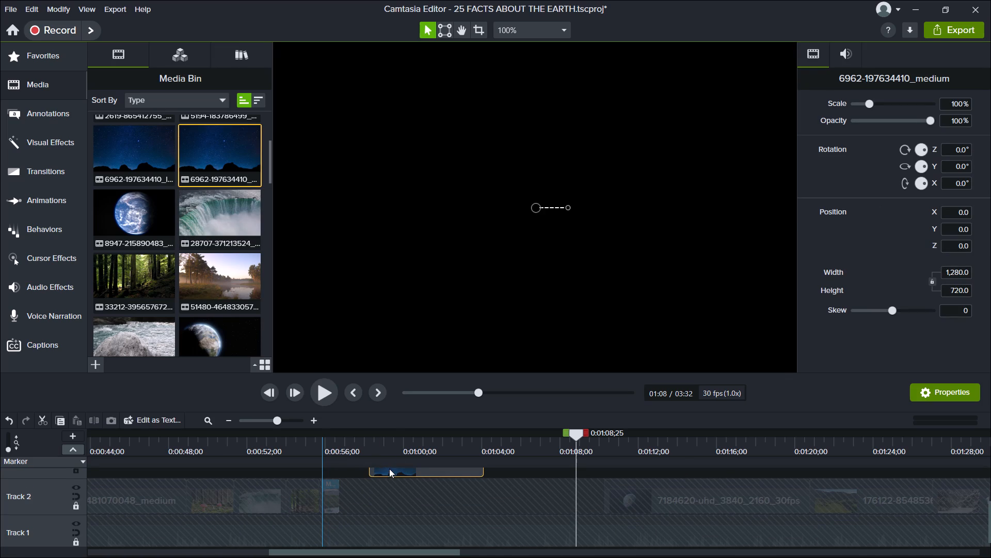
{"action": "left_click_drag", "start_coordinate": [389, 468], "coordinate": [356, 472]}
{"action": "scroll", "coordinate": [477, 475], "scroll_direction": "up", "scroll_amount": 1}
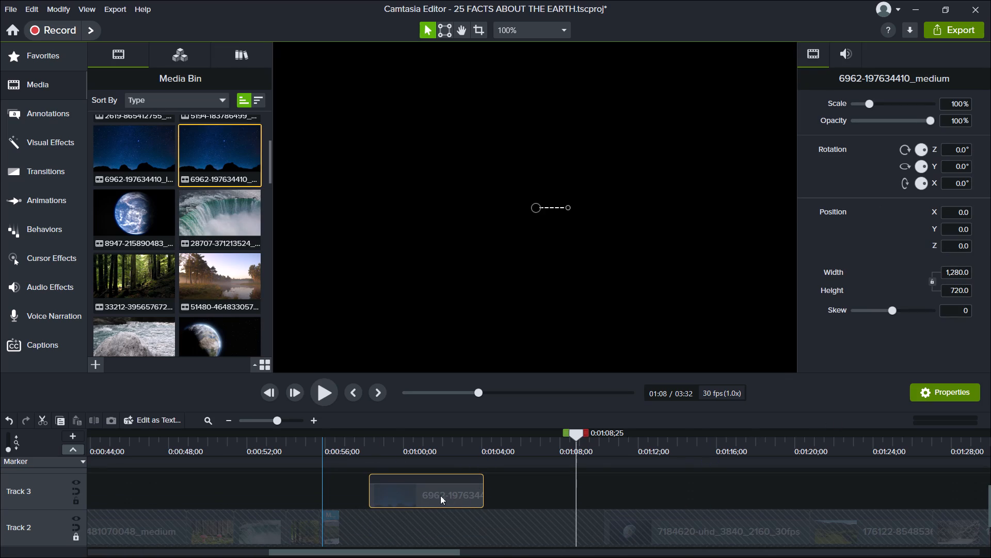
{"action": "left_click_drag", "start_coordinate": [401, 490], "coordinate": [376, 488]}
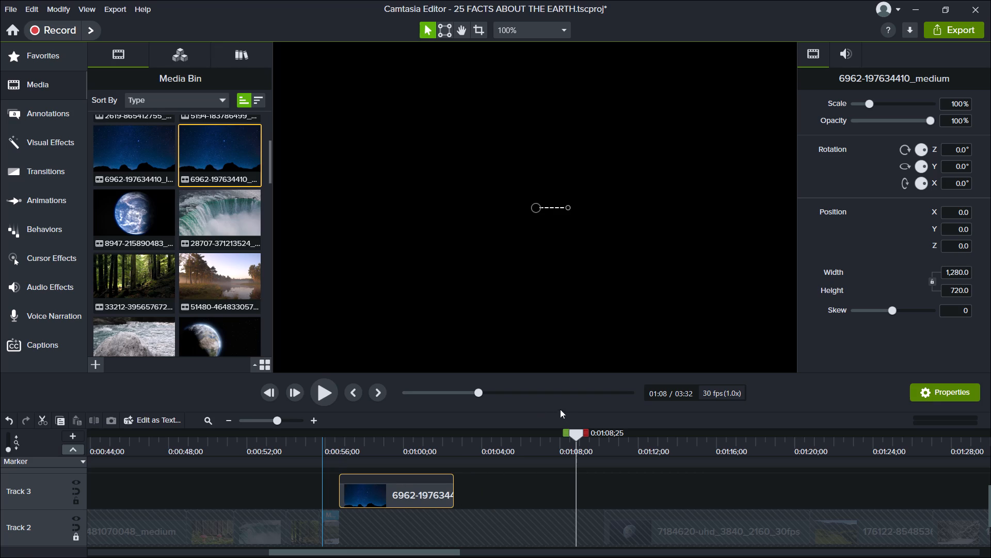
Preview the sequence from the end of the zebra clip through the starry night clip.
{"action": "left_click_drag", "start_coordinate": [578, 431], "coordinate": [354, 474]}
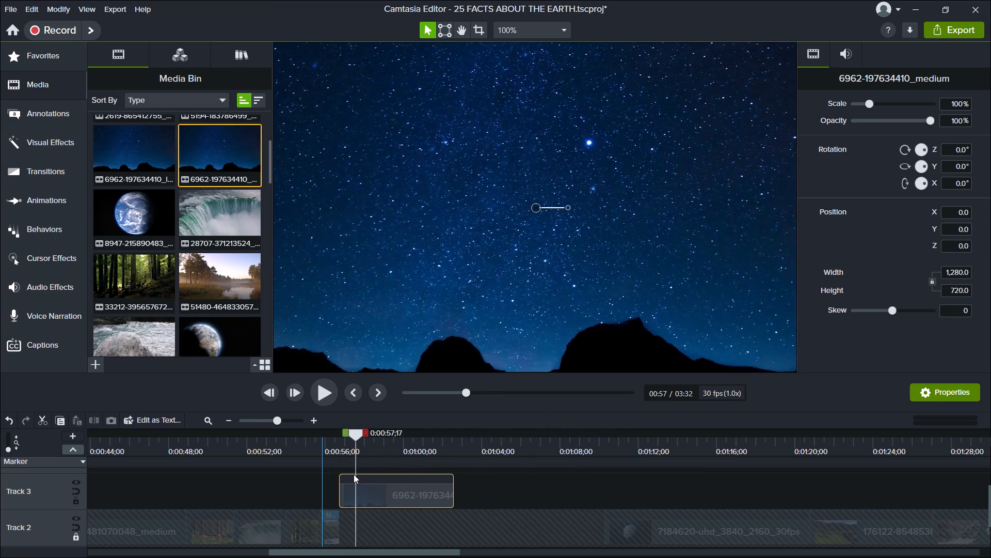
{"action": "left_click_drag", "start_coordinate": [354, 474], "coordinate": [338, 473]}
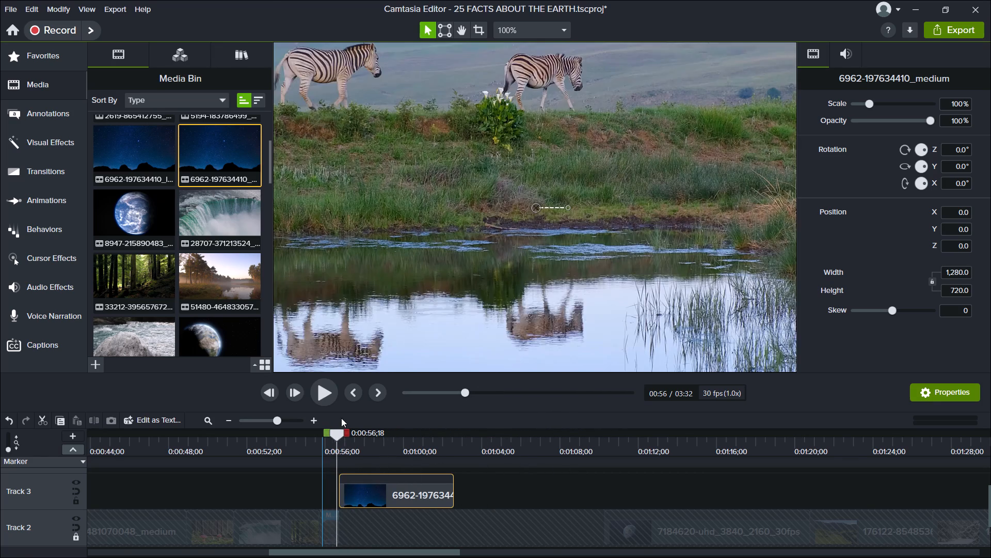
{"action": "left_click", "coordinate": [329, 398]}
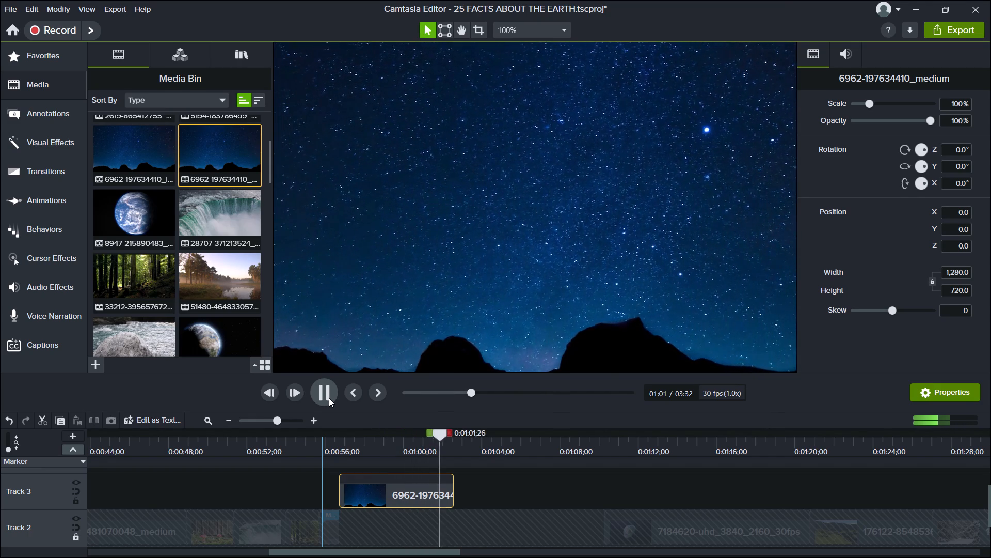
{"action": "left_click", "coordinate": [329, 398]}
{"action": "left_click", "coordinate": [329, 398]}
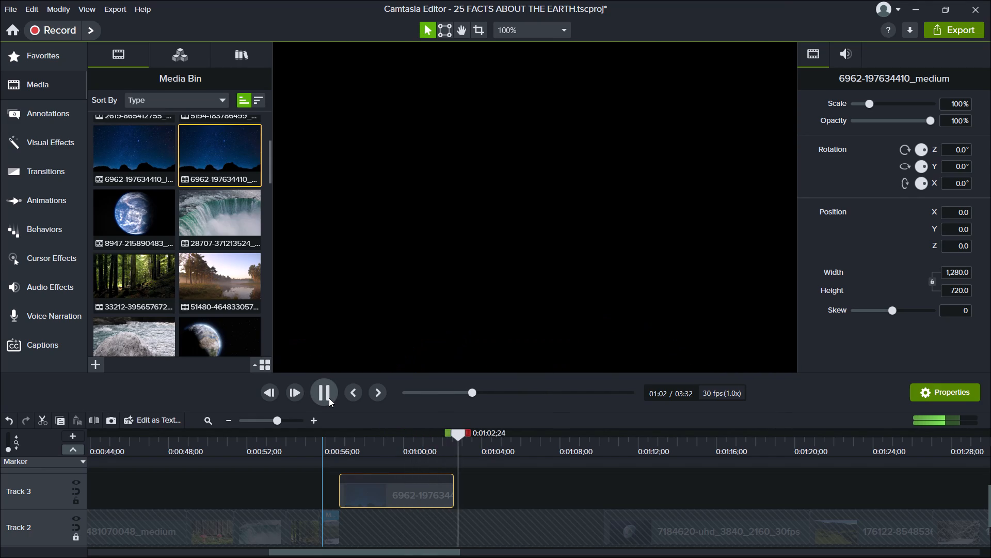
{"action": "left_click", "coordinate": [329, 398]}
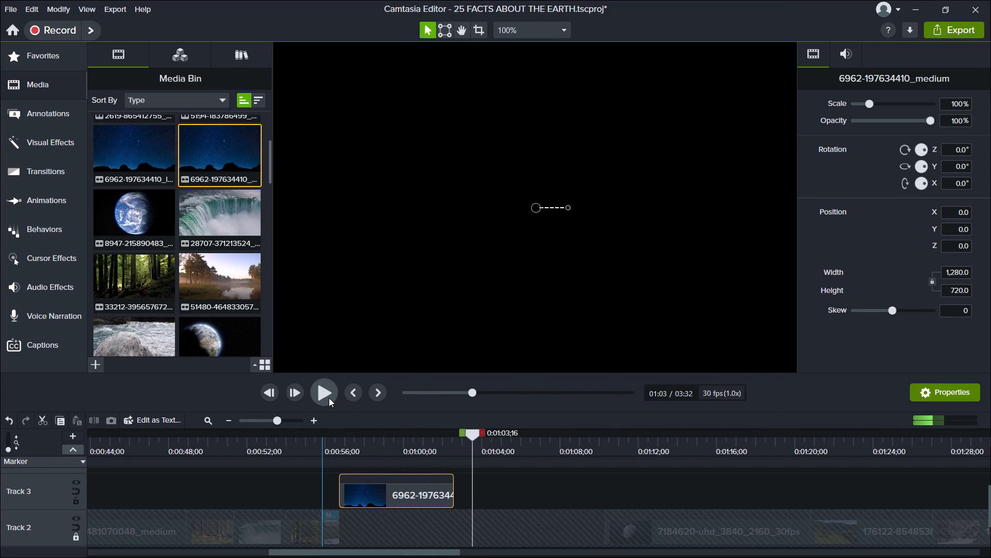
Cut off the end of the starry night clip on Track 3, from 0:01:02;01 to 0:01:02;18.
{"action": "left_click", "coordinate": [443, 431]}
{"action": "left_click", "coordinate": [451, 490]}
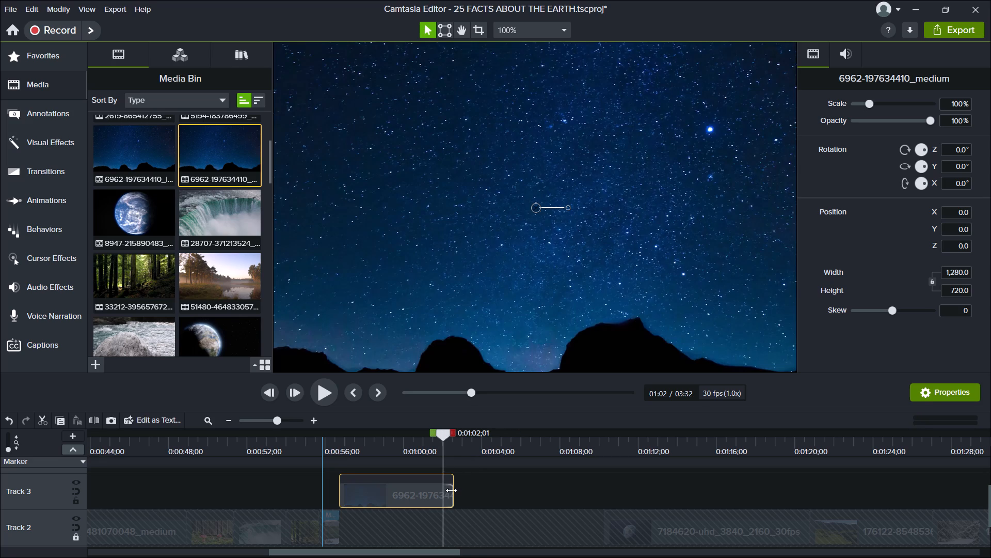
{"action": "left_click_drag", "start_coordinate": [454, 429], "coordinate": [465, 431]}
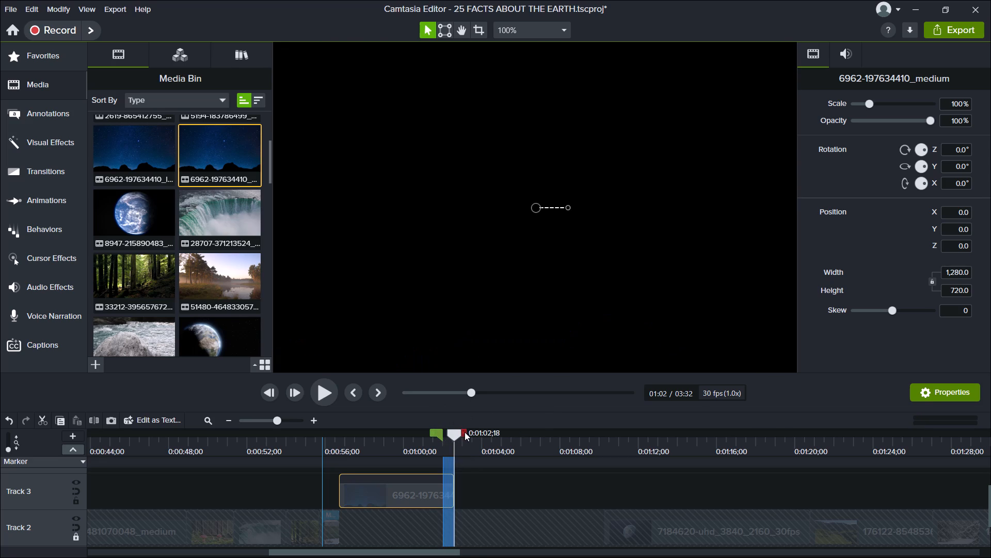
{"action": "key", "text": "BackSpace"}
Unlock Track 2 and move the trimmed starry night clip down onto it, directly after the zebra clip.
{"action": "left_click_drag", "start_coordinate": [402, 487], "coordinate": [403, 496]}
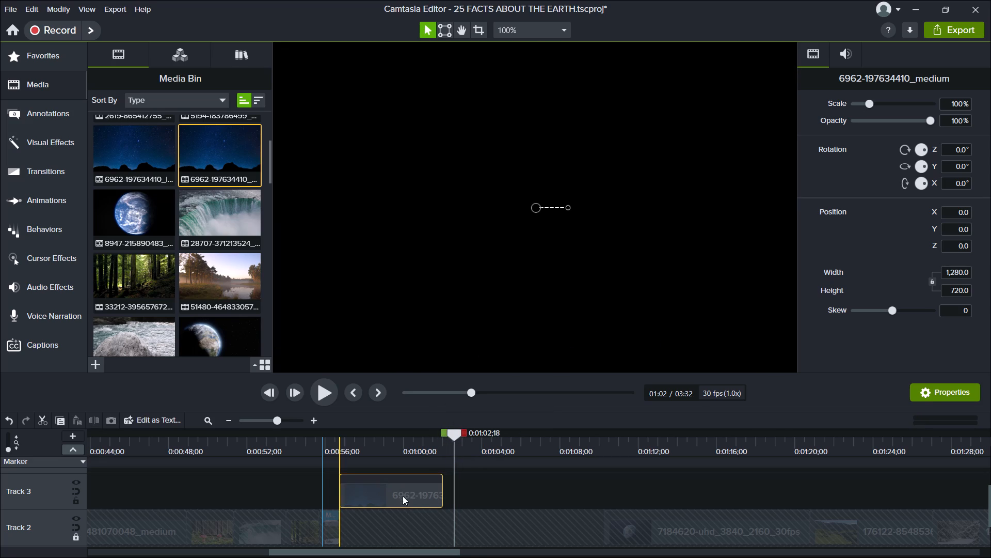
{"action": "left_click_drag", "start_coordinate": [403, 496], "coordinate": [401, 511]}
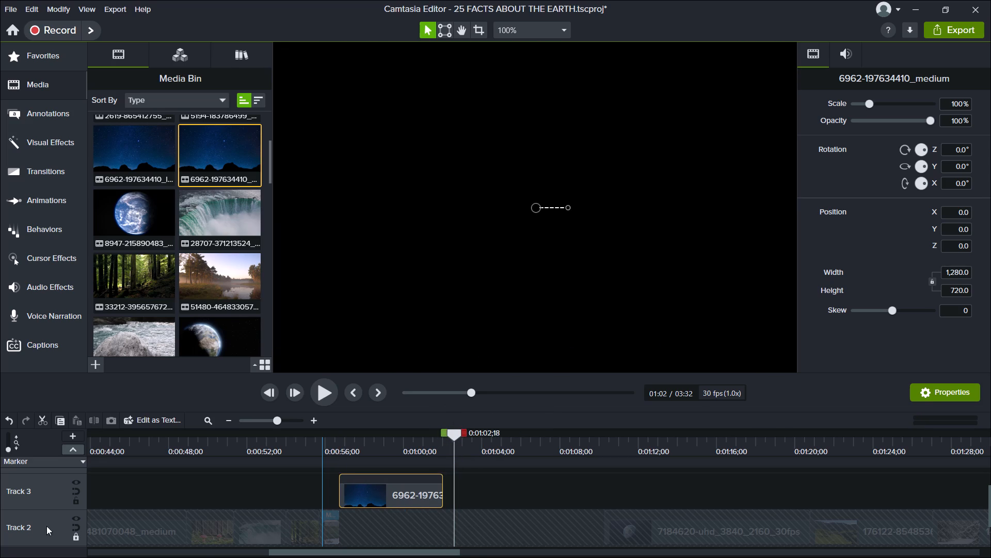
{"action": "left_click", "coordinate": [74, 535]}
{"action": "left_click_drag", "start_coordinate": [360, 493], "coordinate": [360, 516]}
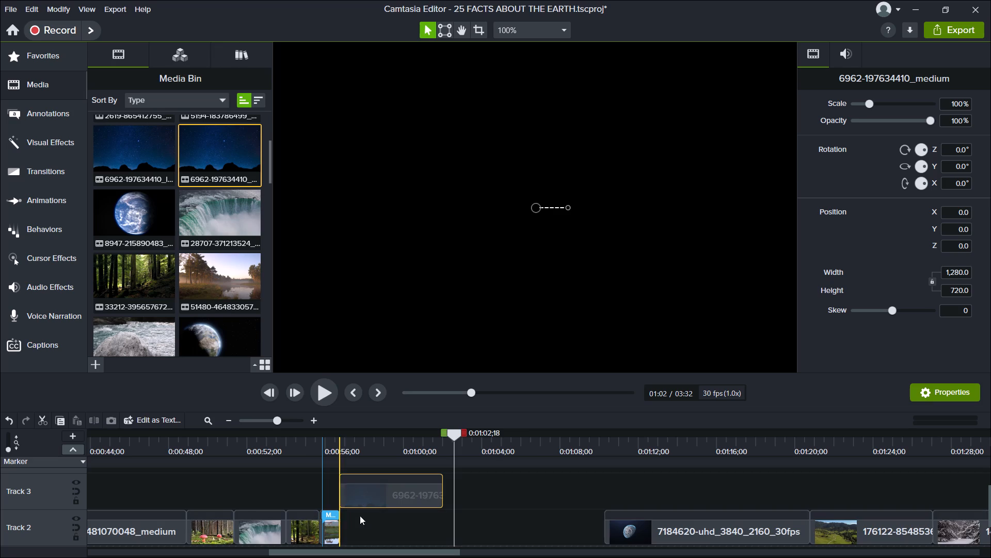
{"action": "left_click_drag", "start_coordinate": [360, 516], "coordinate": [358, 523]}
{"action": "left_click", "coordinate": [341, 473]}
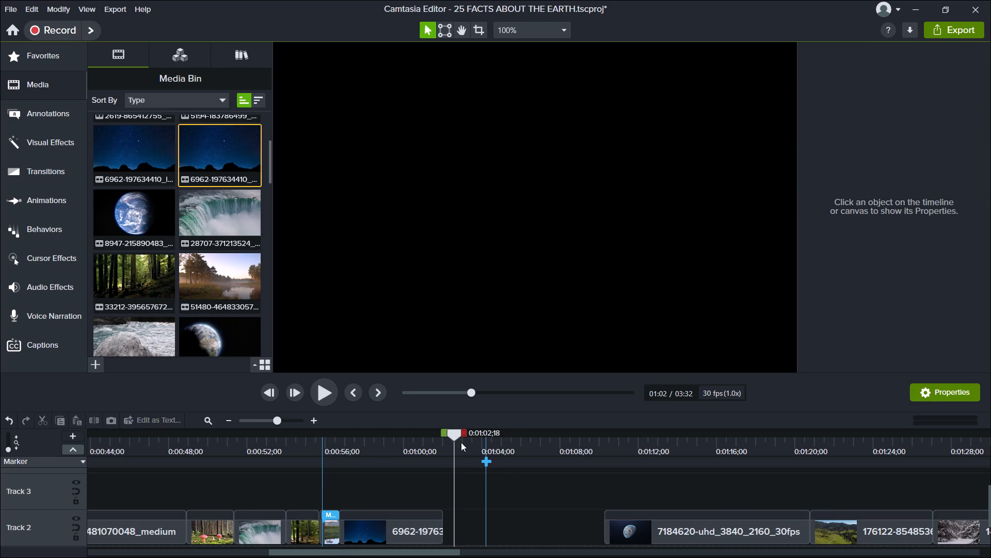
{"action": "left_click", "coordinate": [336, 478]}
{"action": "left_click", "coordinate": [336, 478]}
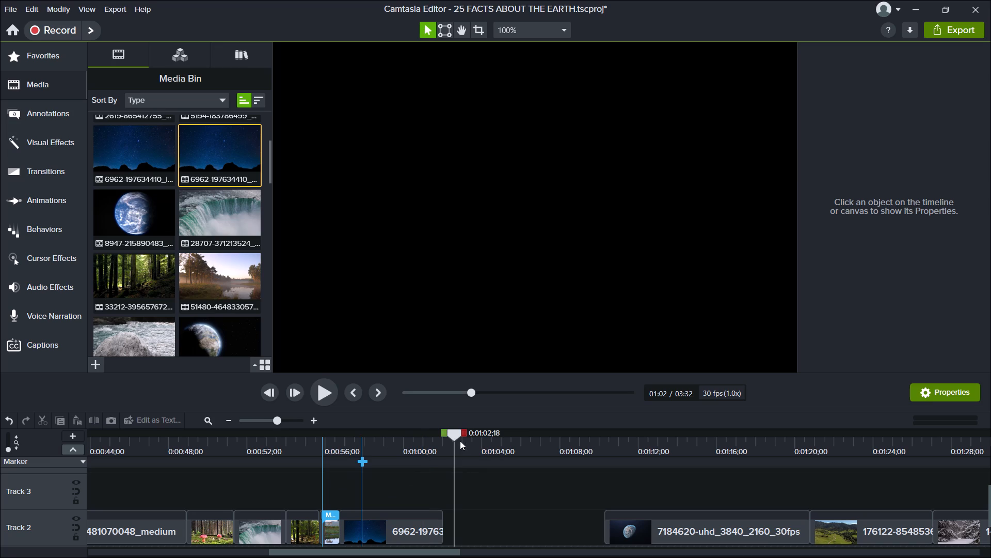
Preview the edited sequence from the waterfall clip at 0:00:51;20 past the starry night clip.
{"action": "left_click_drag", "start_coordinate": [456, 431], "coordinate": [242, 485]}
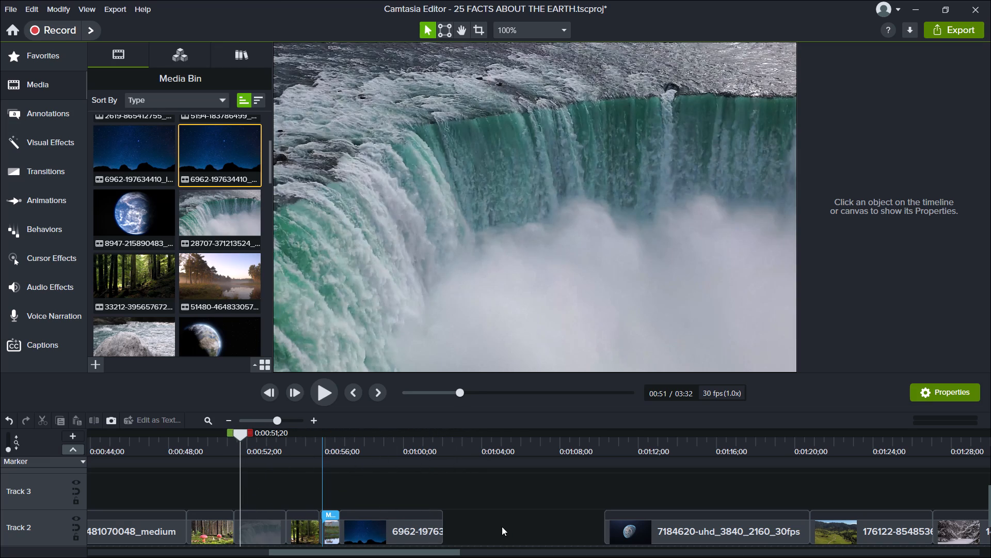
{"action": "left_click", "coordinate": [326, 391]}
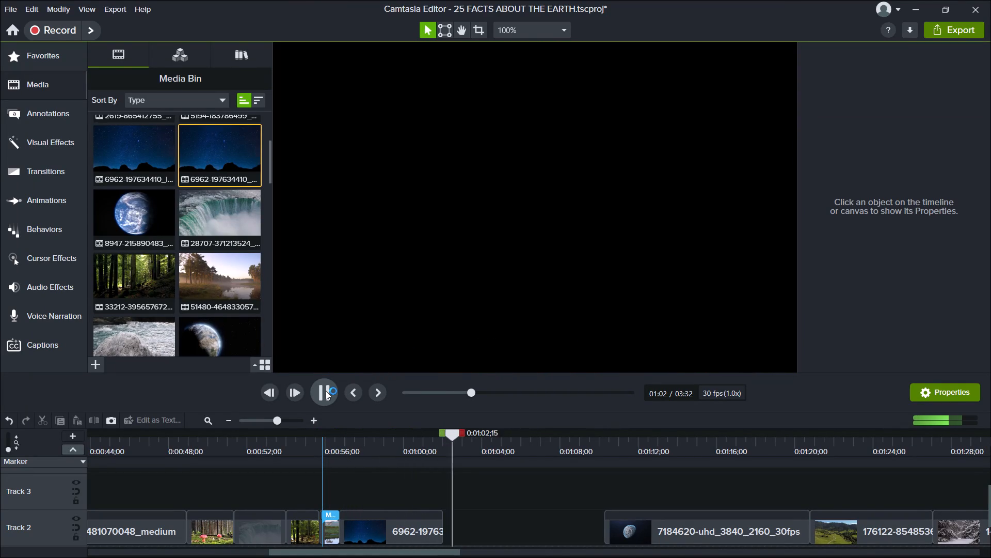
{"action": "left_click", "coordinate": [136, 221]}
{"action": "left_click_drag", "start_coordinate": [150, 229], "coordinate": [285, 330]}
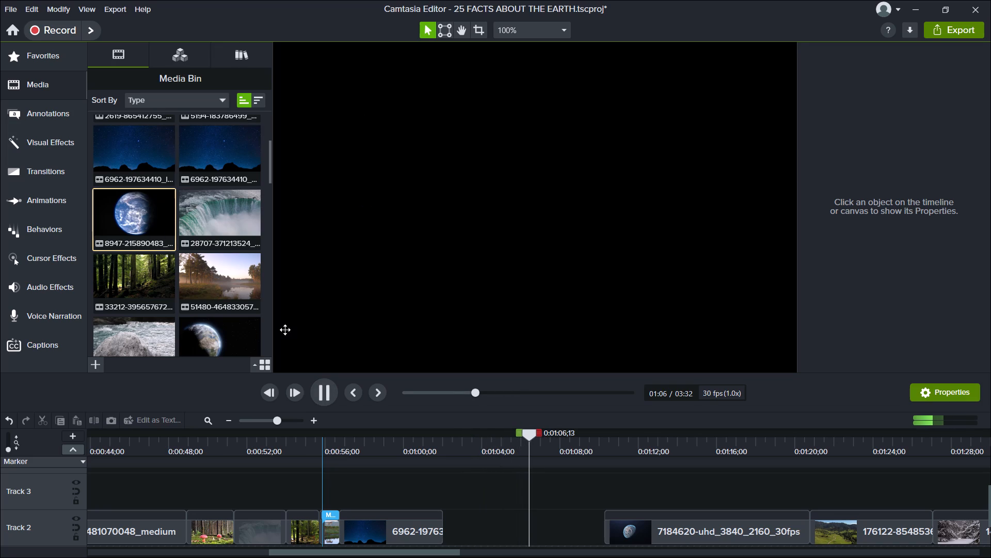
{"action": "left_click_drag", "start_coordinate": [285, 330], "coordinate": [430, 507]}
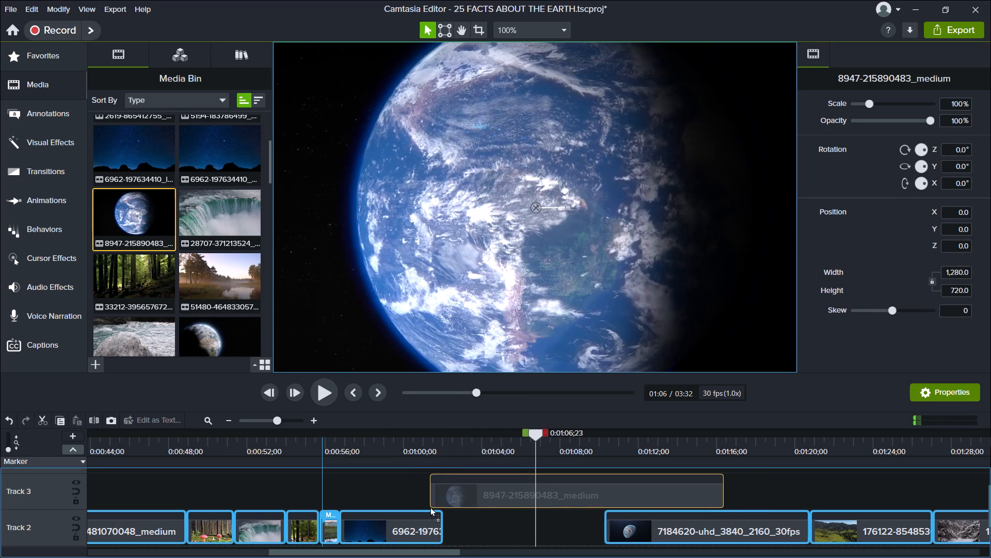
{"action": "left_click_drag", "start_coordinate": [430, 507], "coordinate": [444, 498]}
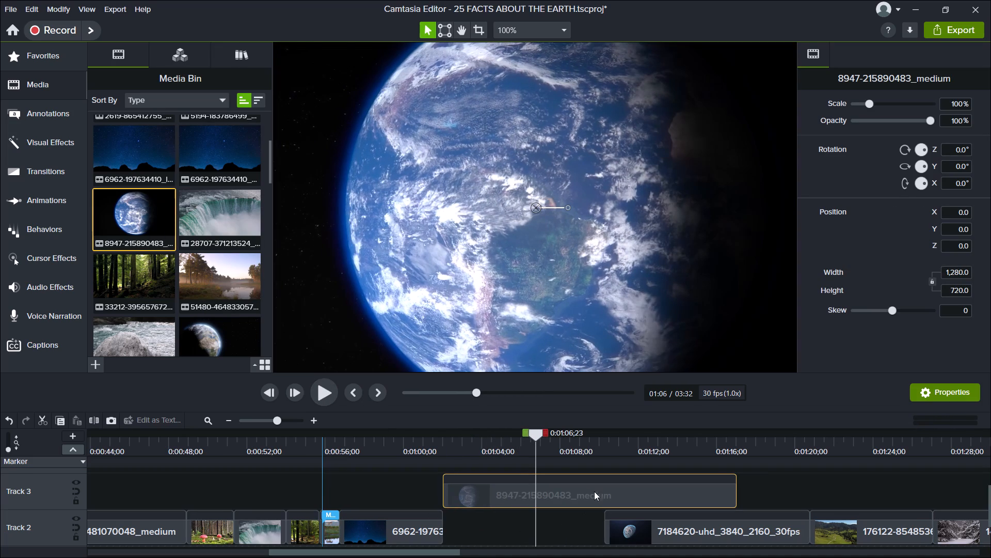
Lock Track 2 and cut the Earth clip on Track 3 from 0:01:07;05 to its end at 0:01:17;01.
{"action": "left_click", "coordinate": [77, 539]}
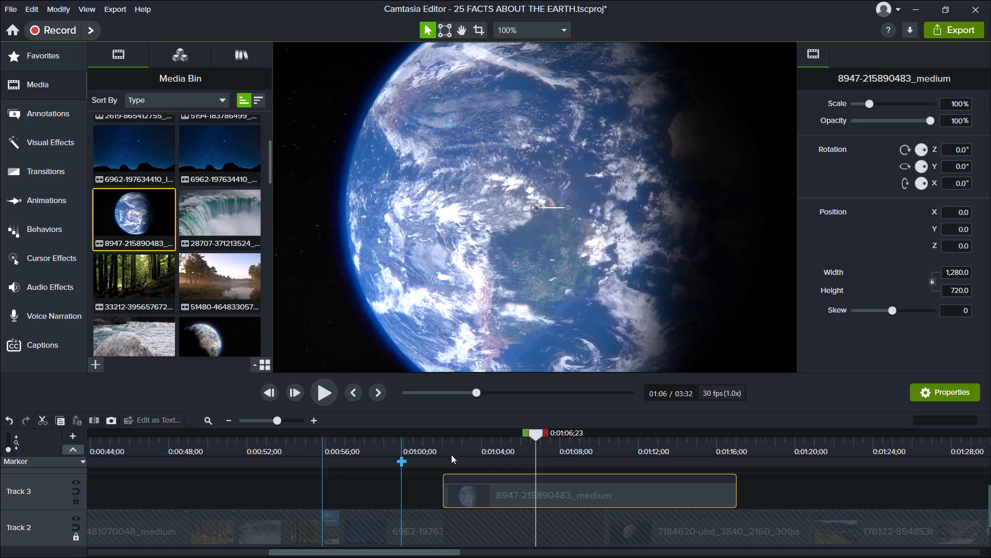
{"action": "left_click_drag", "start_coordinate": [537, 434], "coordinate": [541, 432]}
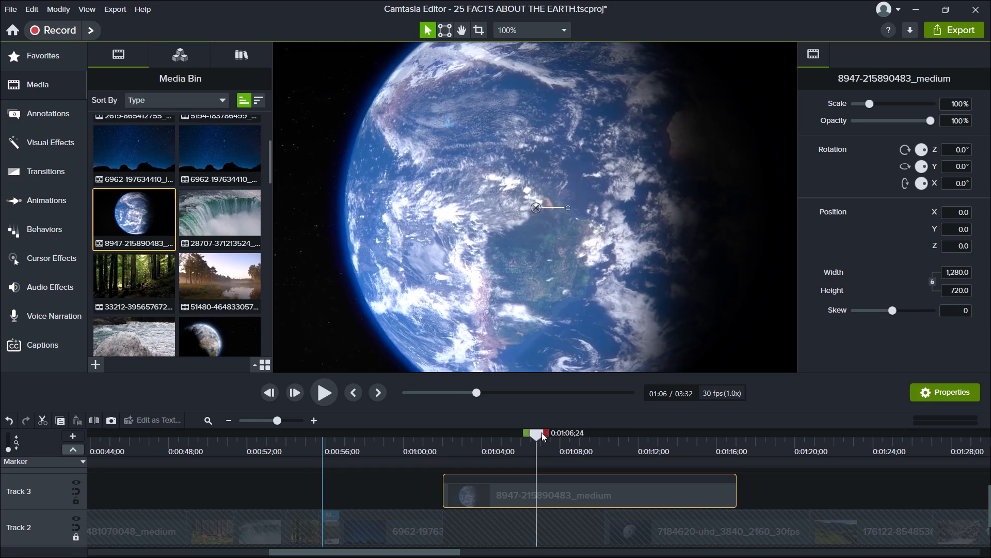
{"action": "left_click_drag", "start_coordinate": [541, 432], "coordinate": [545, 444]}
{"action": "left_click_drag", "start_coordinate": [555, 433], "coordinate": [570, 430]}
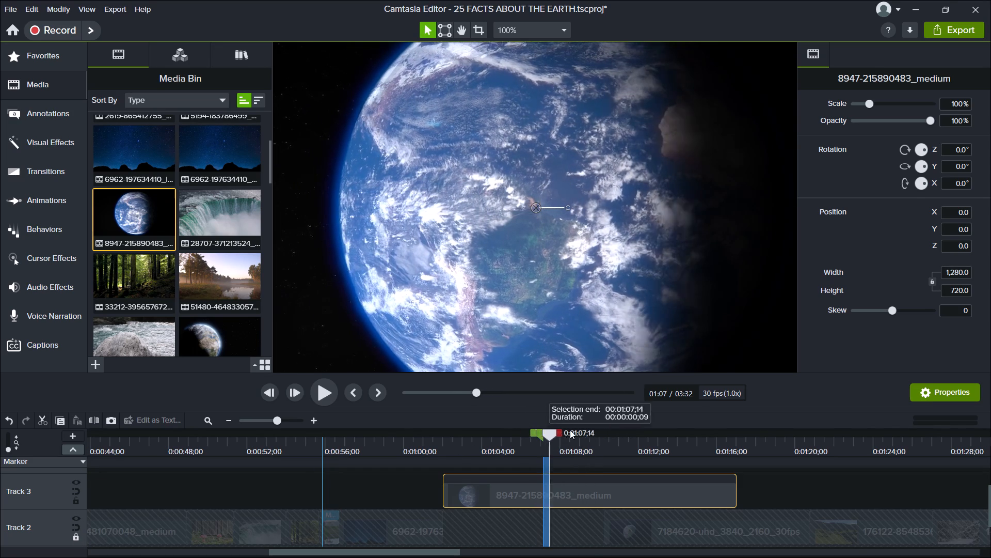
{"action": "left_click_drag", "start_coordinate": [570, 430], "coordinate": [706, 459]}
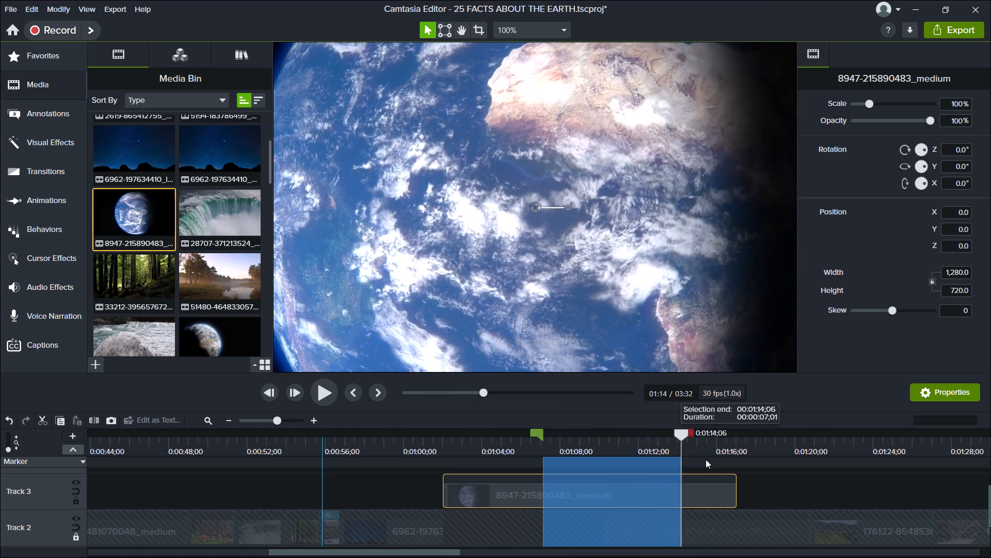
{"action": "left_click_drag", "start_coordinate": [706, 459], "coordinate": [752, 458]}
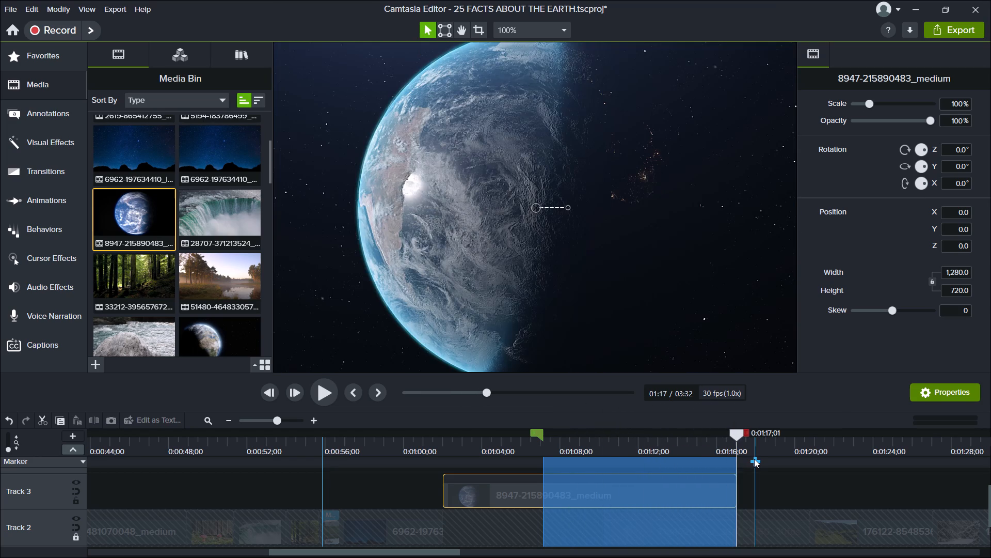
{"action": "key", "text": "BackSpace"}
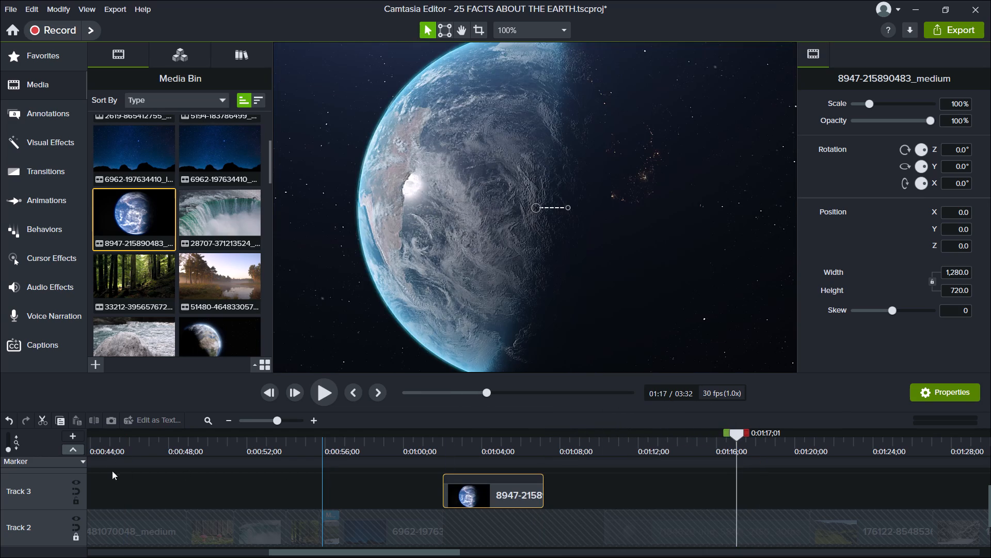
{"action": "left_click", "coordinate": [75, 537]}
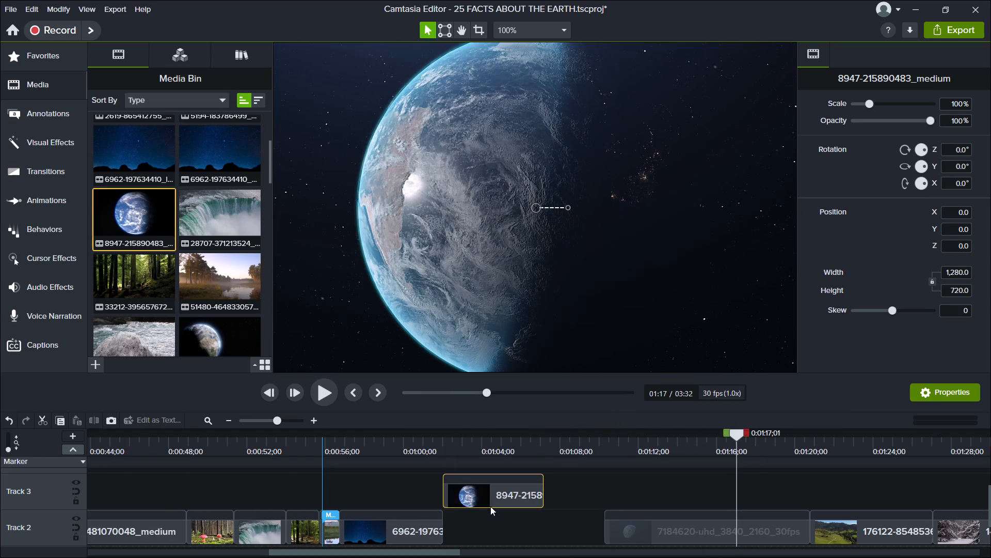
{"action": "left_click_drag", "start_coordinate": [476, 491], "coordinate": [470, 516]}
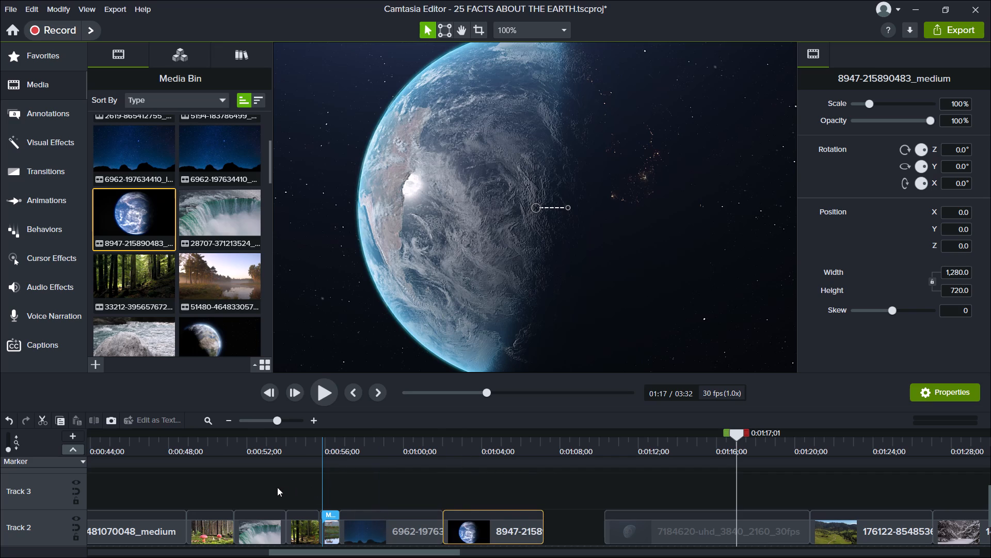
Preview the sequence from the forest clip at 0:00:54;17, and again from 0:00:47;14 through to the starry night clip.
{"action": "left_click", "coordinate": [252, 483]}
{"action": "left_click", "coordinate": [297, 437]}
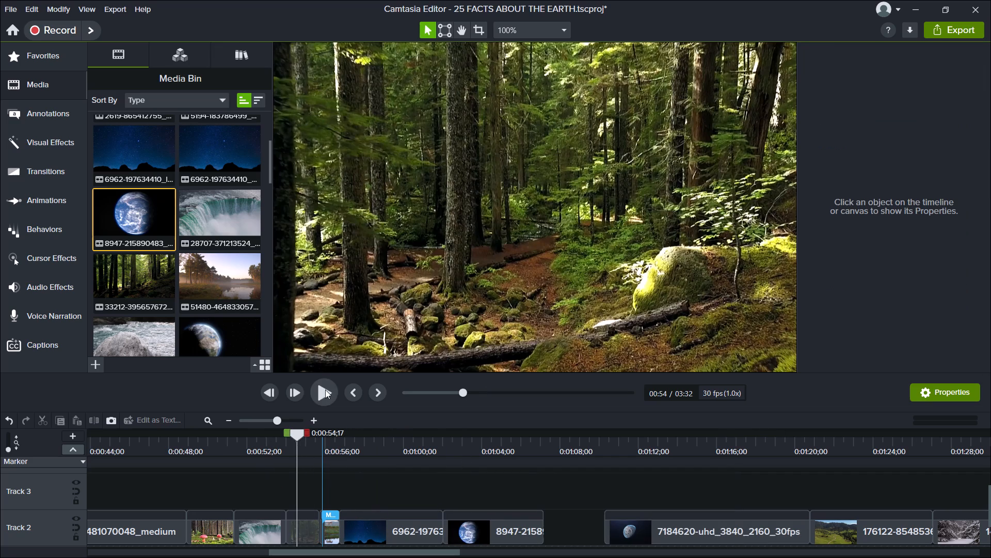
{"action": "left_click", "coordinate": [325, 388]}
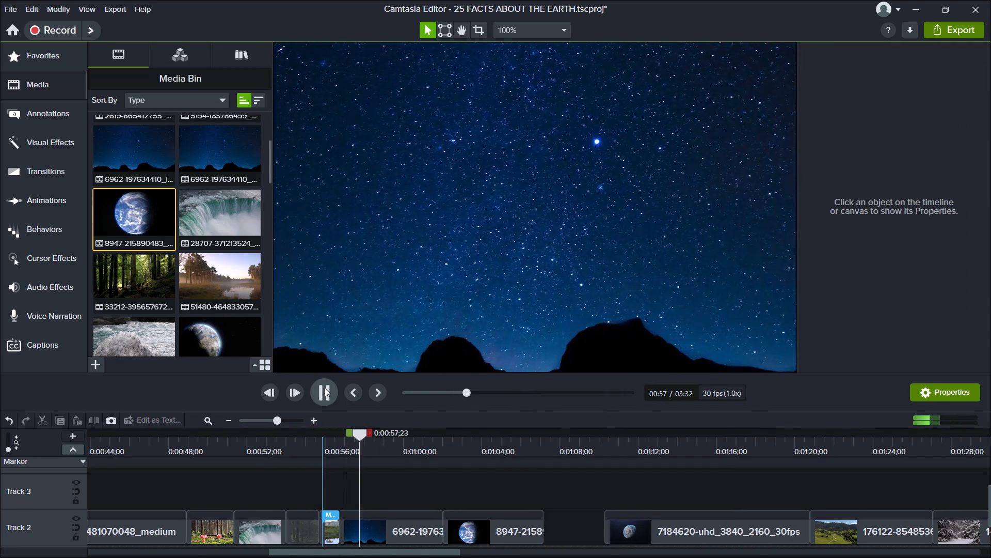
{"action": "left_click", "coordinate": [146, 486]}
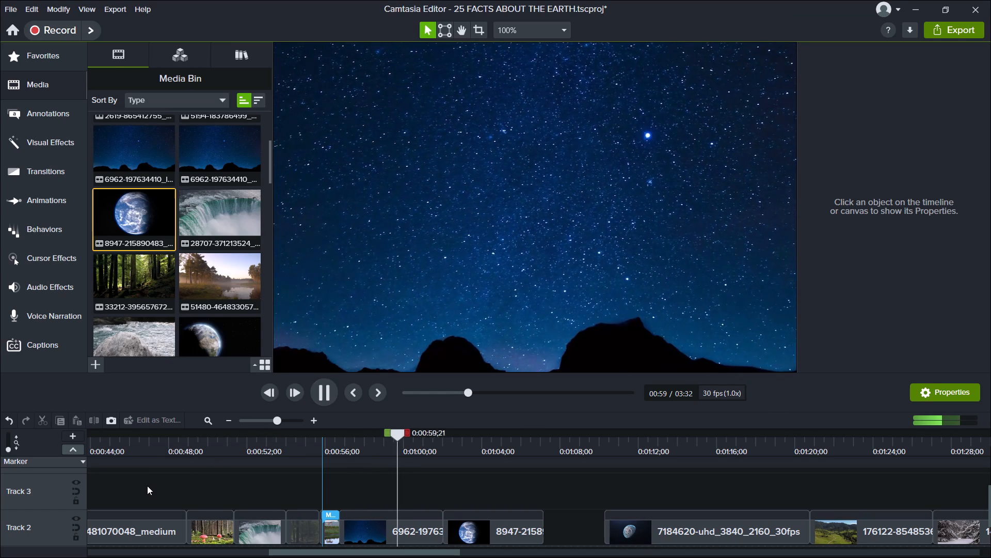
{"action": "left_click", "coordinate": [158, 447]}
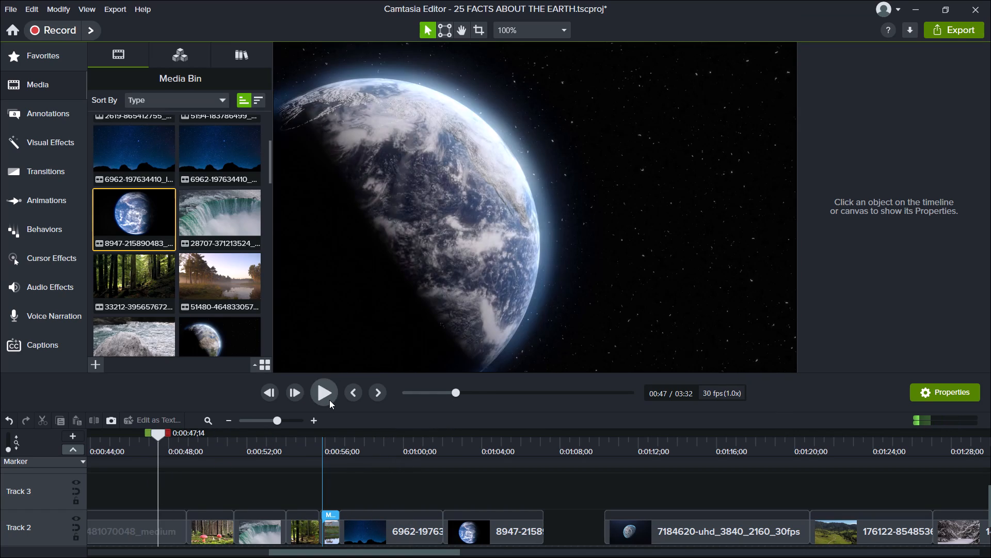
{"action": "left_click", "coordinate": [329, 400]}
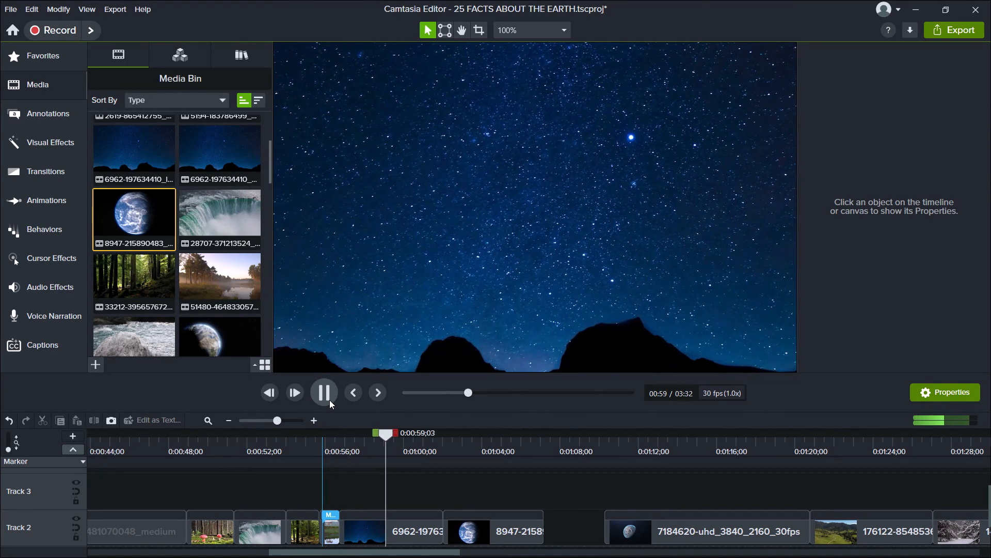
Delete the short zebra clip between the forest and starry night clips on Track 2.
{"action": "left_click", "coordinate": [363, 531]}
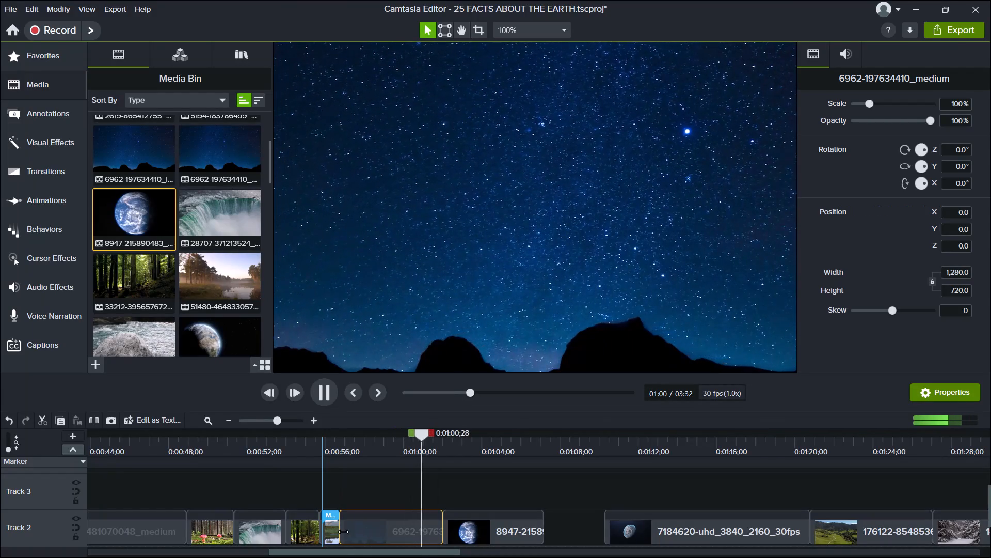
{"action": "left_click", "coordinate": [333, 526]}
{"action": "key", "text": "BackSpace"}
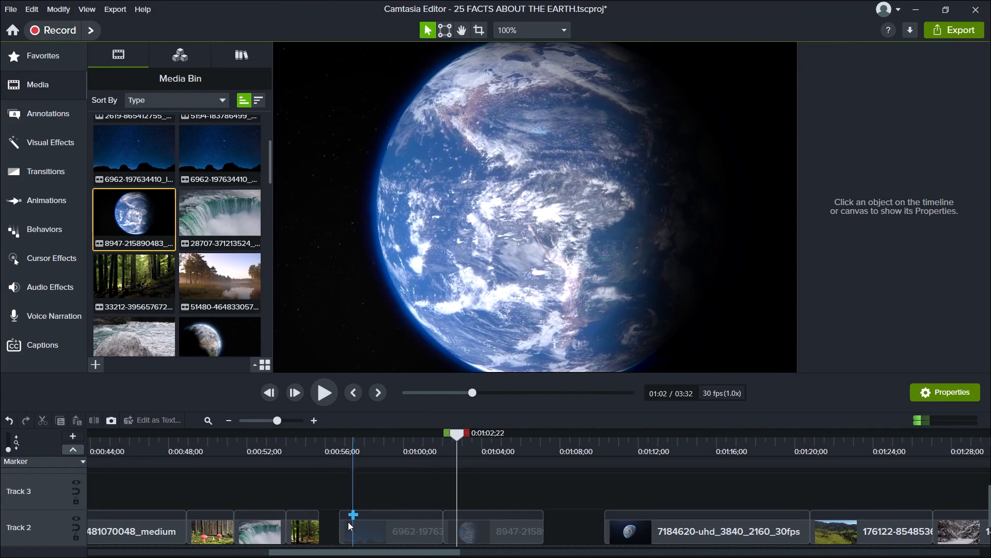
Play back the sequence from the forest clip, across the gap before the starry night clip, starting around 0:00:55.
{"action": "left_click", "coordinate": [310, 489]}
{"action": "left_click", "coordinate": [310, 459]}
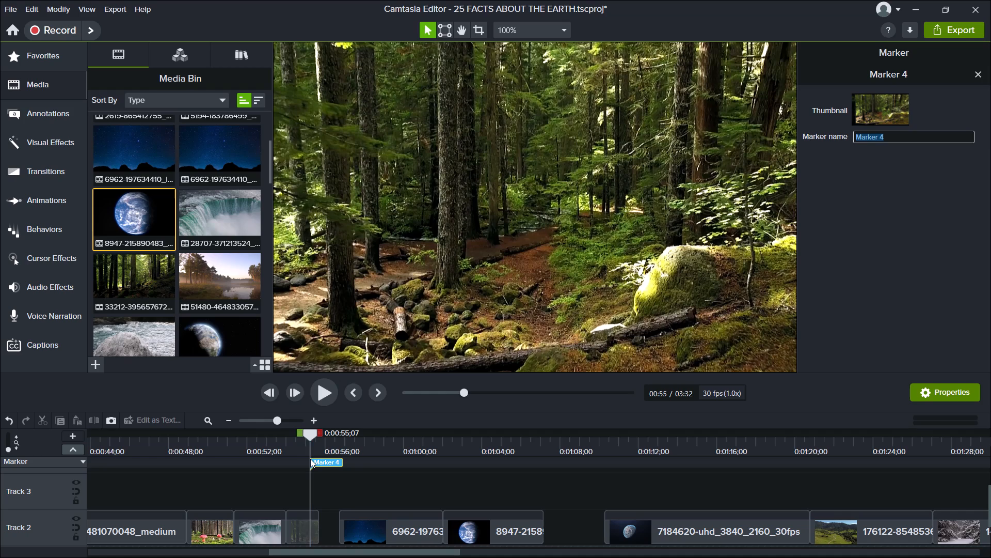
{"action": "key", "text": "Left"}
{"action": "key", "text": "space"}
{"action": "key", "text": "Left"}
{"action": "key", "text": "space"}
{"action": "left_click", "coordinate": [325, 395]}
{"action": "left_click", "coordinate": [273, 470]}
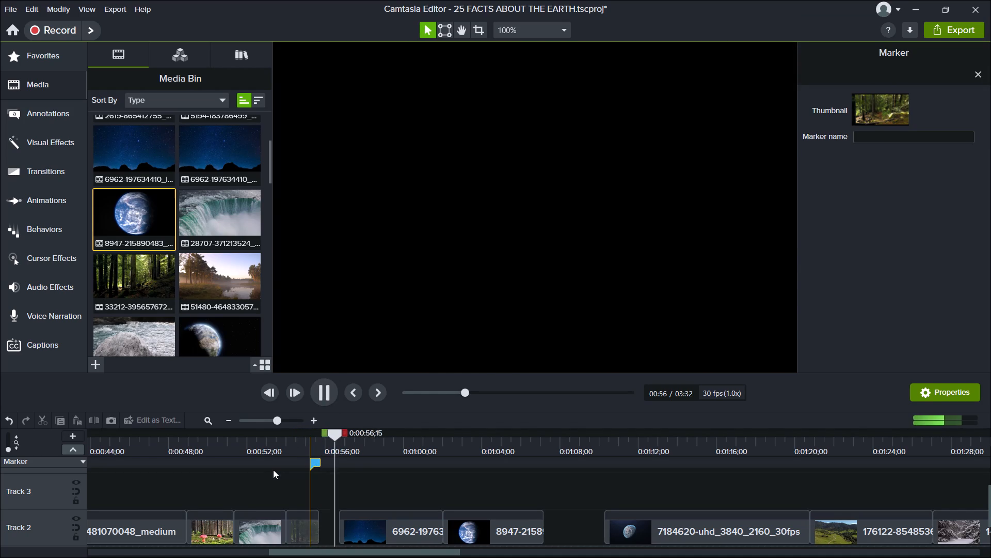
{"action": "left_click", "coordinate": [286, 463]}
{"action": "left_click", "coordinate": [323, 395]}
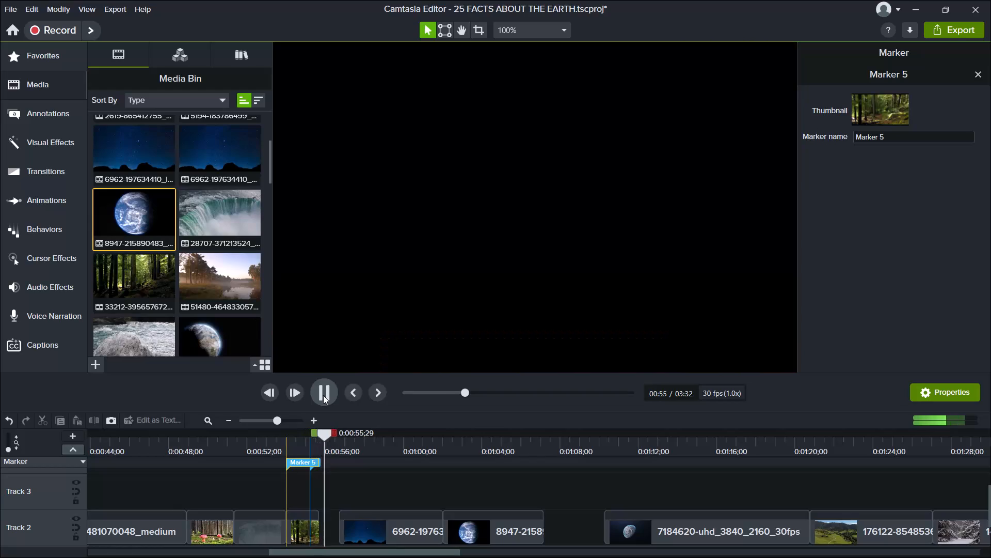
{"action": "key", "text": "Left"}
{"action": "key", "text": "space"}
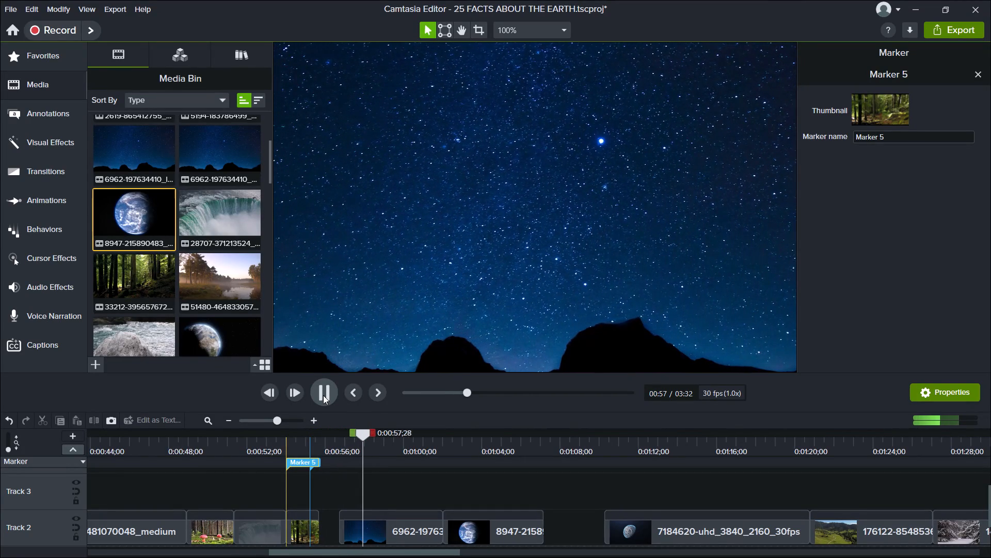
Cut the beginning of the starry night clip on Track 2, from 0:00:56;22 to 0:00:58;00.
{"action": "left_click", "coordinate": [355, 525]}
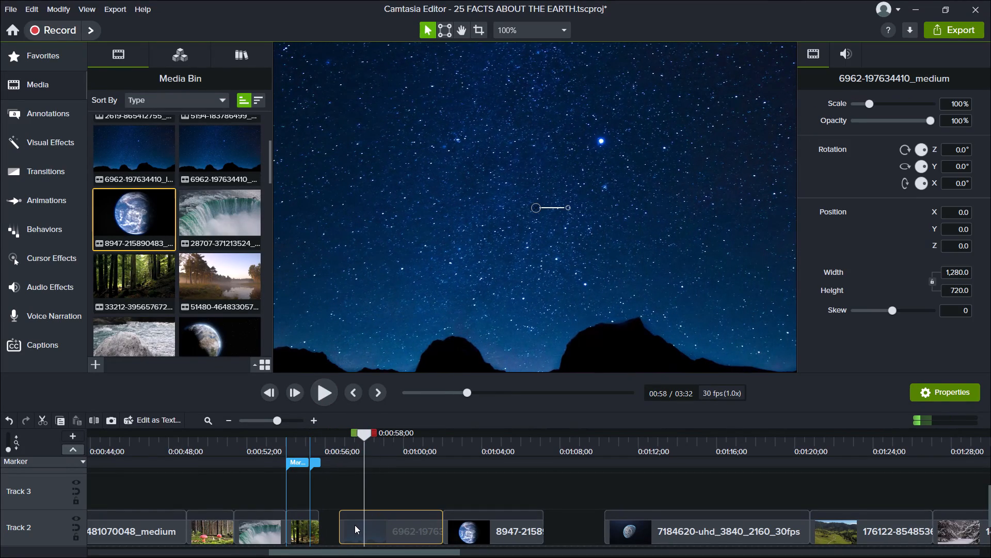
{"action": "left_click_drag", "start_coordinate": [354, 432], "coordinate": [332, 432]}
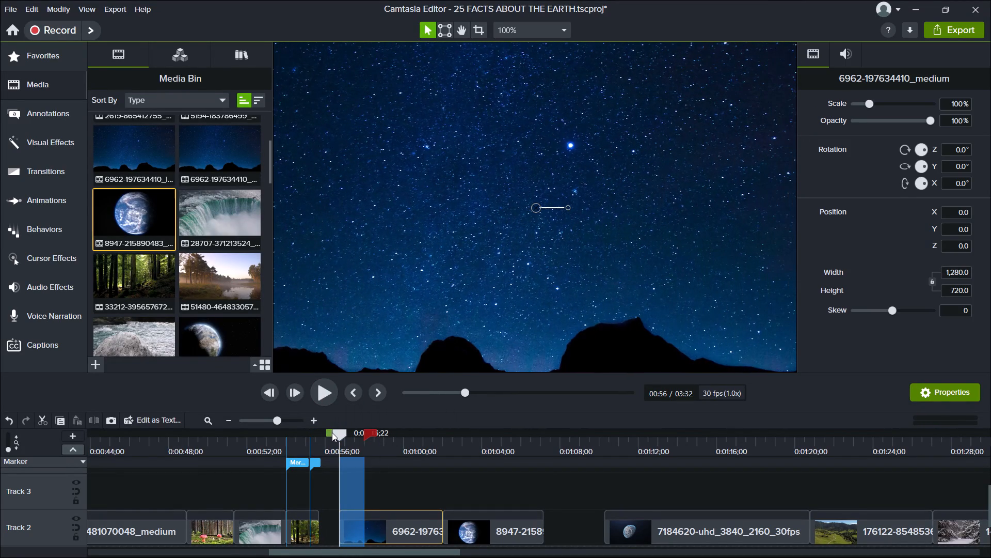
{"action": "key", "text": "BackSpace"}
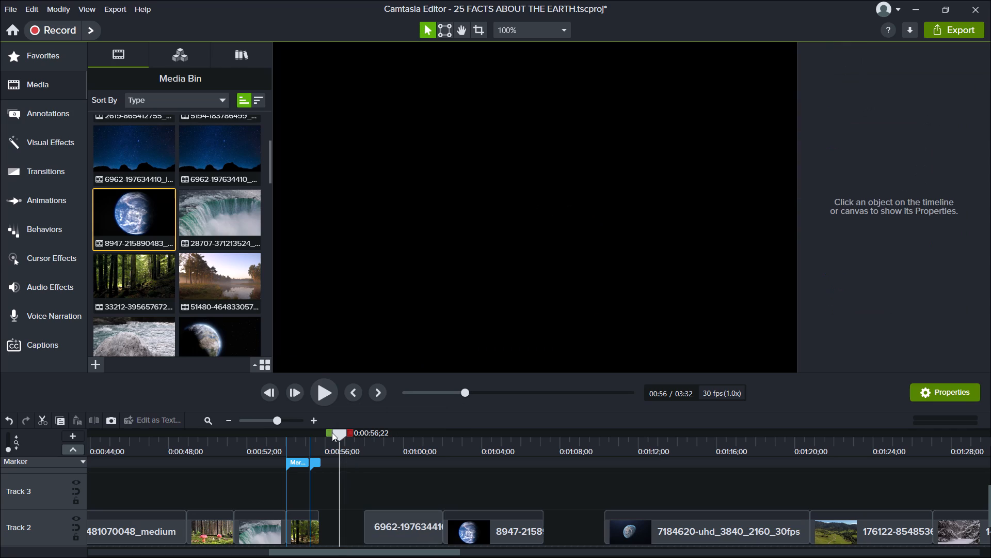
Add the zebra clip 3842573-uhd_3840_2160_30fps from the media bin to Track 3, starting where the forest clip ends.
{"action": "scroll", "coordinate": [256, 333], "scroll_direction": "down", "scroll_amount": 2}
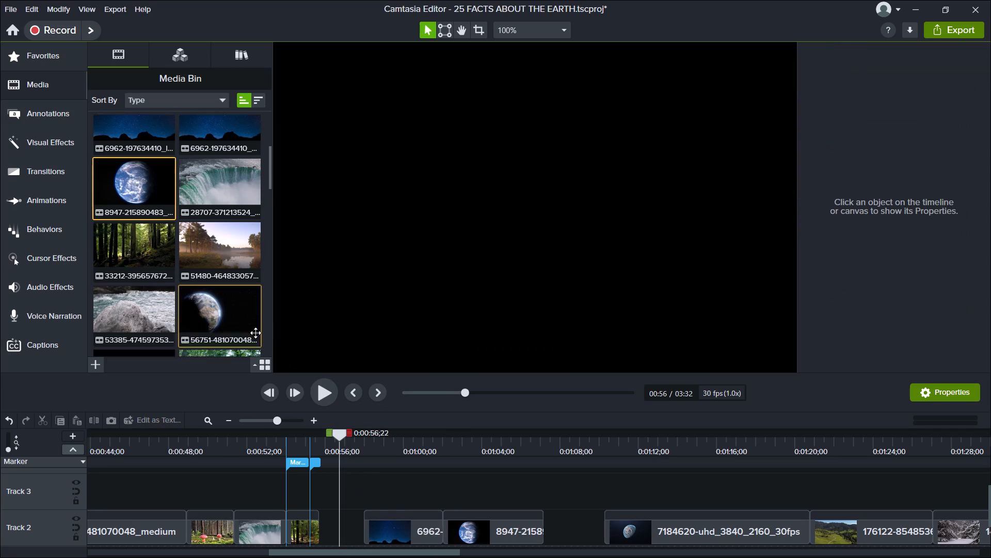
{"action": "scroll", "coordinate": [247, 319], "scroll_direction": "down", "scroll_amount": 11}
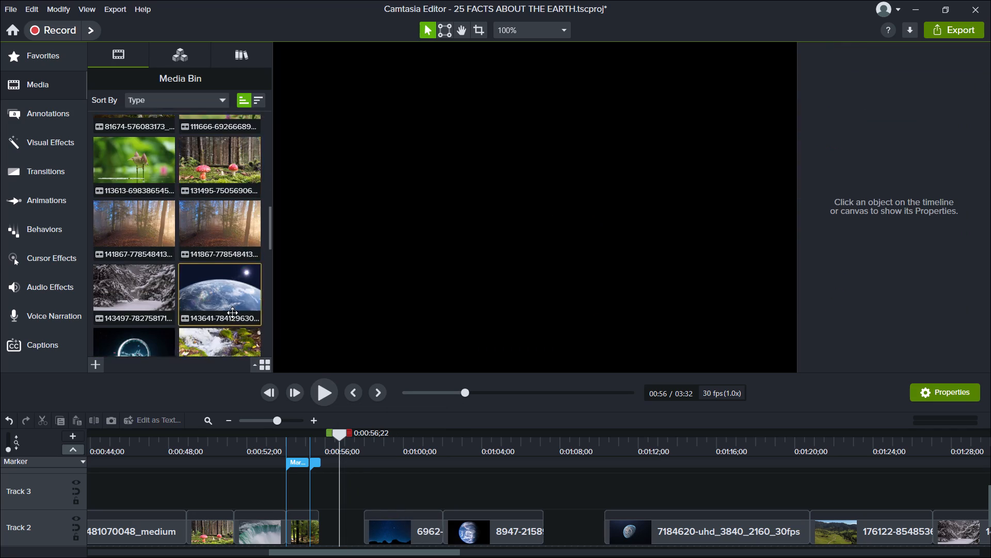
{"action": "scroll", "coordinate": [232, 313], "scroll_direction": "down", "scroll_amount": 11}
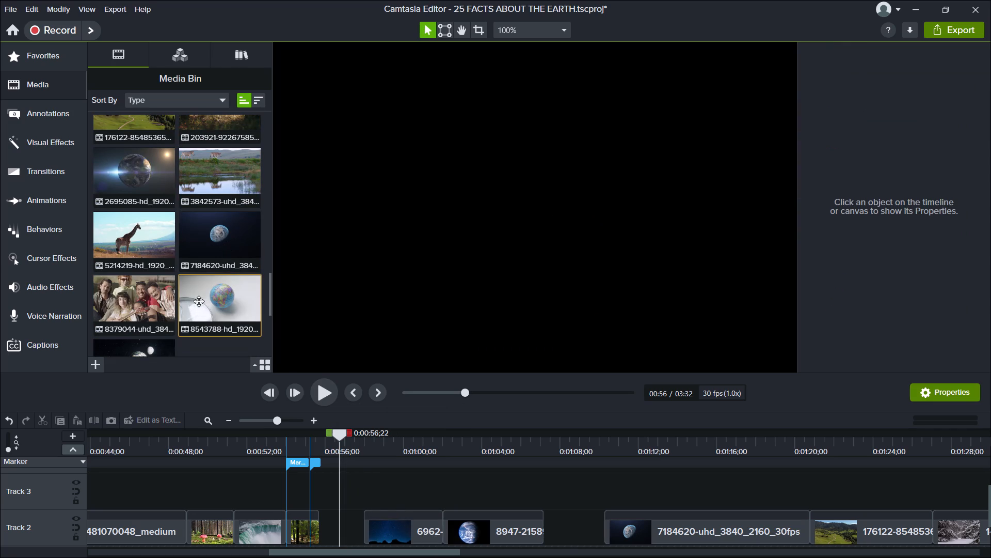
{"action": "left_click", "coordinate": [211, 177]}
{"action": "left_click_drag", "start_coordinate": [211, 176], "coordinate": [256, 245]}
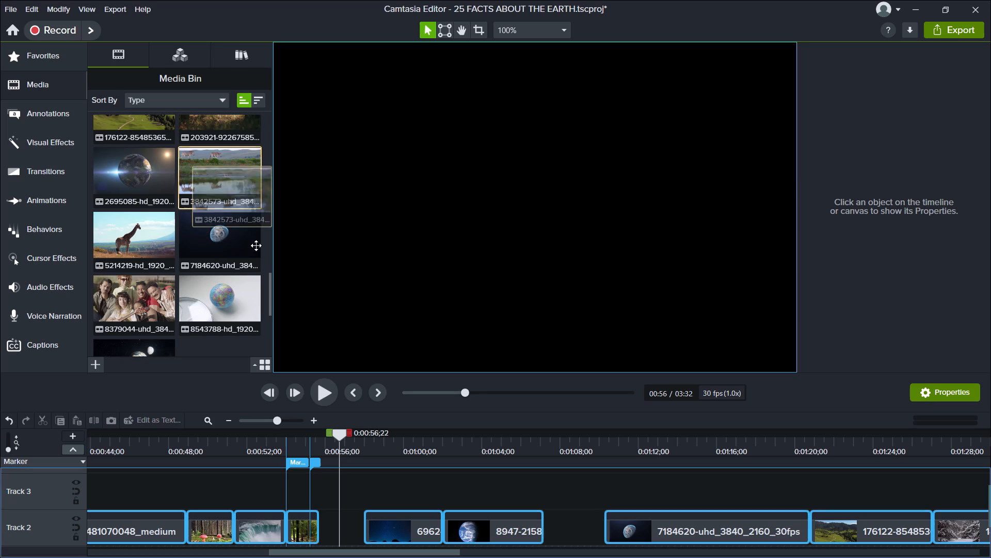
{"action": "left_click_drag", "start_coordinate": [256, 245], "coordinate": [319, 488]}
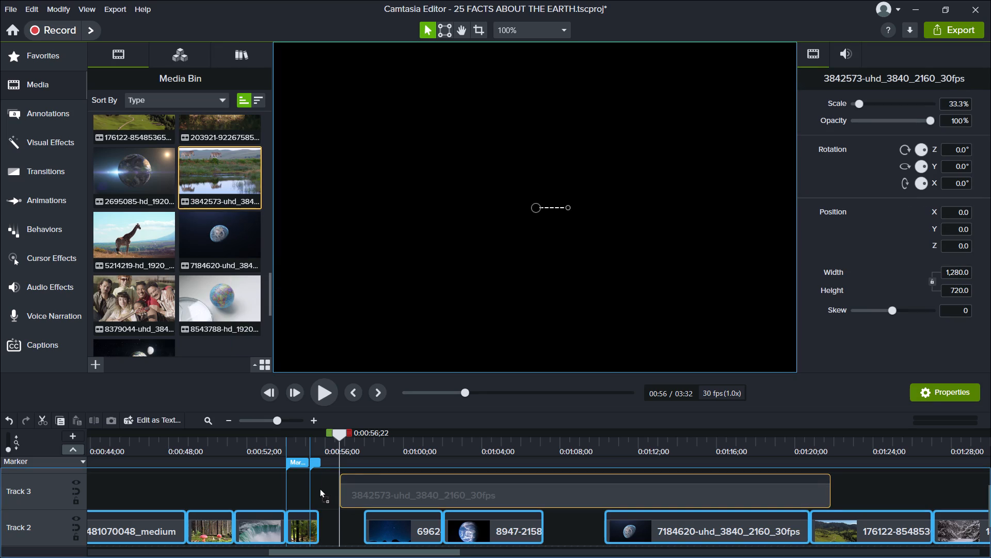
{"action": "left_click_drag", "start_coordinate": [319, 488], "coordinate": [311, 487]}
{"action": "left_click", "coordinate": [364, 484]}
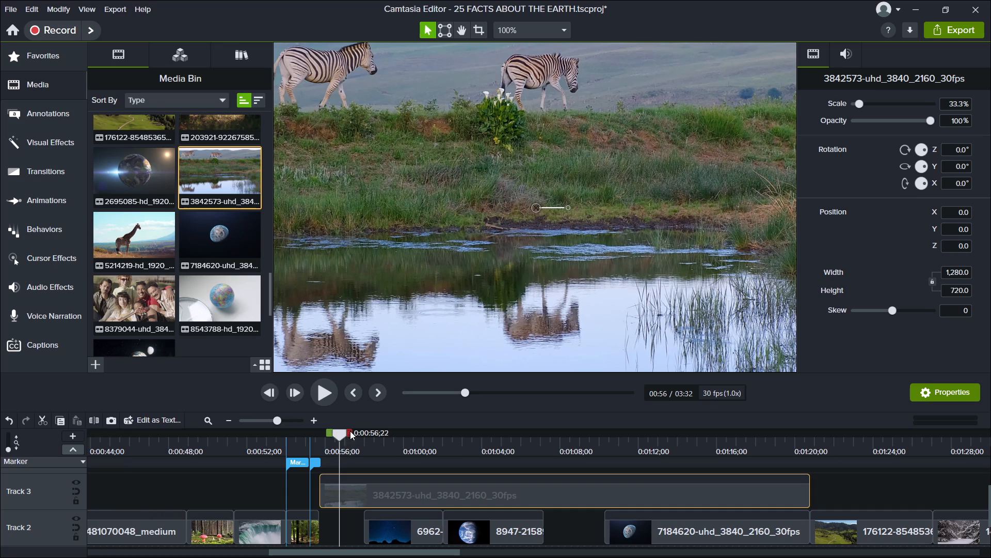
Lock Track 2 and cut the zebra clip on Track 3 from 0:00:57;29 to its end at 0:01:20;24.
{"action": "left_click_drag", "start_coordinate": [341, 437], "coordinate": [364, 429]}
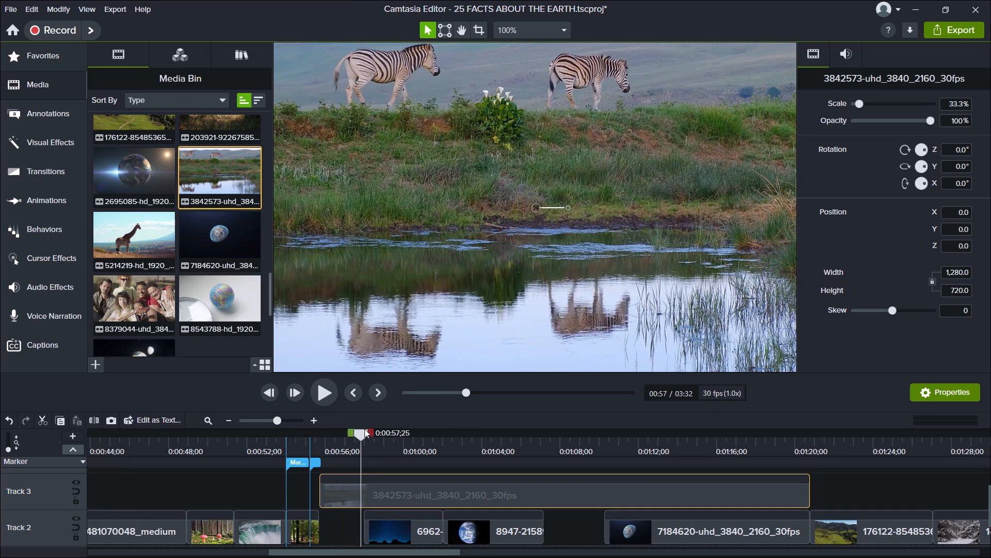
{"action": "left_click_drag", "start_coordinate": [364, 429], "coordinate": [367, 427]}
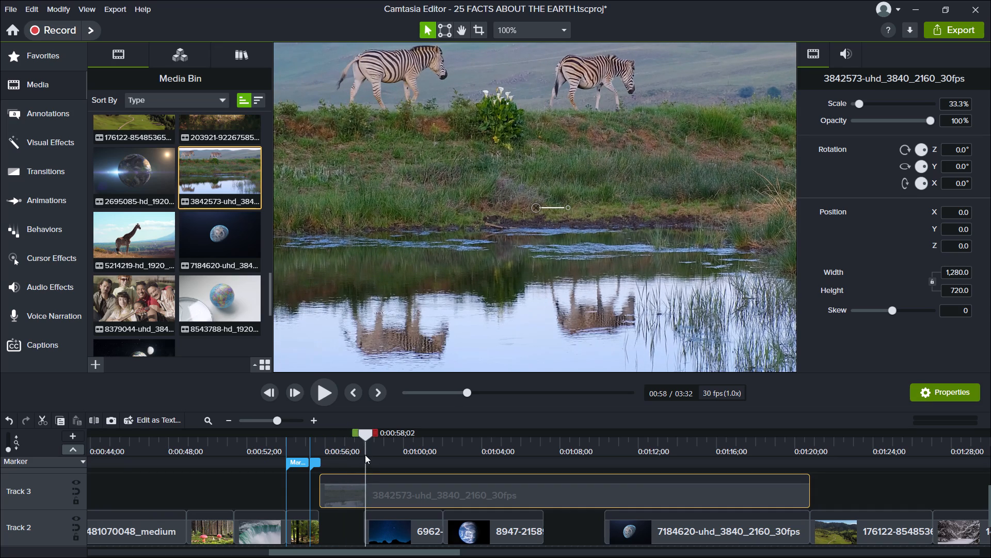
{"action": "left_click", "coordinate": [363, 449]}
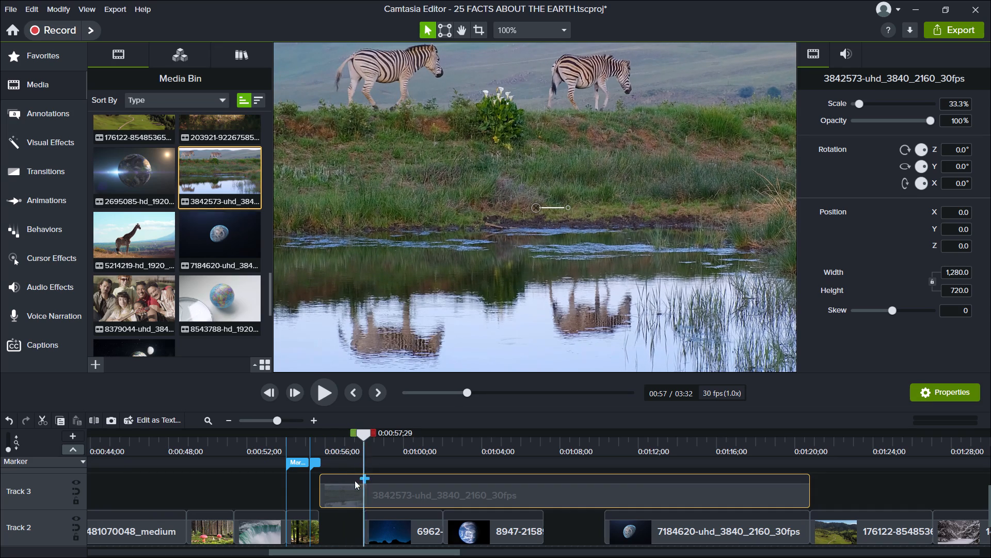
{"action": "left_click", "coordinate": [78, 537]}
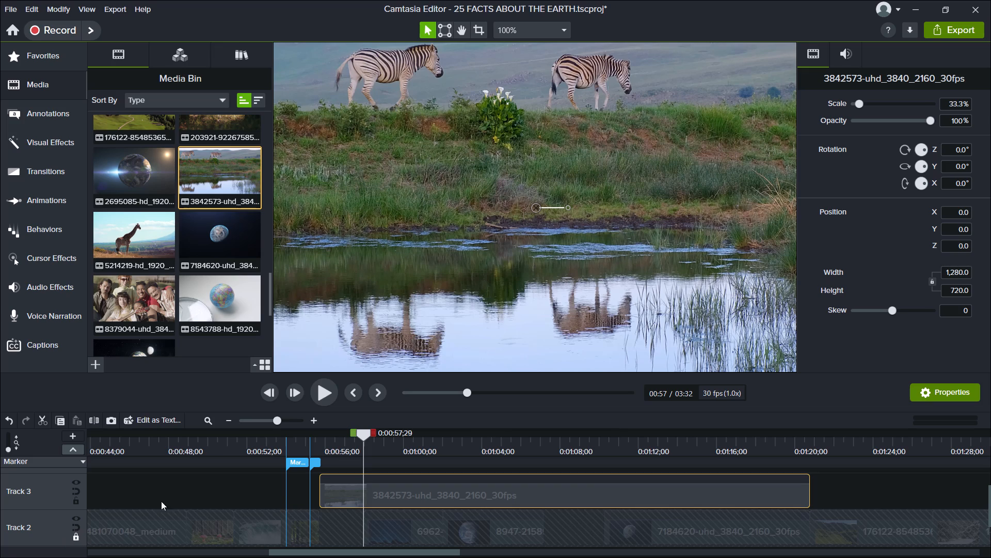
{"action": "left_click_drag", "start_coordinate": [376, 430], "coordinate": [526, 425]}
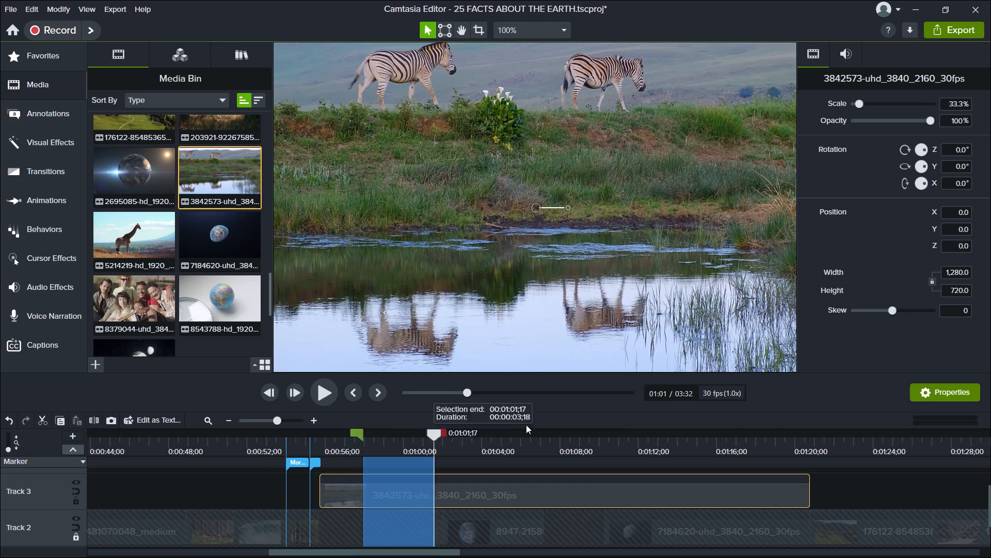
{"action": "left_click_drag", "start_coordinate": [526, 425], "coordinate": [832, 459]}
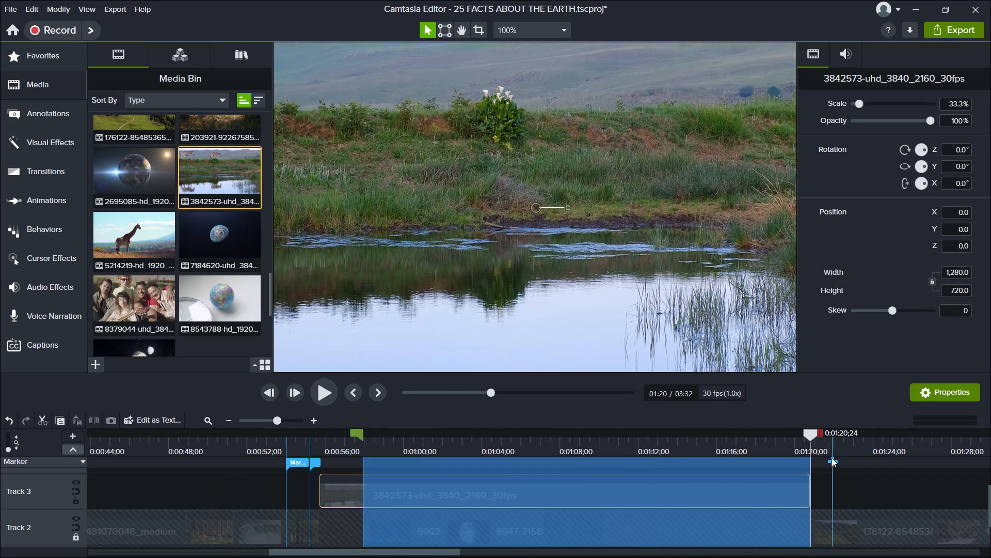
{"action": "key", "text": "BackSpace"}
Unlock Track 2 and move the trimmed zebra clip down into the gap between the forest and starry night clips.
{"action": "left_click", "coordinate": [351, 494]}
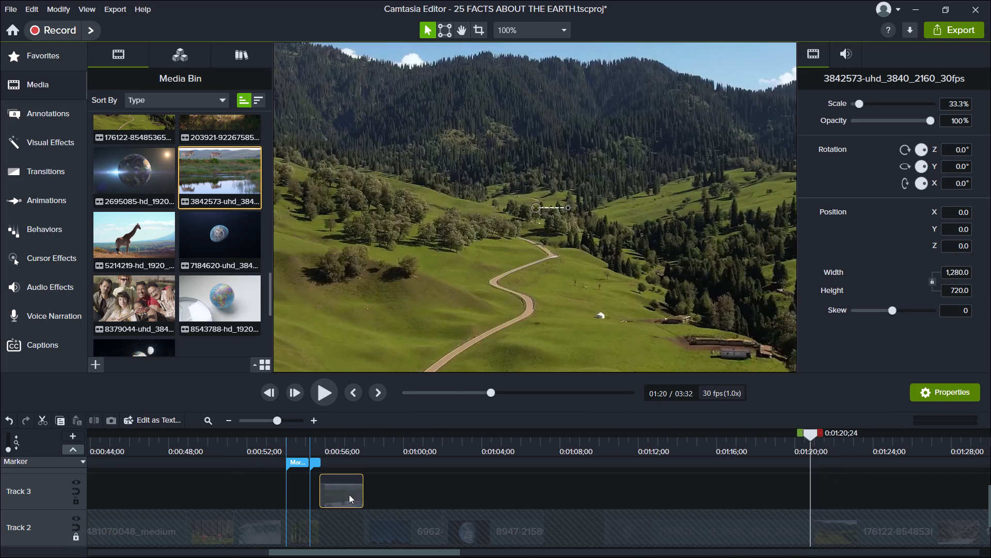
{"action": "left_click", "coordinate": [75, 535]}
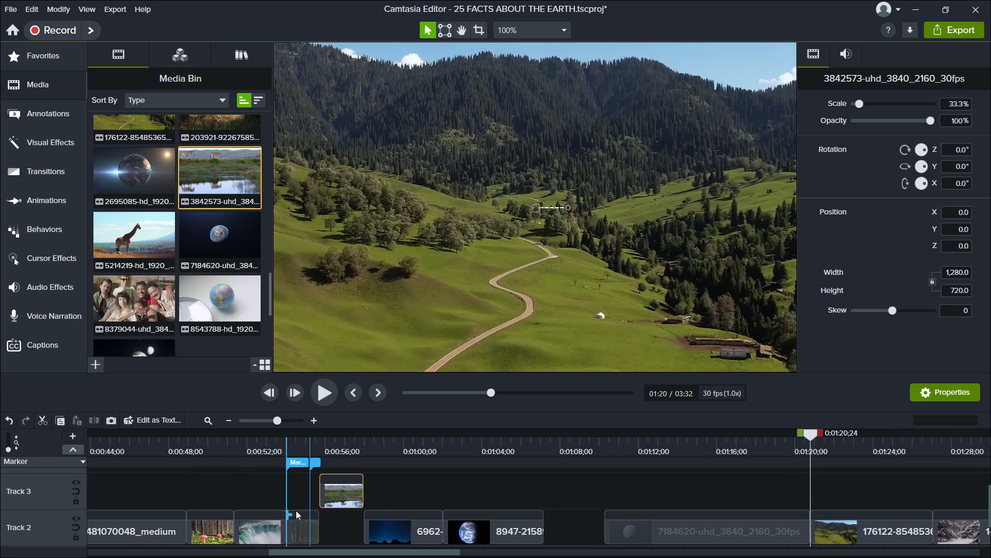
{"action": "left_click_drag", "start_coordinate": [345, 496], "coordinate": [343, 526]}
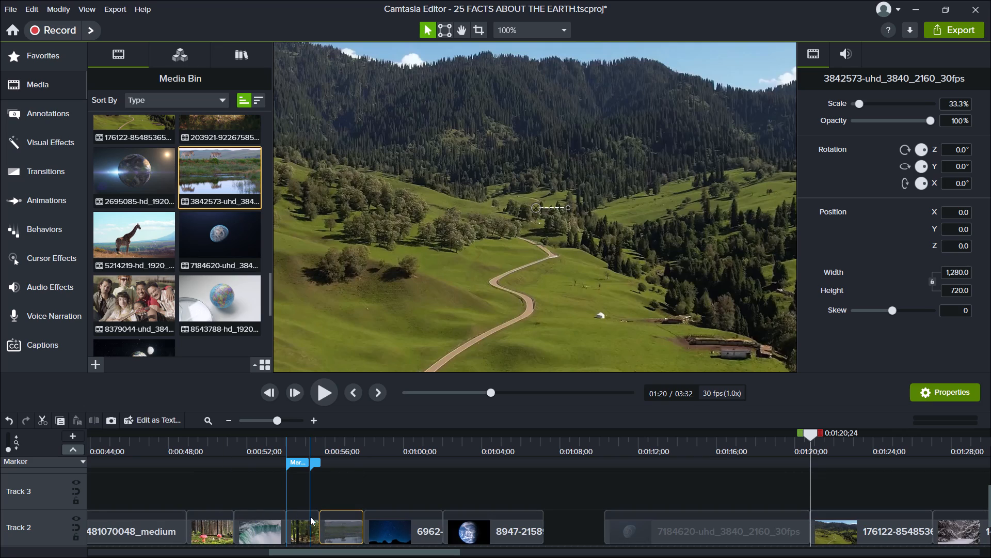
Preview the edited sequence from the waterfall clip to the gap before the 7184620-uhd_3840_2160_30fps clip.
{"action": "left_click", "coordinate": [249, 464]}
{"action": "left_click", "coordinate": [322, 395]}
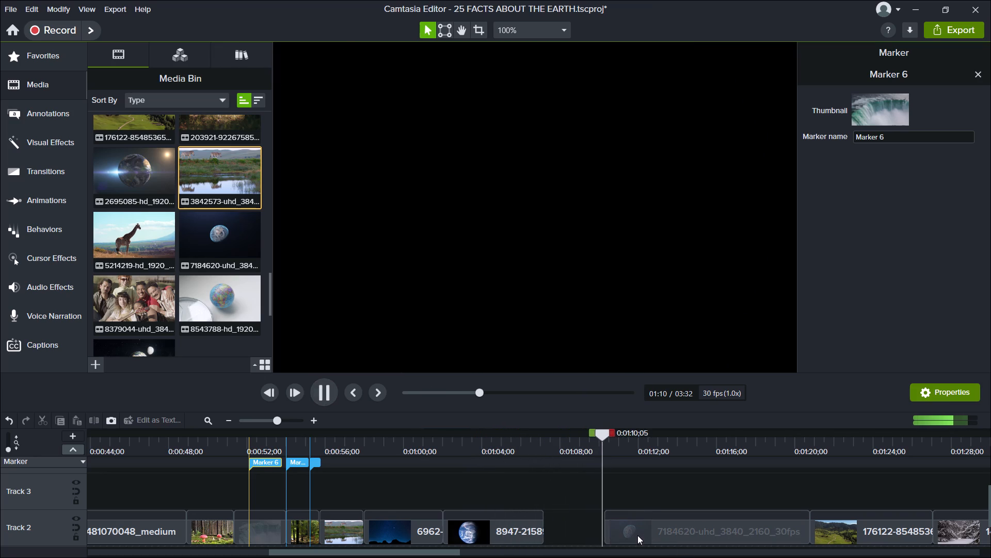
{"action": "left_click_drag", "start_coordinate": [637, 535], "coordinate": [579, 536]}
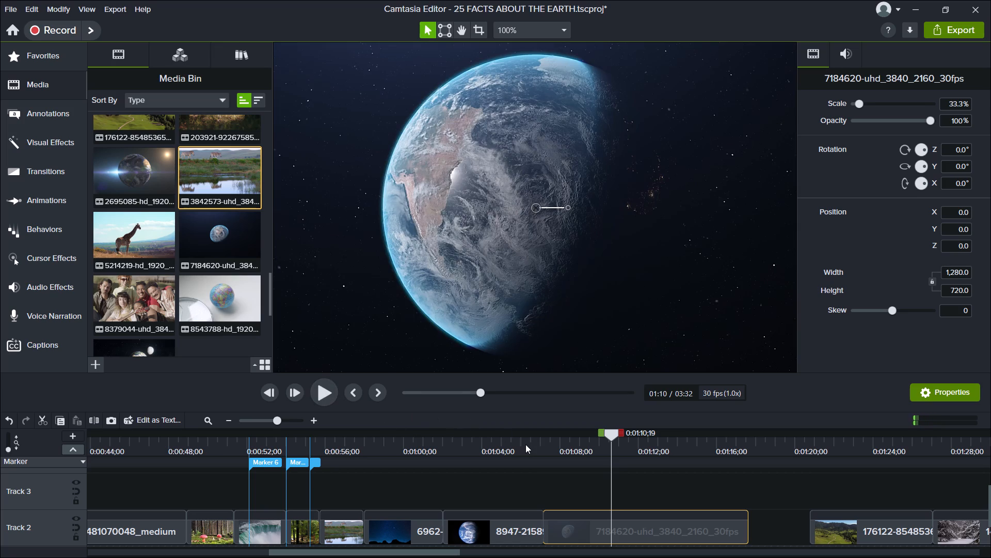
{"action": "left_click", "coordinate": [525, 444]}
{"action": "left_click", "coordinate": [314, 388]}
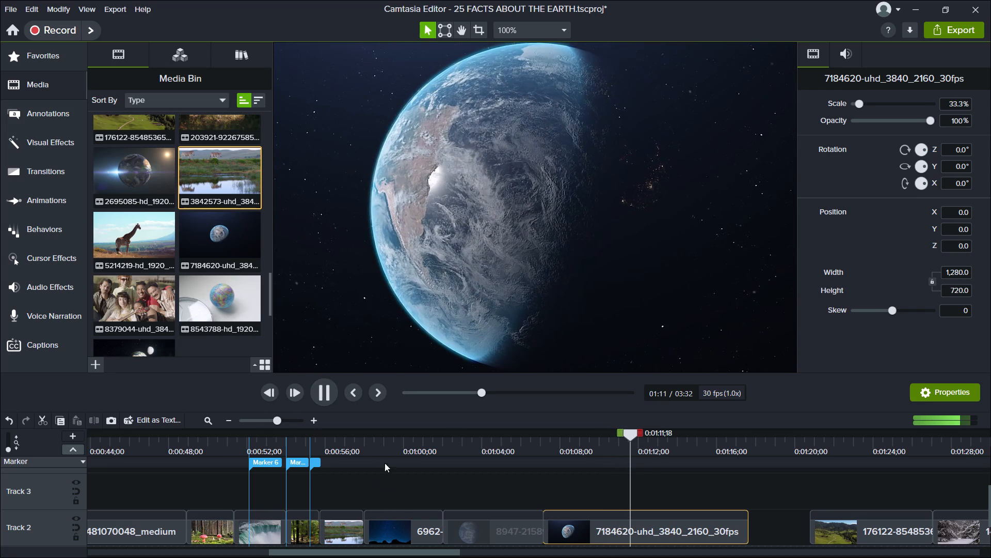
Preview the sequence from the starry night clip through the first seconds of the 7184620-uhd_3840_2160_30fps clip.
{"action": "left_click", "coordinate": [384, 438]}
{"action": "left_click", "coordinate": [333, 388]}
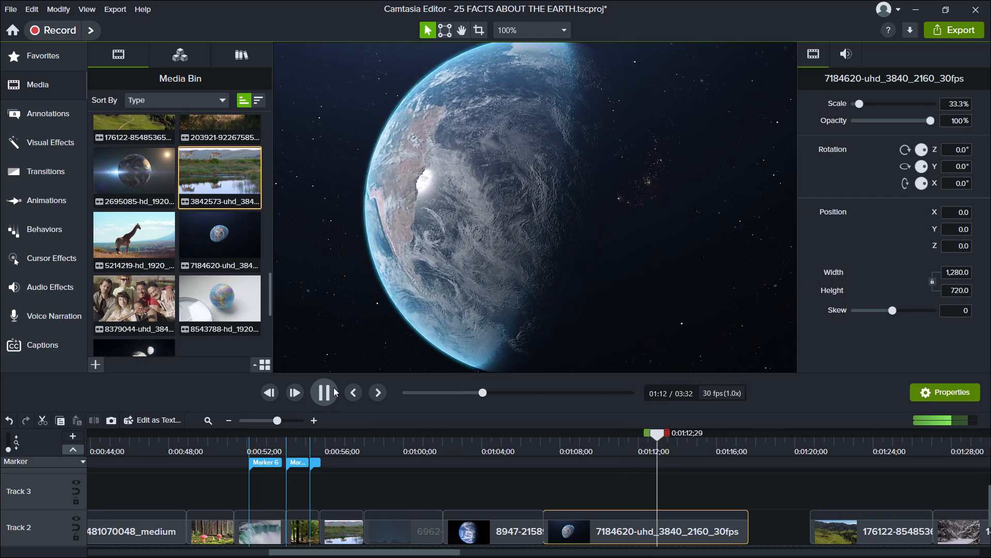
Cut the end off the 7184620-uhd_3840_2160_30fps clip on Track 2 by deleting the range from 0:01:12;01 to 0:01:17;20.
{"action": "left_click", "coordinate": [638, 436]}
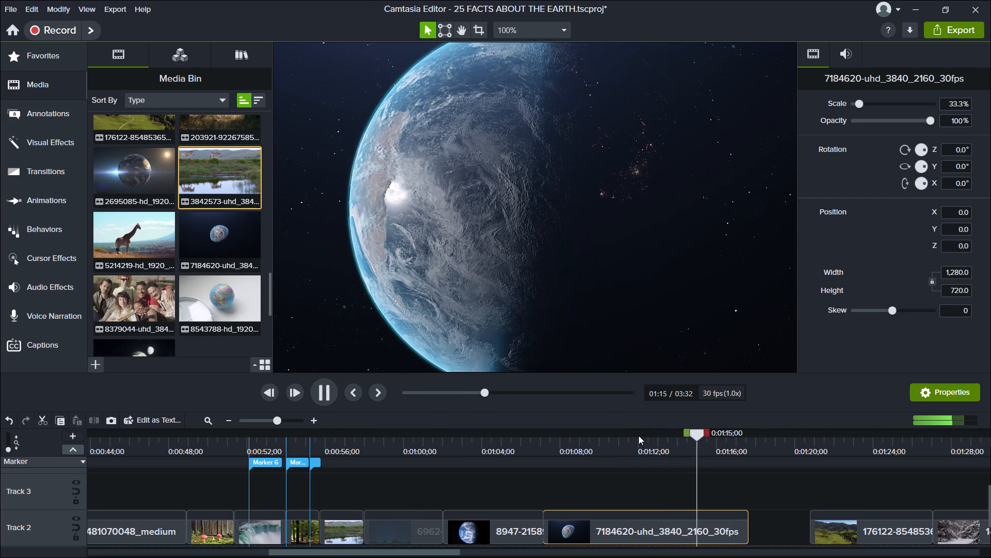
{"action": "left_click", "coordinate": [652, 528]}
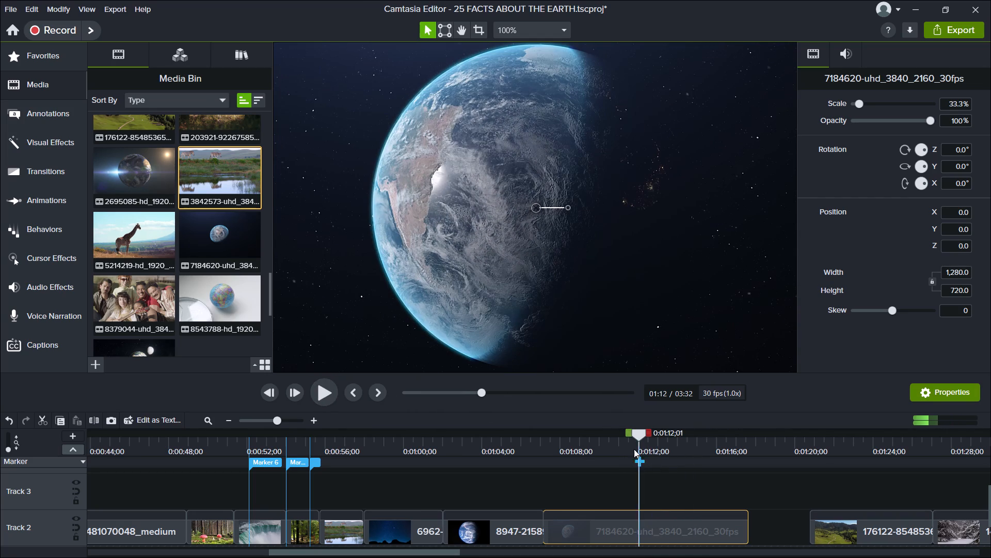
{"action": "left_click_drag", "start_coordinate": [650, 431], "coordinate": [685, 439]}
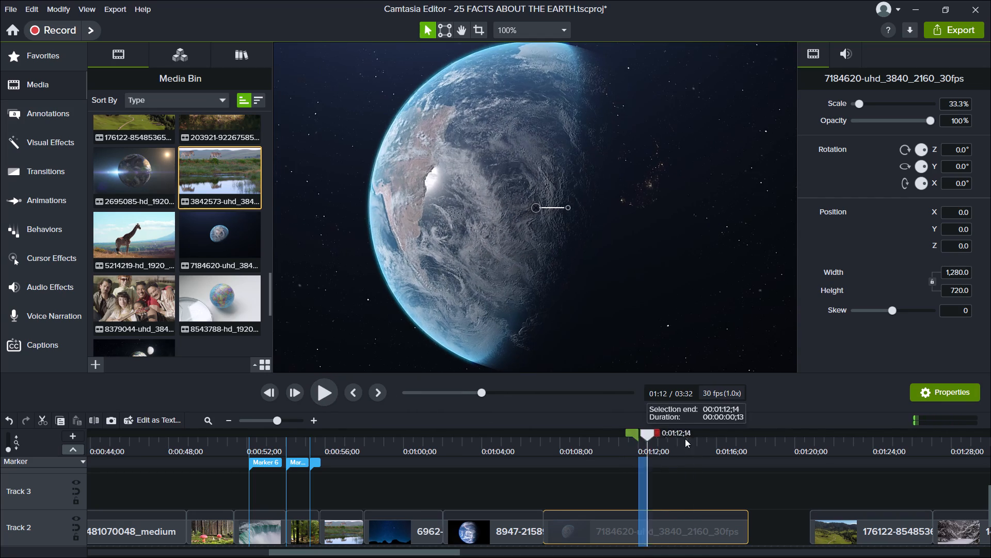
{"action": "left_click_drag", "start_coordinate": [685, 439], "coordinate": [756, 447]}
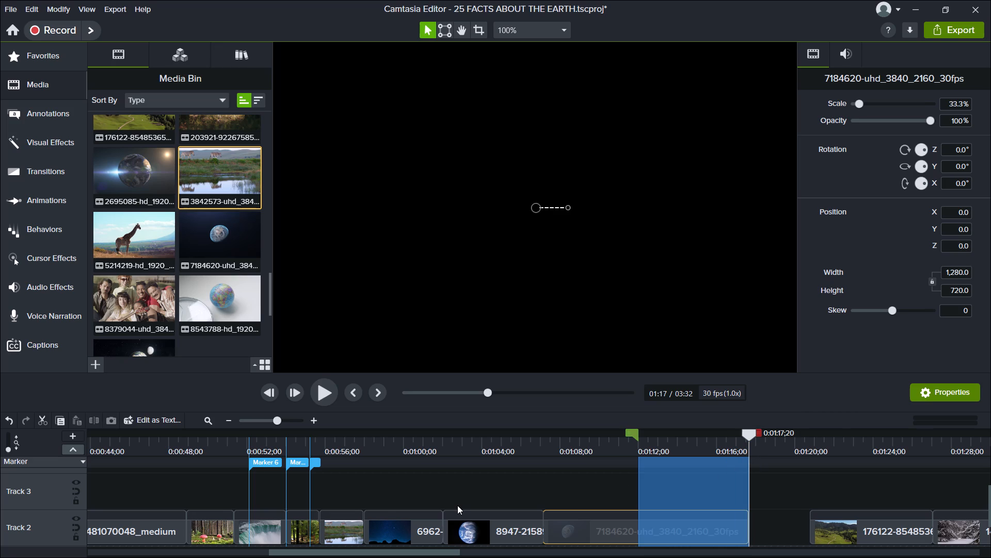
{"action": "scroll", "coordinate": [457, 505], "scroll_direction": "down", "scroll_amount": 2}
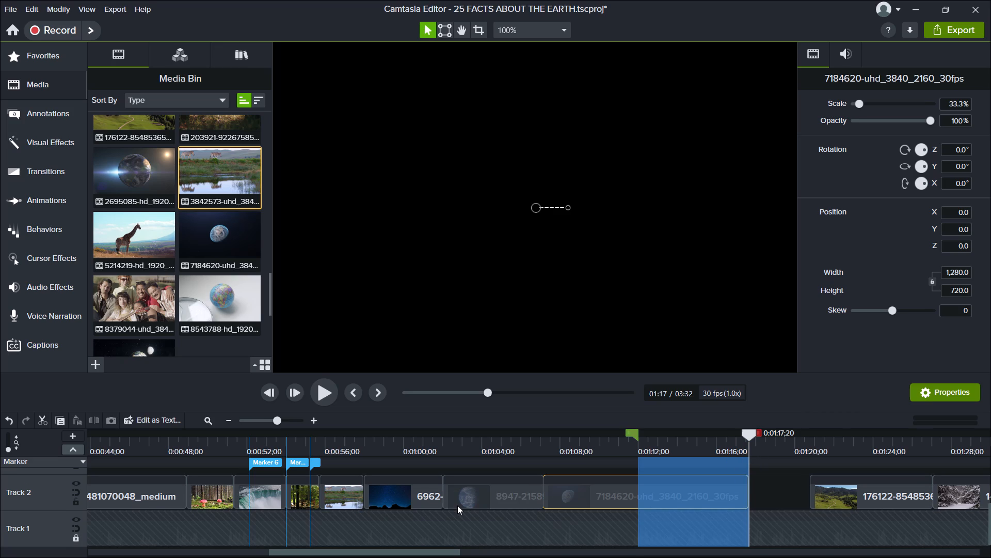
{"action": "key", "text": "BackSpace"}
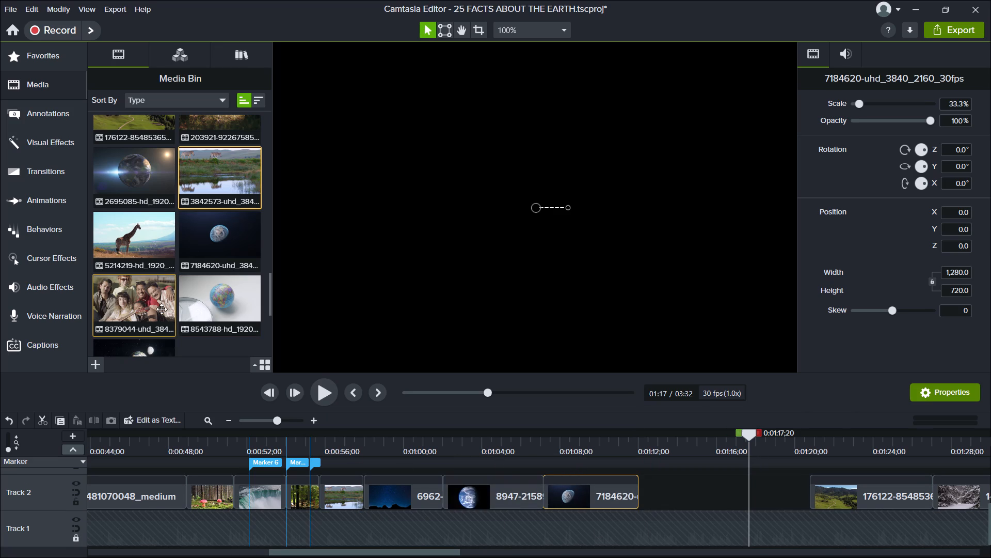
Add the 8379044-uhd_3840_2160_25fps people clip from the media bin to Track 4, starting where the shortened 7184620 Earth clip ends.
{"action": "scroll", "coordinate": [154, 304], "scroll_direction": "up", "scroll_amount": 2}
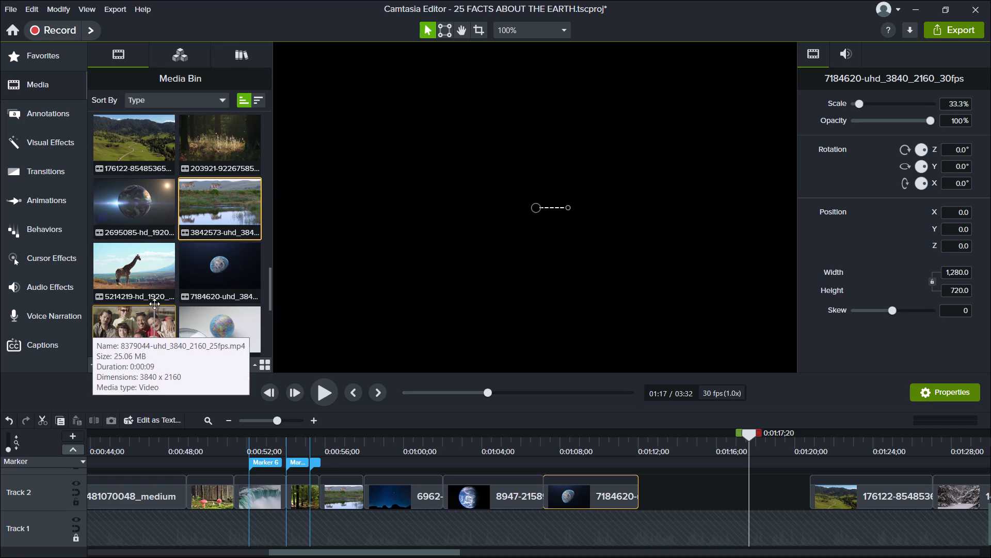
{"action": "scroll", "coordinate": [154, 304], "scroll_direction": "up", "scroll_amount": 5}
{"action": "scroll", "coordinate": [154, 304], "scroll_direction": "down", "scroll_amount": 3}
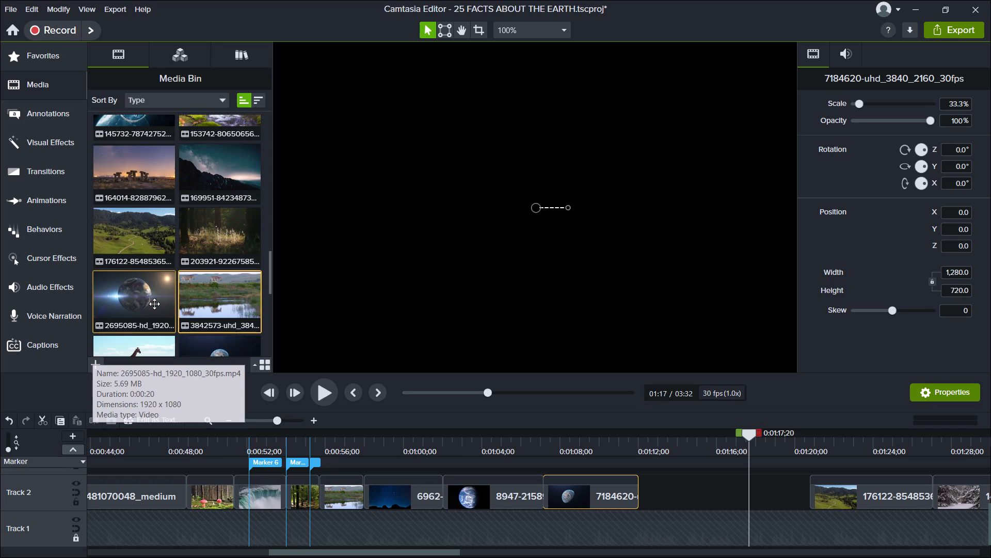
{"action": "scroll", "coordinate": [154, 304], "scroll_direction": "down", "scroll_amount": 4}
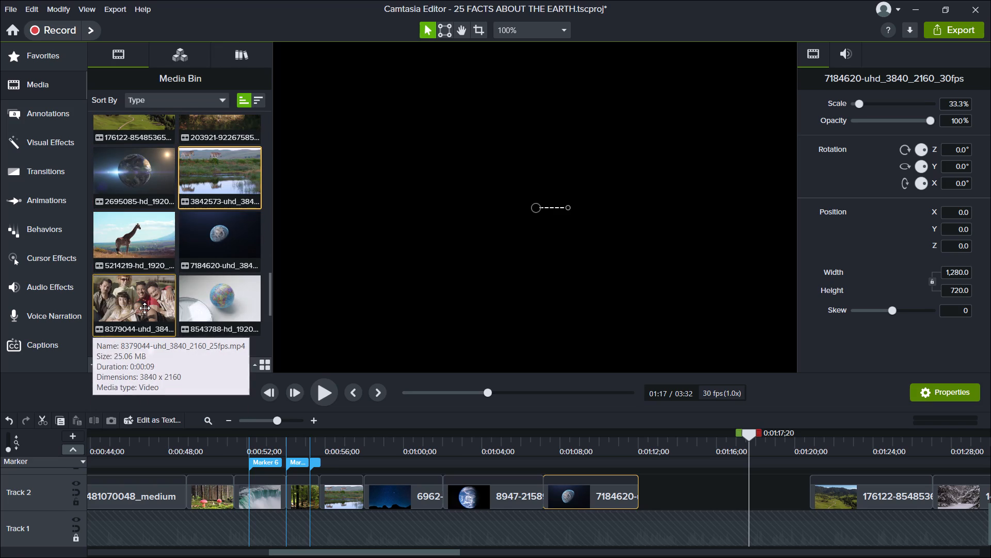
{"action": "left_click", "coordinate": [145, 308]}
{"action": "left_click_drag", "start_coordinate": [129, 307], "coordinate": [505, 393]}
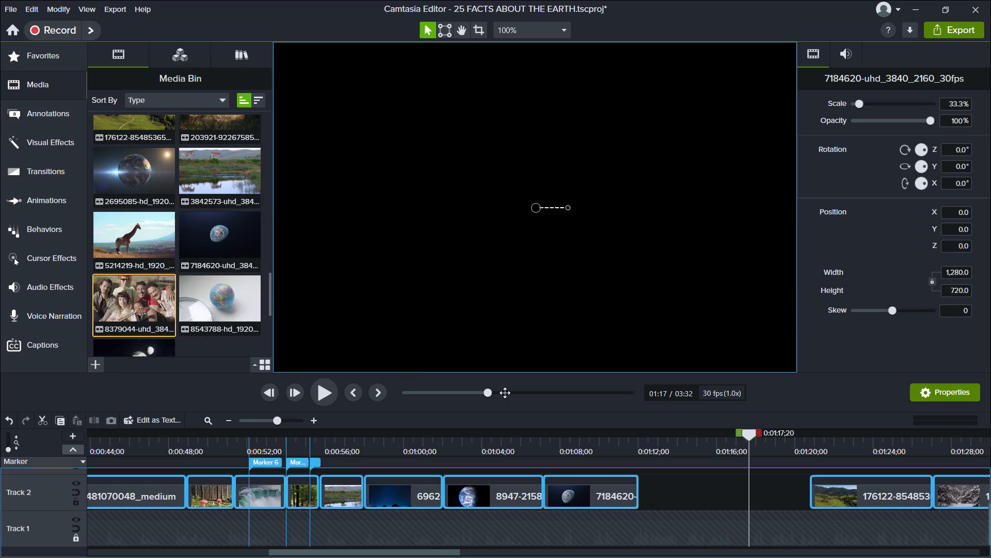
{"action": "left_click_drag", "start_coordinate": [505, 393], "coordinate": [647, 476]}
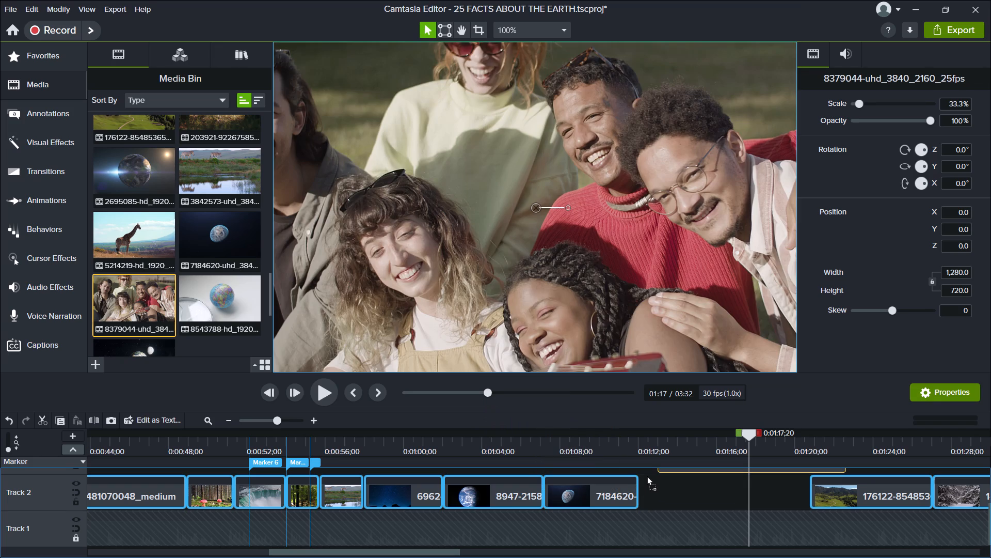
{"action": "left_click_drag", "start_coordinate": [647, 476], "coordinate": [629, 472]}
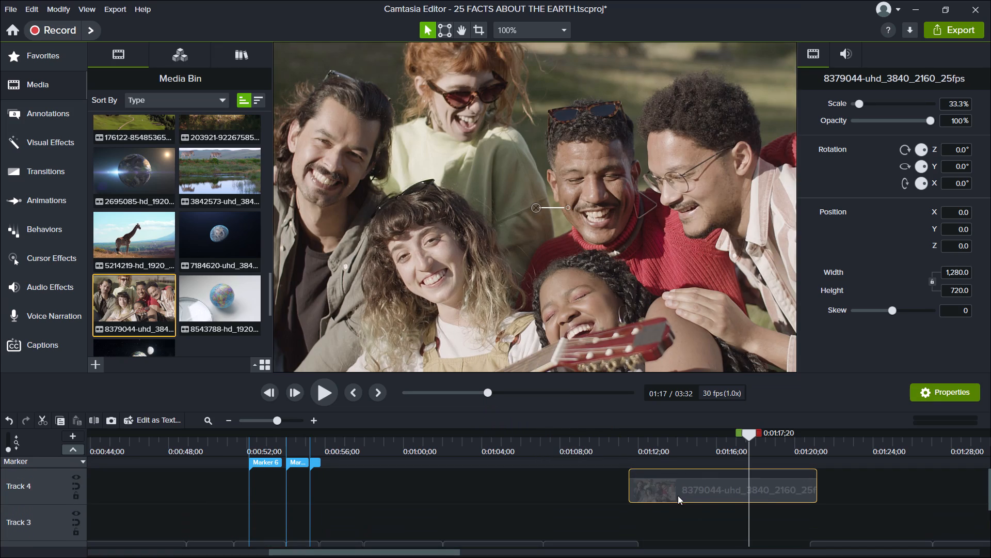
{"action": "left_click_drag", "start_coordinate": [668, 488], "coordinate": [676, 489]}
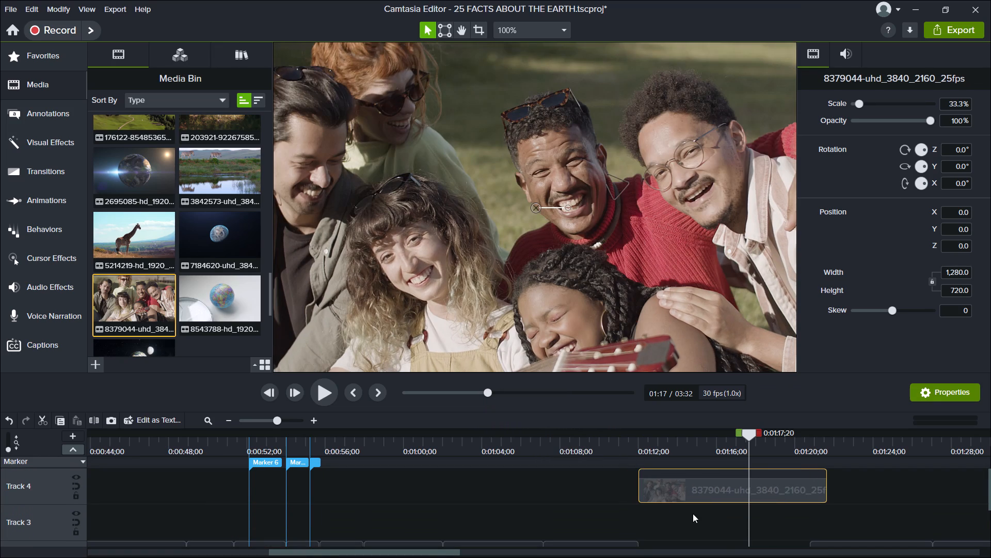
Preview the sequence from 0:01:05;20 through the 7184620 Earth clip into the people clip.
{"action": "scroll", "coordinate": [696, 494], "scroll_direction": "down", "scroll_amount": 2}
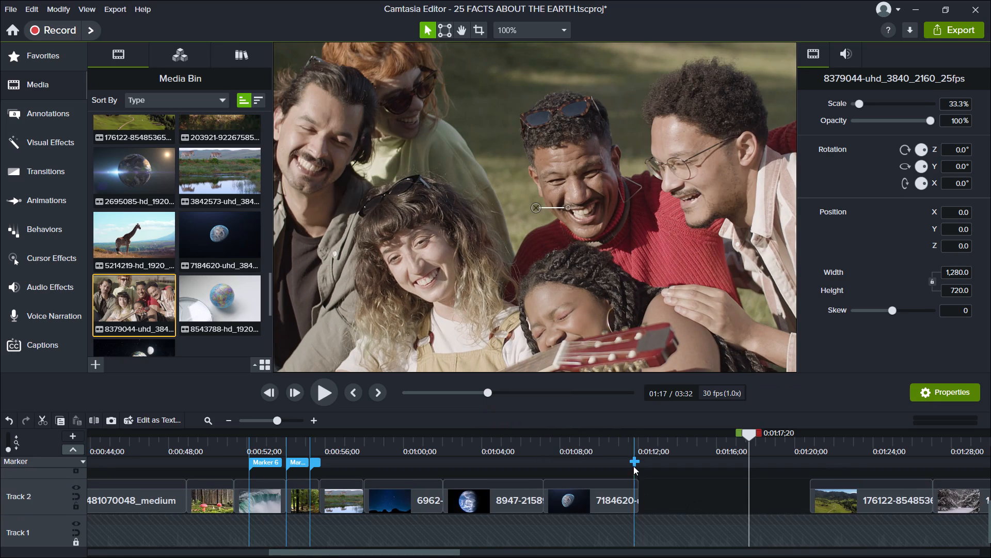
{"action": "left_click", "coordinate": [514, 439]}
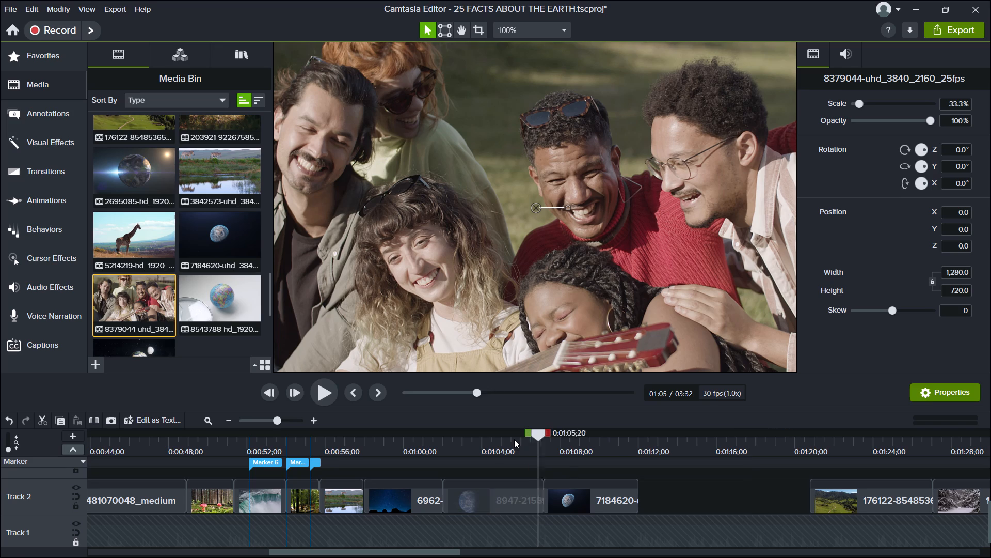
{"action": "left_click", "coordinate": [327, 394]}
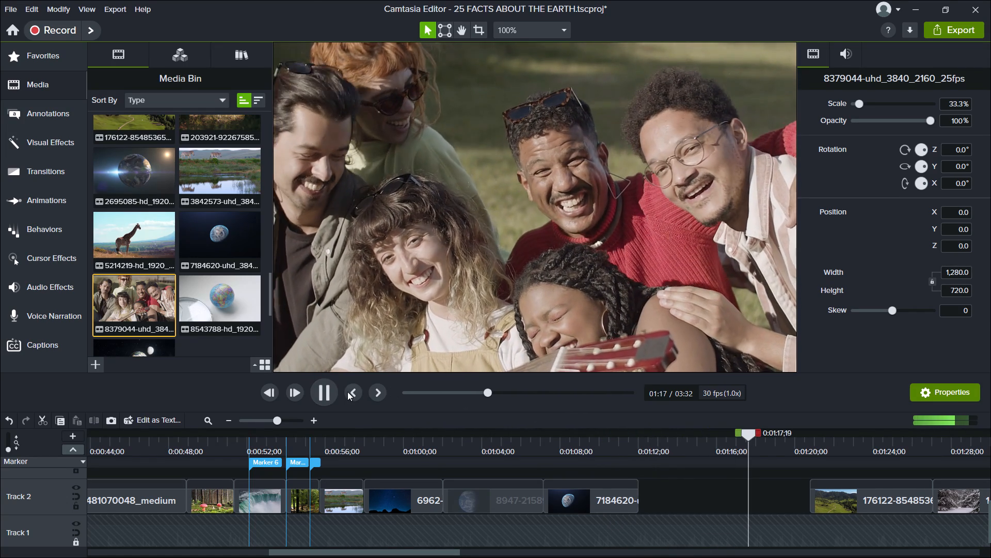
{"action": "left_click", "coordinate": [328, 391]}
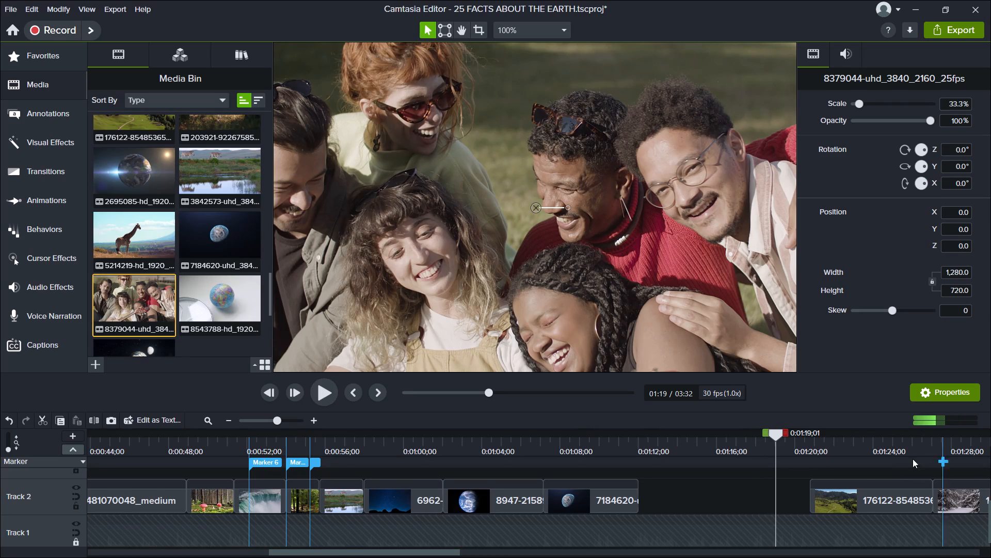
Move the 8379044-uhd_3840_2160_25fps people clip from Track 4 down to Track 3, keeping its start time.
{"action": "scroll", "coordinate": [757, 494], "scroll_direction": "up", "scroll_amount": 2}
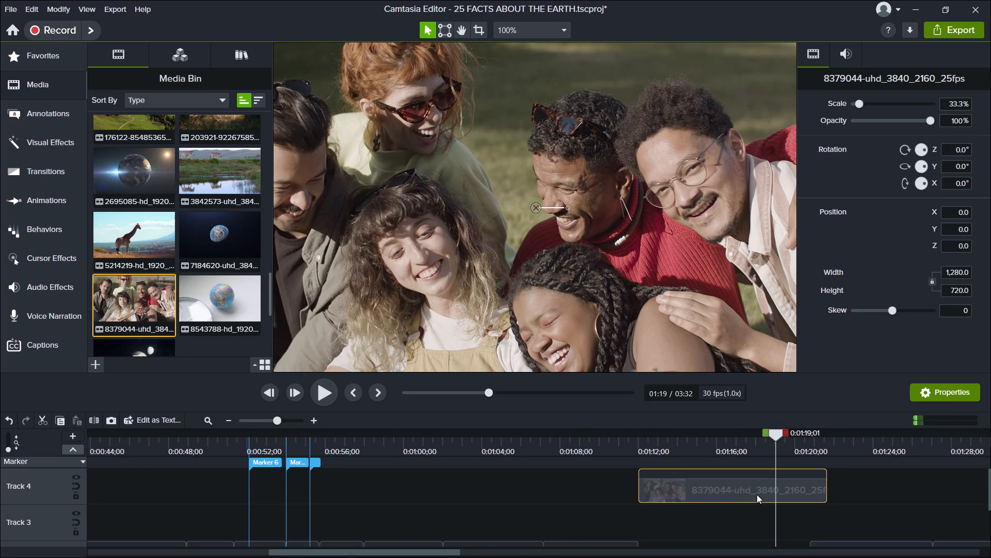
{"action": "left_click_drag", "start_coordinate": [712, 486], "coordinate": [712, 507]}
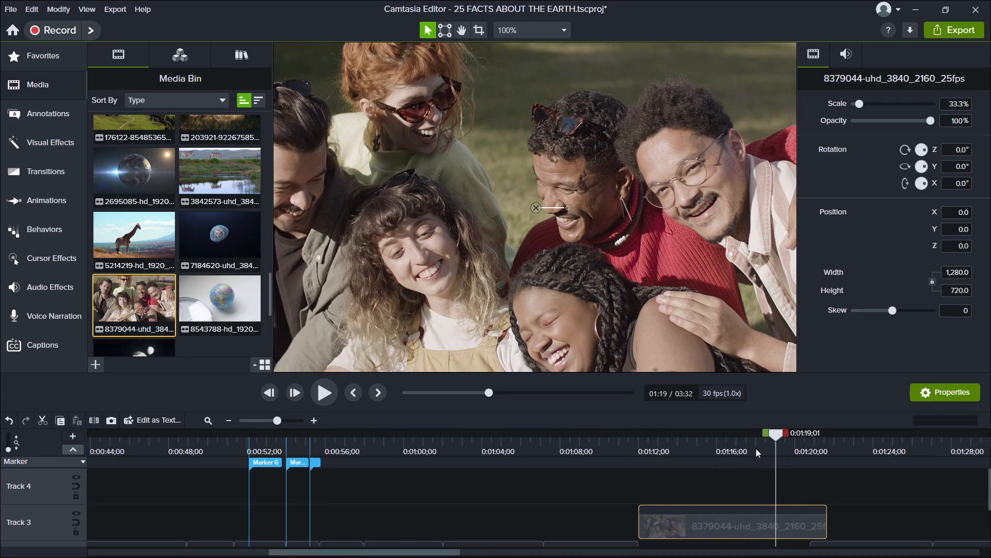
Lock Track 2 and delete the end of the people clip on Track 3, from 0:01:18;00 to 0:01:21;20.
{"action": "left_click", "coordinate": [755, 446]}
{"action": "left_click", "coordinate": [771, 522]}
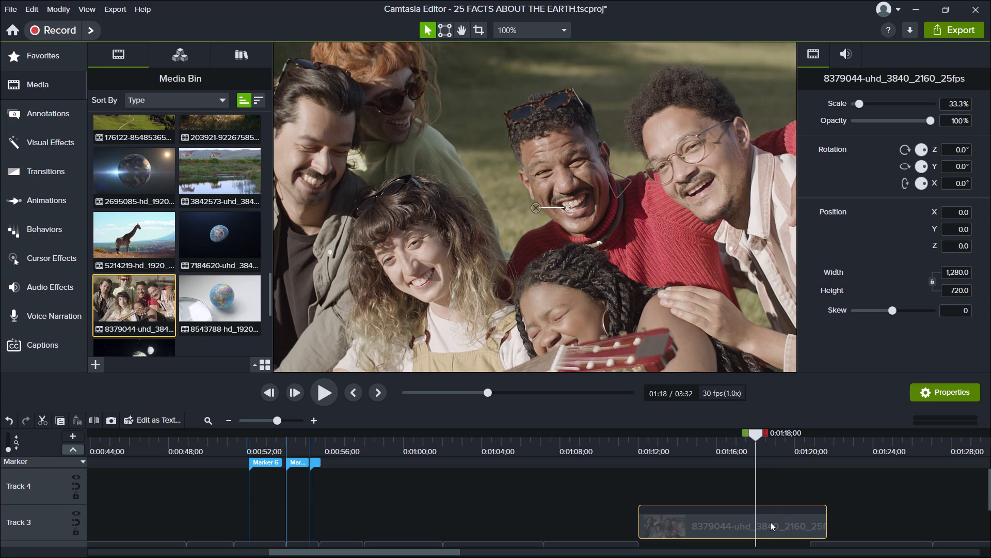
{"action": "left_click_drag", "start_coordinate": [767, 428], "coordinate": [808, 453]}
{"action": "left_click_drag", "start_coordinate": [766, 430], "coordinate": [840, 435]}
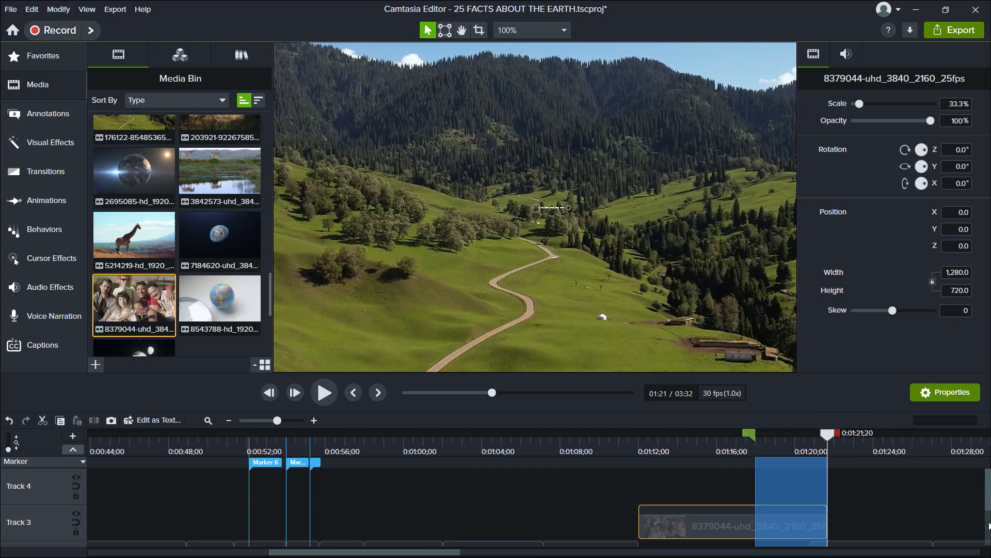
{"action": "scroll", "coordinate": [988, 522], "scroll_direction": "down", "scroll_amount": 1}
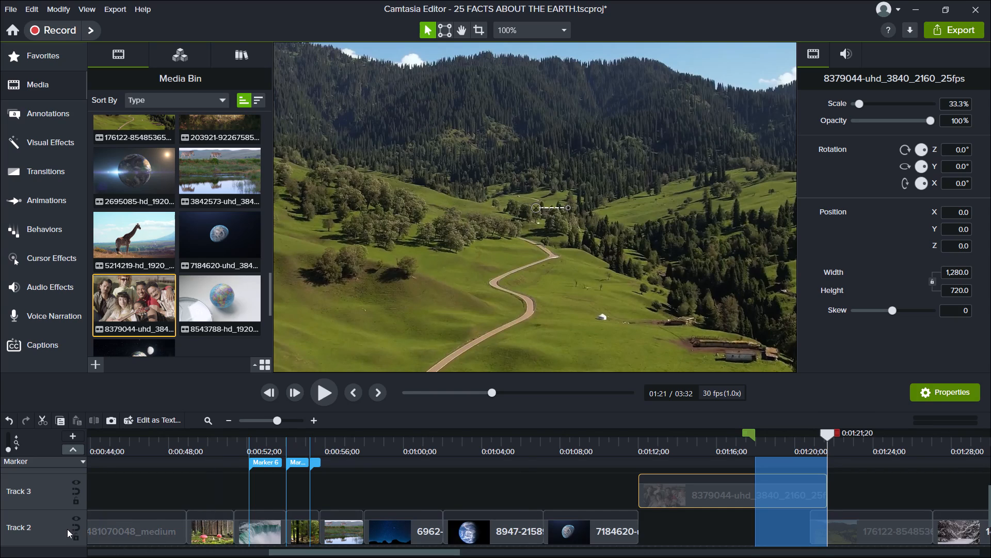
{"action": "left_click", "coordinate": [72, 539]}
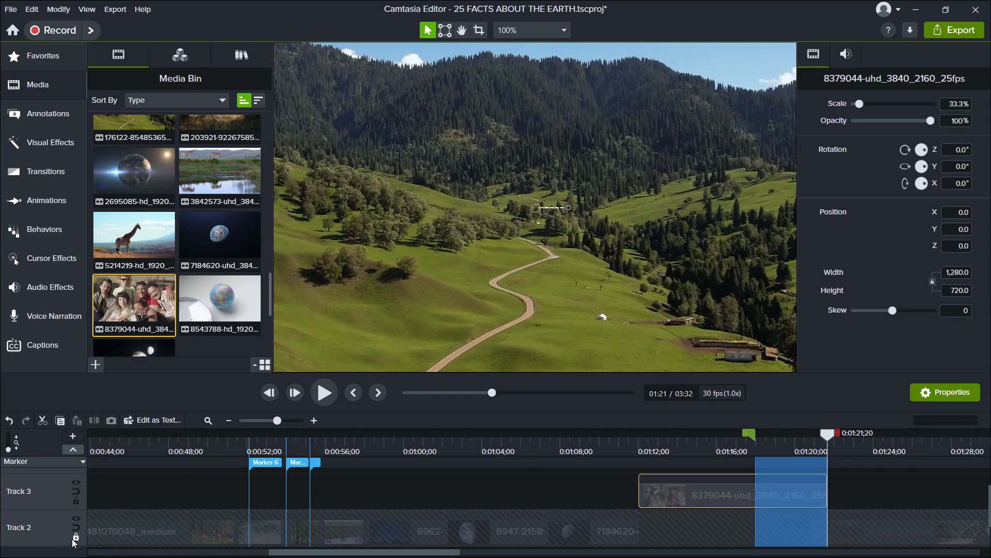
{"action": "key", "text": "BackSpace"}
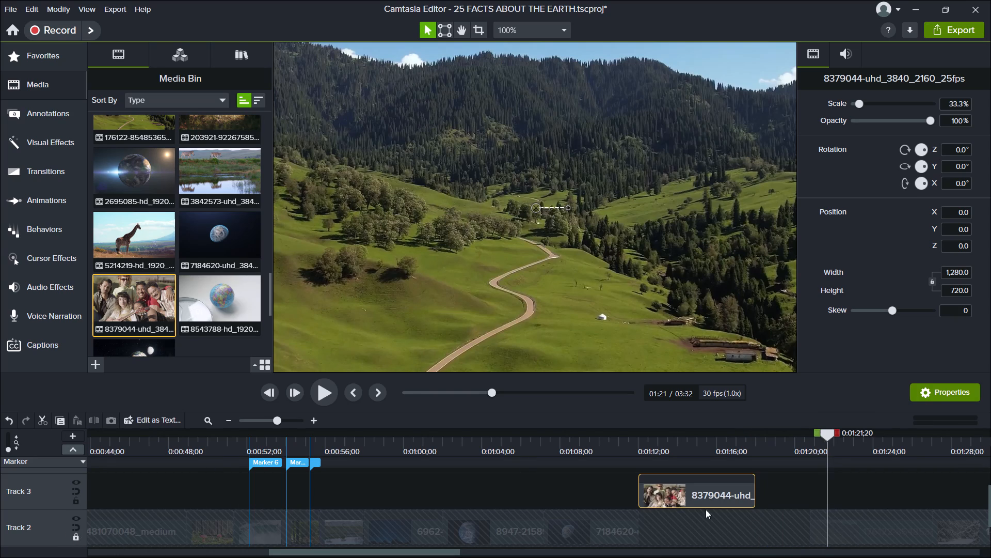
Unlock Track 2 and move the trimmed people clip down onto it, directly after the 7184620 Earth clip.
{"action": "left_click", "coordinate": [688, 492]}
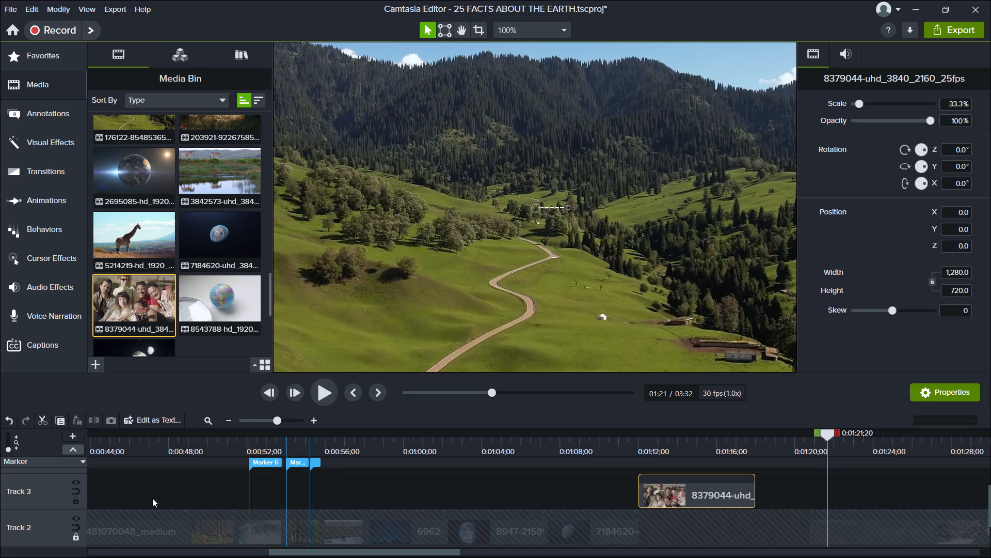
{"action": "left_click", "coordinate": [72, 538]}
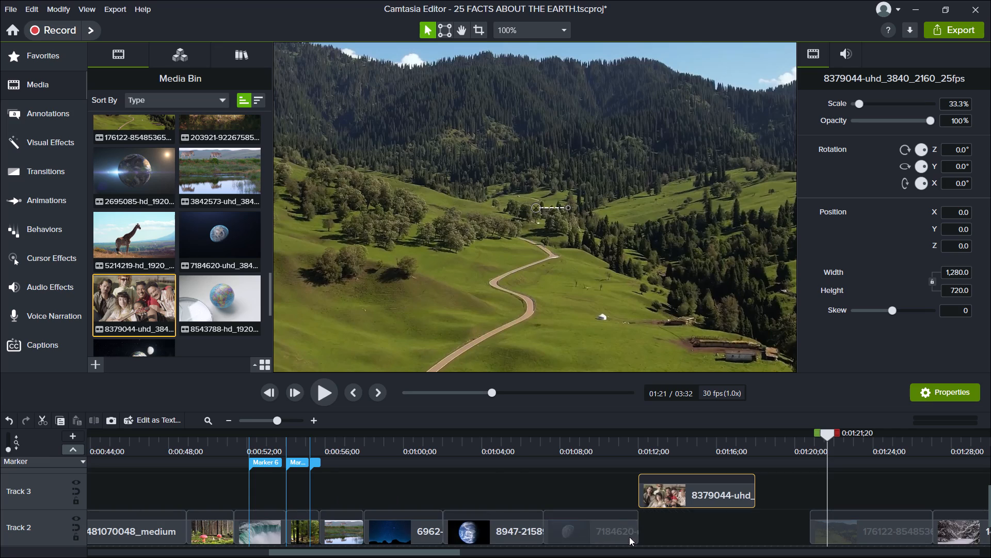
{"action": "left_click_drag", "start_coordinate": [656, 493], "coordinate": [661, 518]}
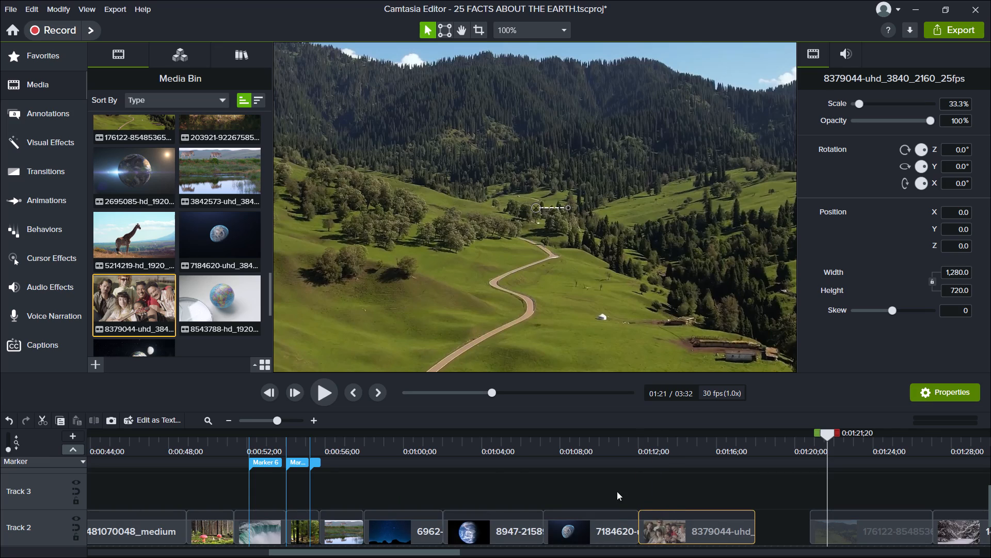
Preview the sequence from 0:01:08;07 through the people clip and the gap following it on Track 2.
{"action": "left_click", "coordinate": [564, 438]}
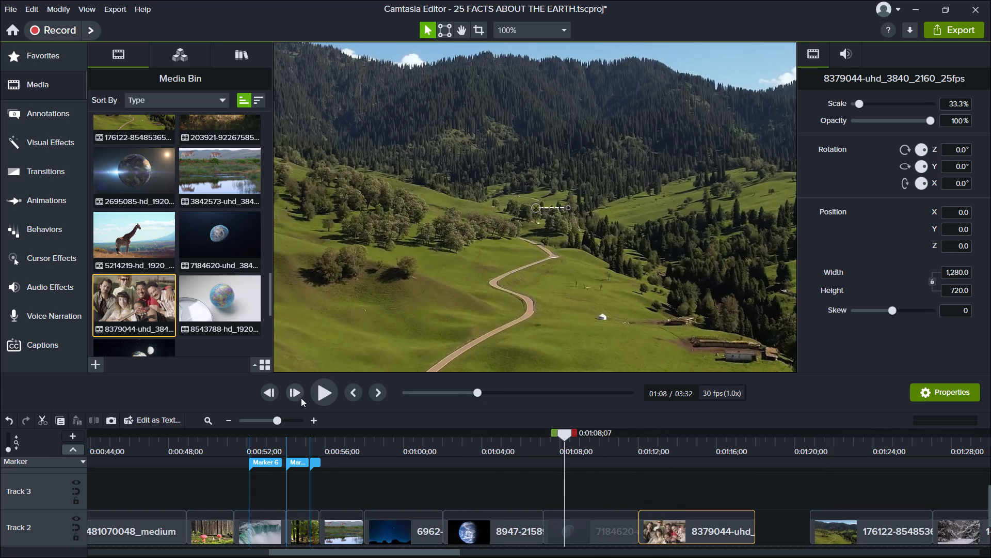
{"action": "left_click", "coordinate": [321, 388]}
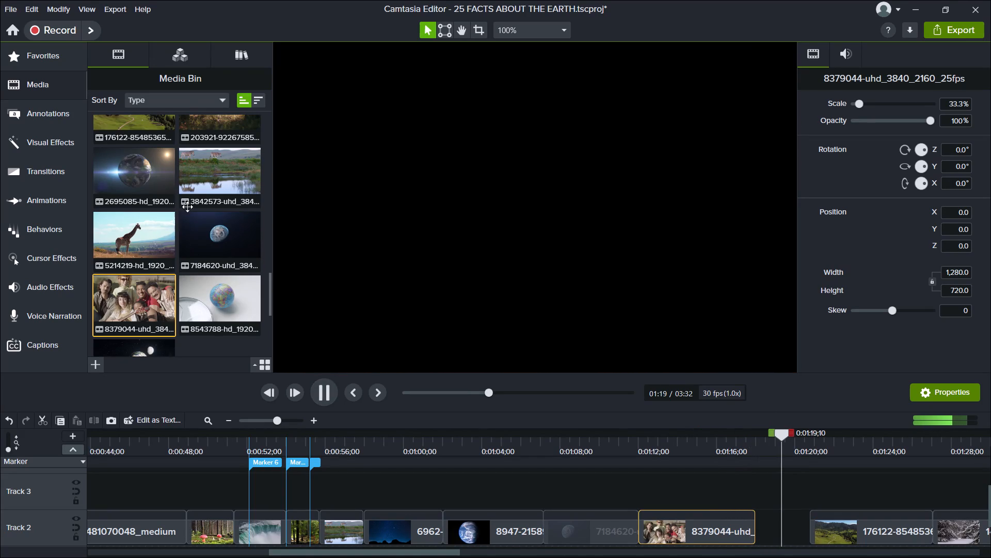
Add the 2695085-hd_1920_1080_30fps Earth clip from the media bin to Track 3, starting where the people clip on Track 2 ends.
{"action": "left_click", "coordinate": [156, 181]}
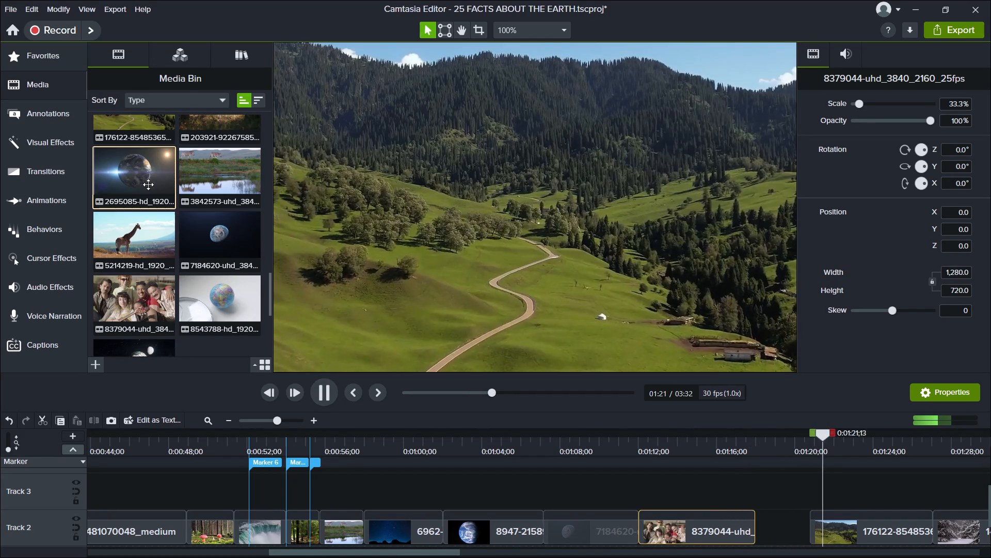
{"action": "left_click_drag", "start_coordinate": [146, 183], "coordinate": [775, 484]}
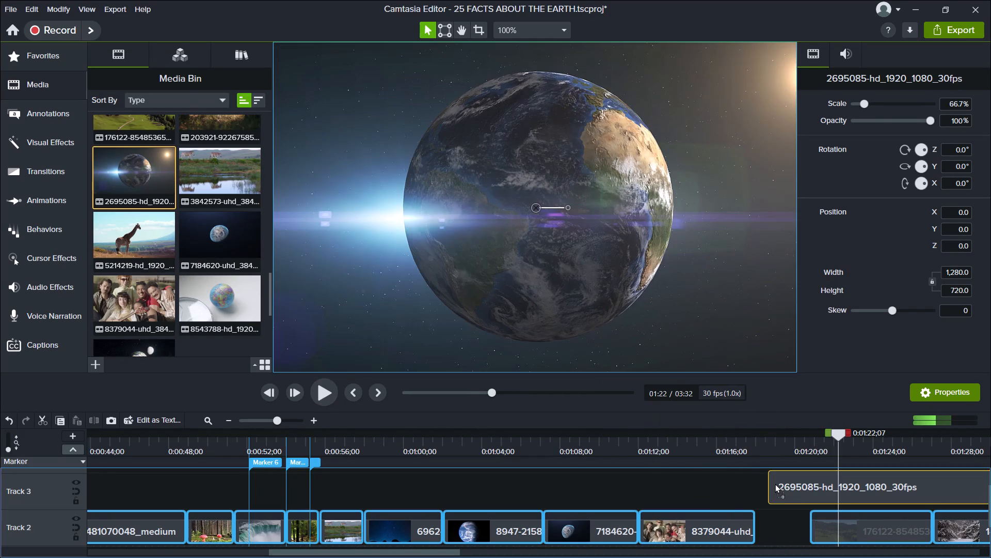
{"action": "left_click_drag", "start_coordinate": [775, 484], "coordinate": [749, 477]}
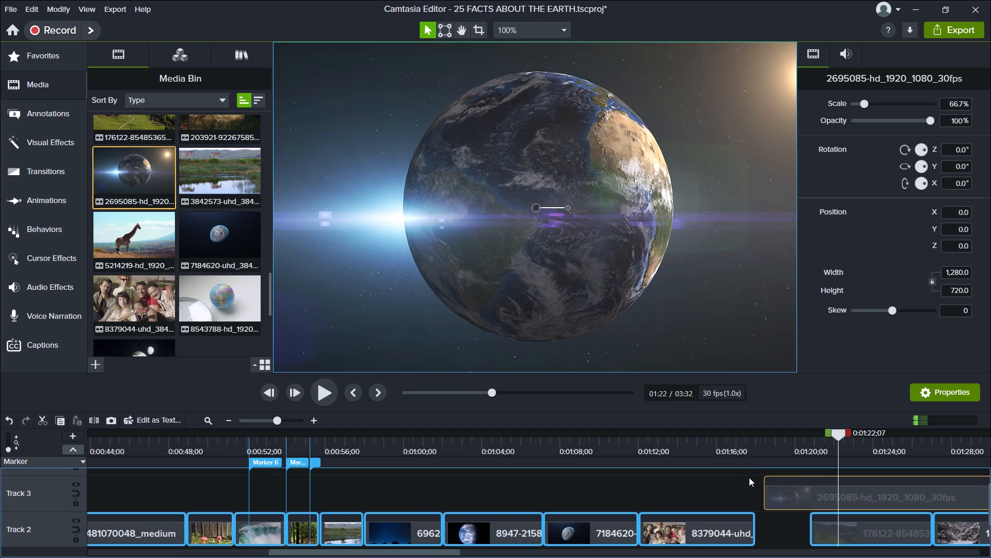
{"action": "left_click_drag", "start_coordinate": [749, 477], "coordinate": [749, 478]}
{"action": "left_click_drag", "start_coordinate": [780, 491], "coordinate": [769, 490]}
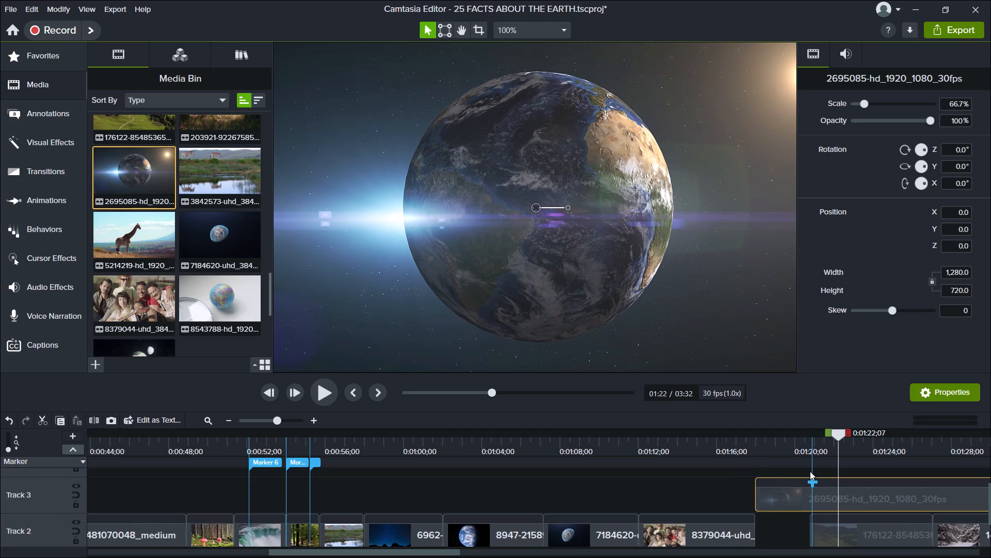
Preview the sequence from 0:01:12;17 through the people clip and into the added Earth clip on Track 3.
{"action": "left_click", "coordinate": [810, 471]}
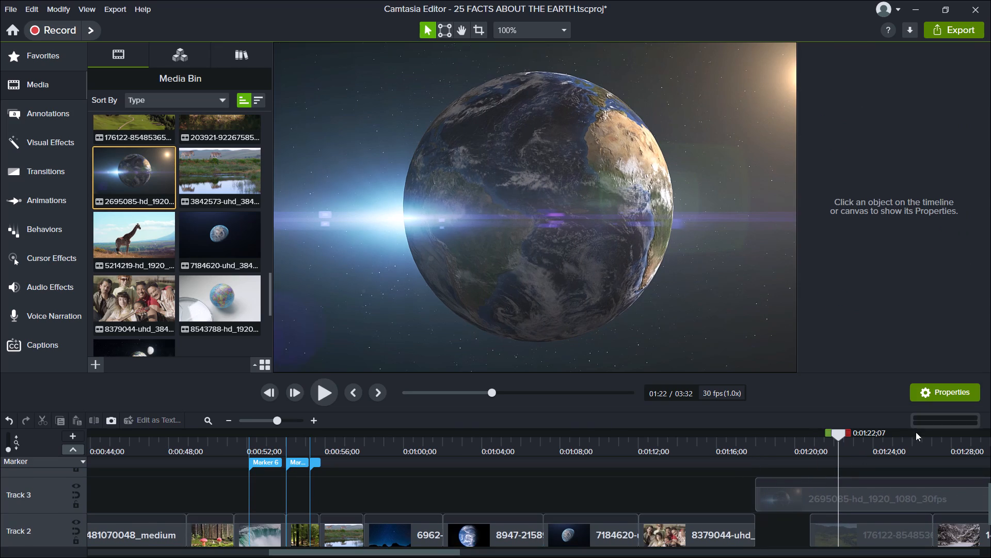
{"action": "double_click", "coordinate": [224, 416]}
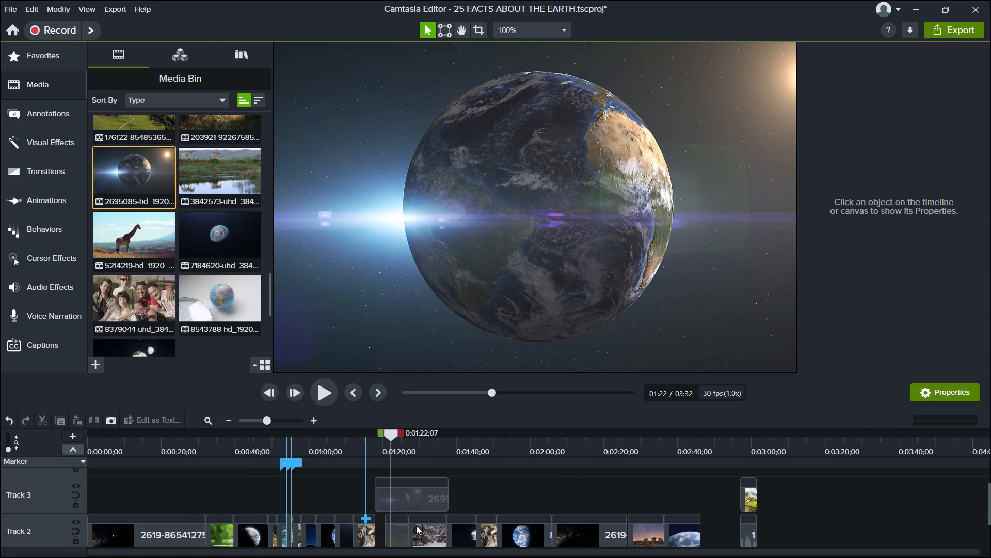
{"action": "left_click", "coordinate": [375, 469]}
{"action": "left_click_drag", "start_coordinate": [389, 435], "coordinate": [381, 433]}
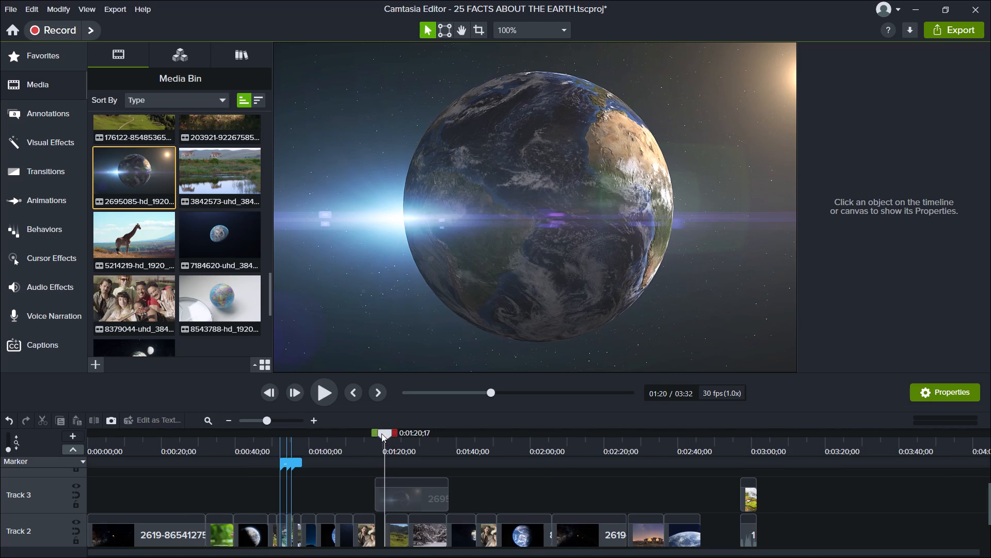
{"action": "left_click_drag", "start_coordinate": [381, 433], "coordinate": [354, 439]}
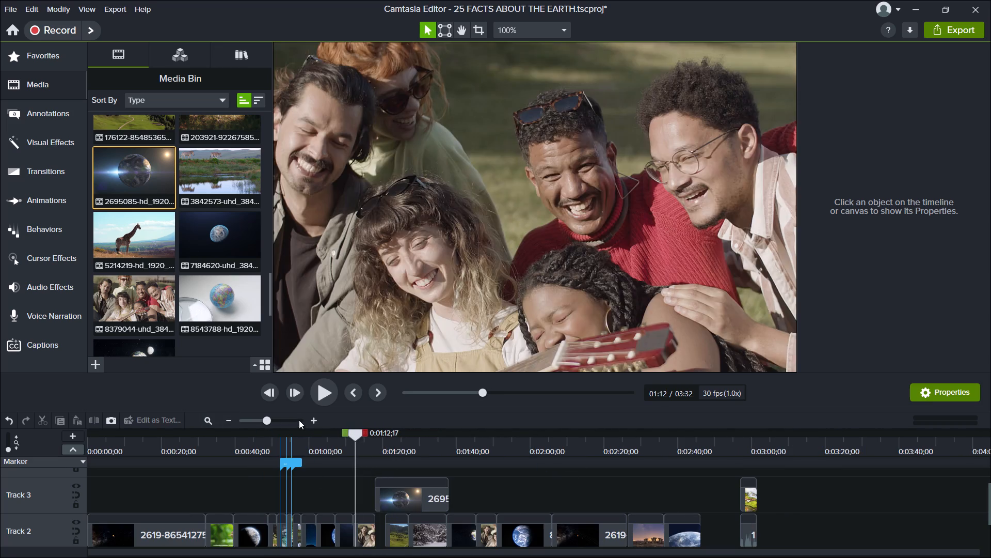
{"action": "left_click", "coordinate": [322, 394]}
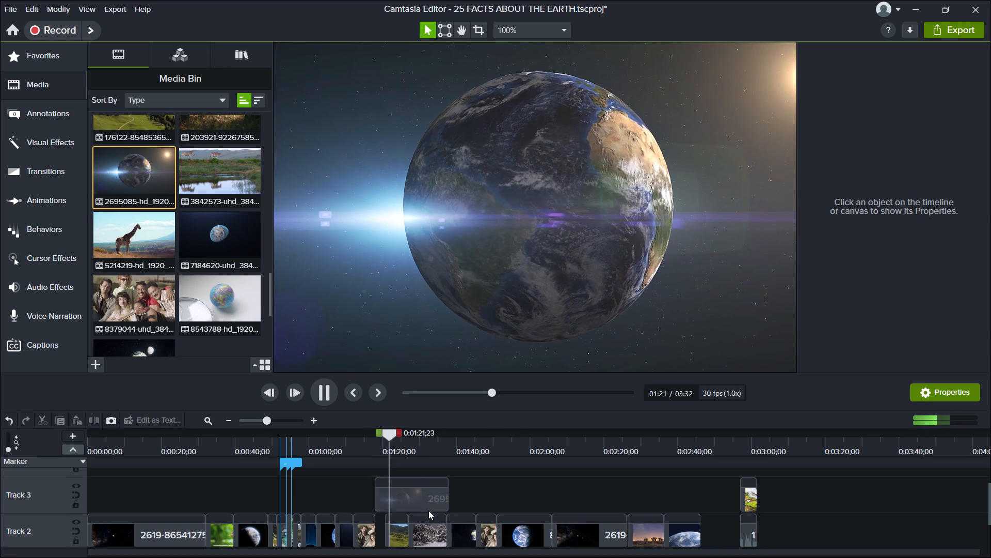
{"action": "left_click", "coordinate": [401, 493]}
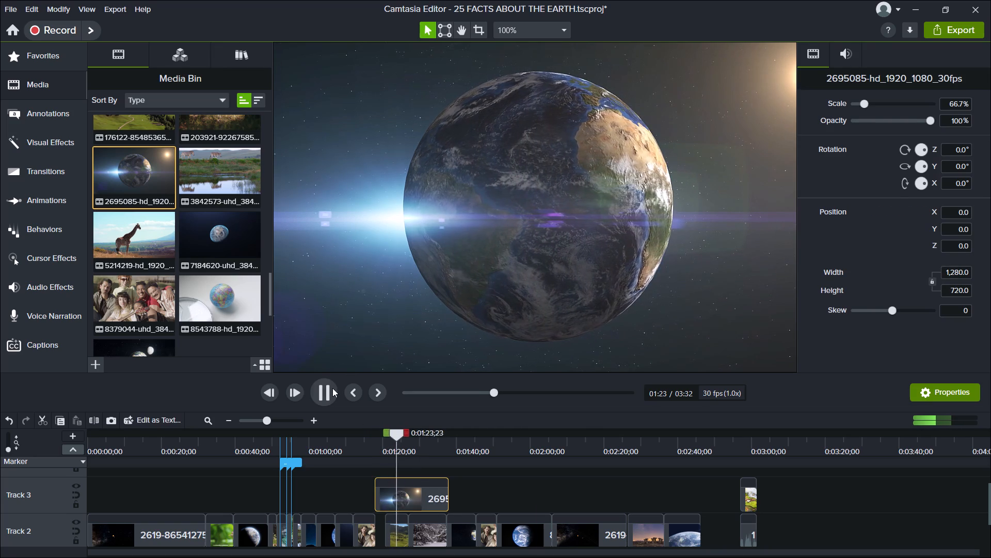
{"action": "left_click", "coordinate": [322, 396]}
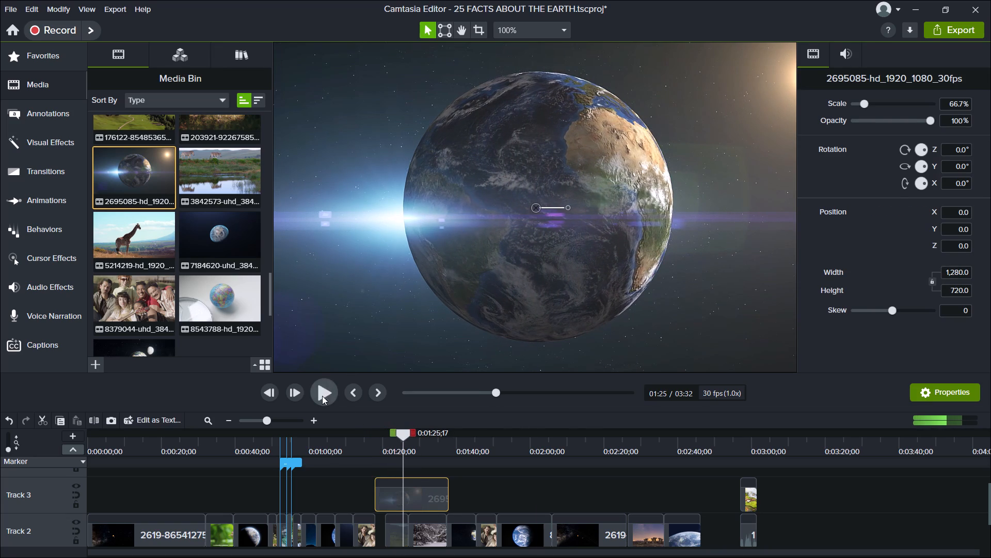
Lock Track 2, play the Earth clip on Track 3 to find the cut point, and delete its section from 0:01:22;15 to 0:01:37;13.
{"action": "left_click", "coordinate": [392, 525]}
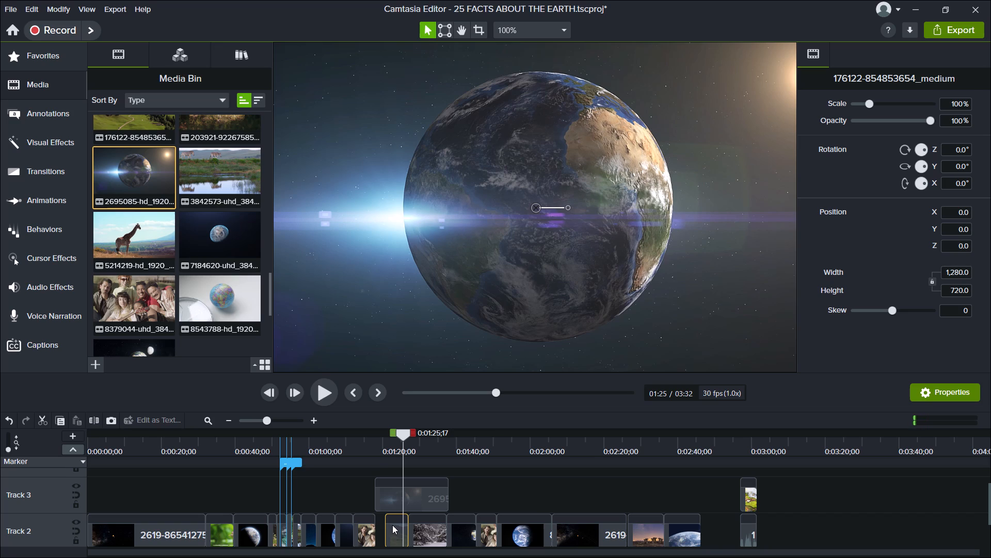
{"action": "left_click", "coordinate": [77, 537]}
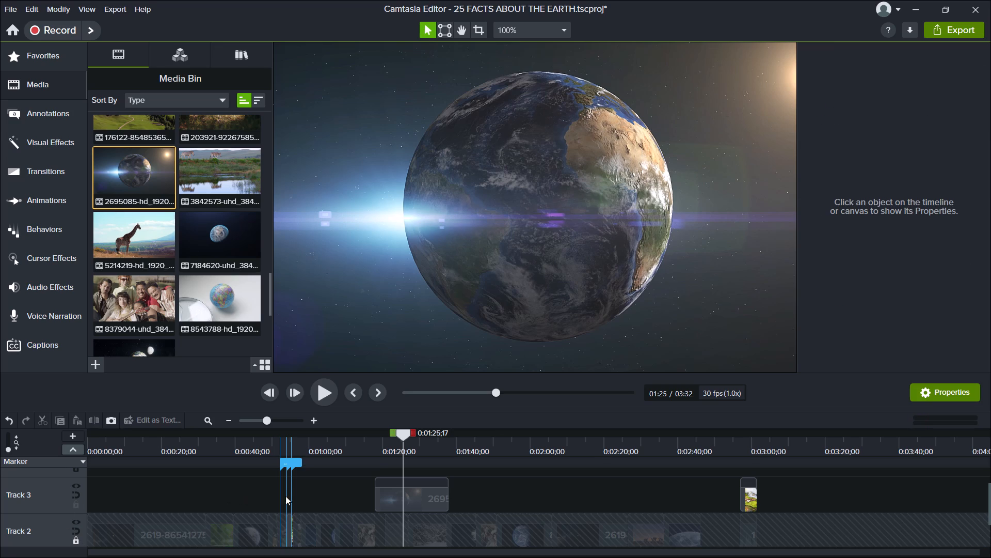
{"action": "left_click", "coordinate": [353, 430]}
{"action": "left_click", "coordinate": [322, 395]}
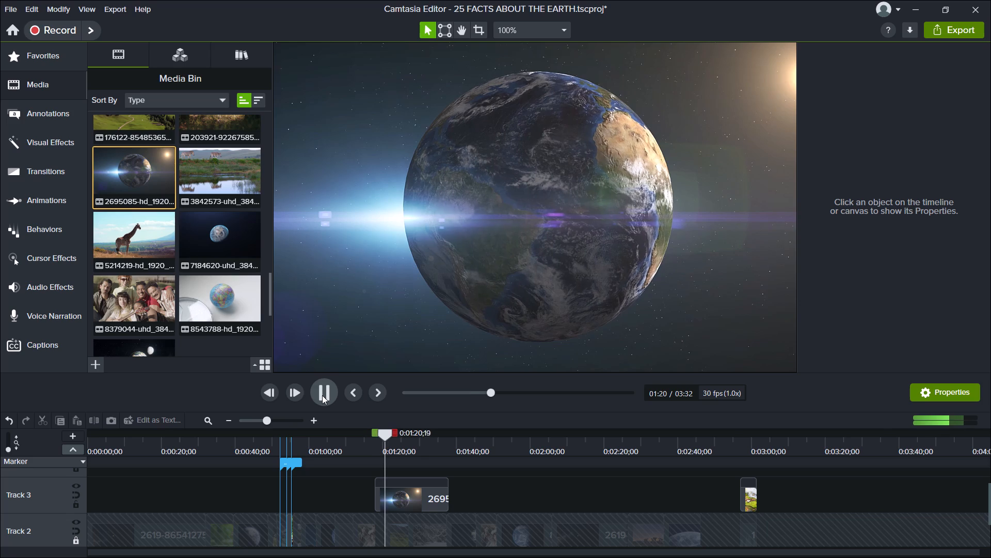
{"action": "left_click", "coordinate": [322, 395]}
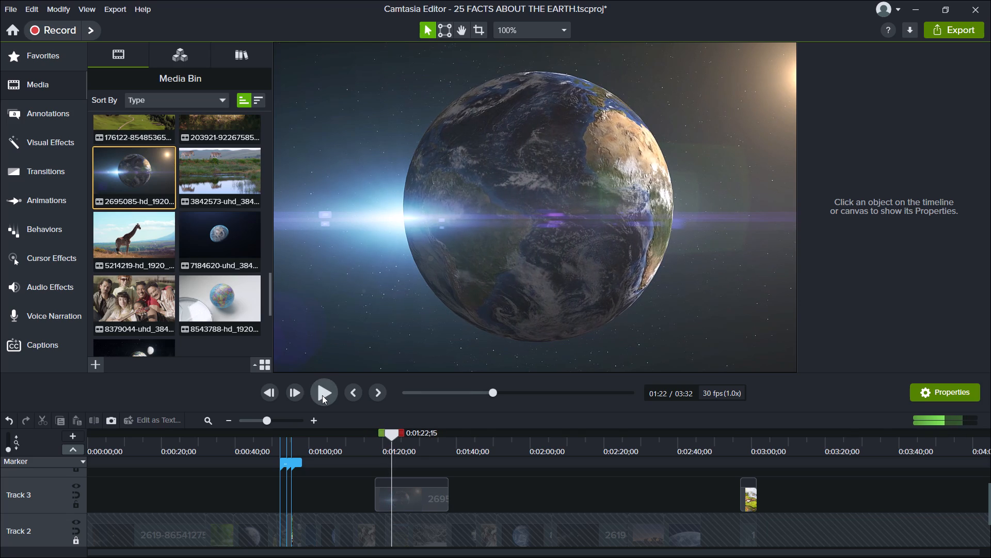
{"action": "left_click", "coordinate": [409, 492]}
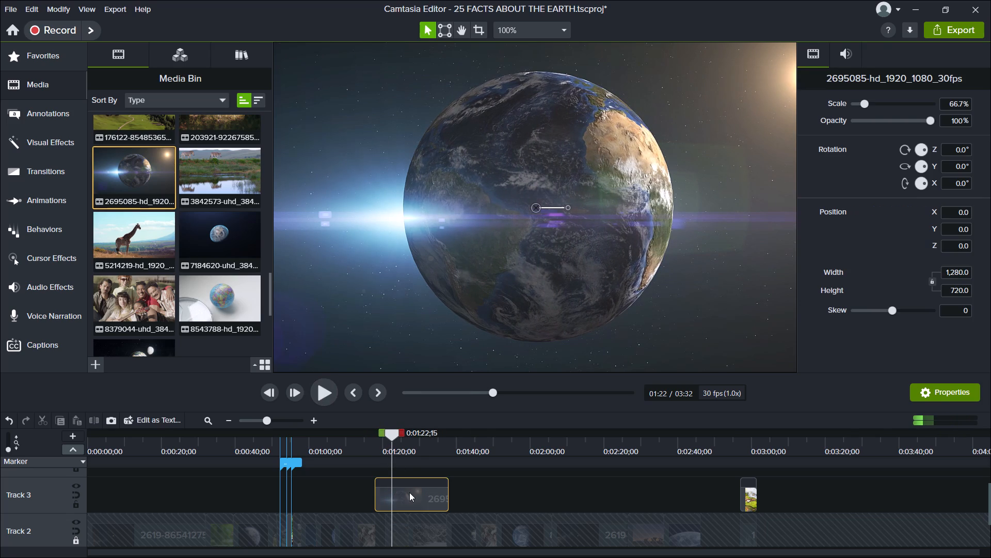
{"action": "left_click_drag", "start_coordinate": [404, 428], "coordinate": [458, 438]}
{"action": "left_click_drag", "start_coordinate": [404, 432], "coordinate": [450, 439]}
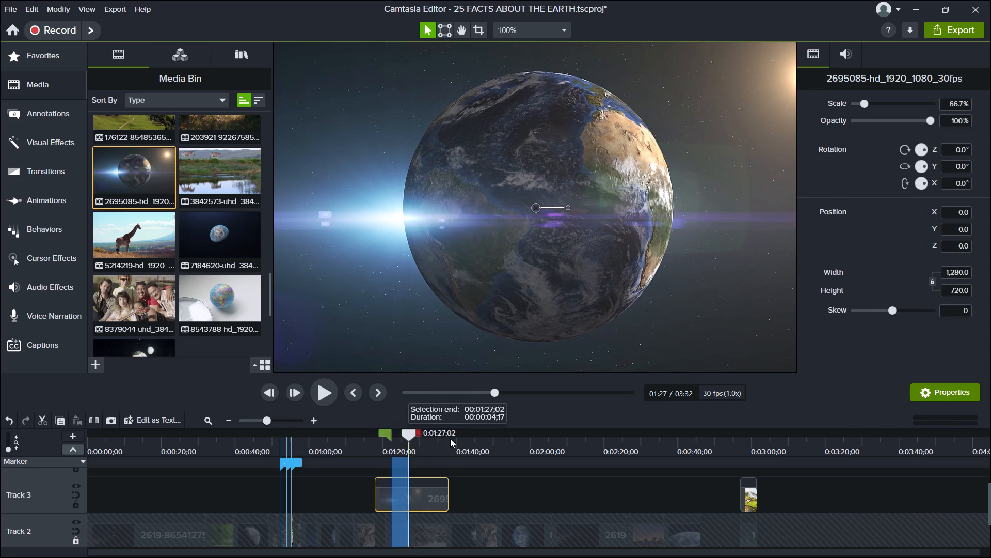
{"action": "left_click_drag", "start_coordinate": [450, 439], "coordinate": [468, 438]}
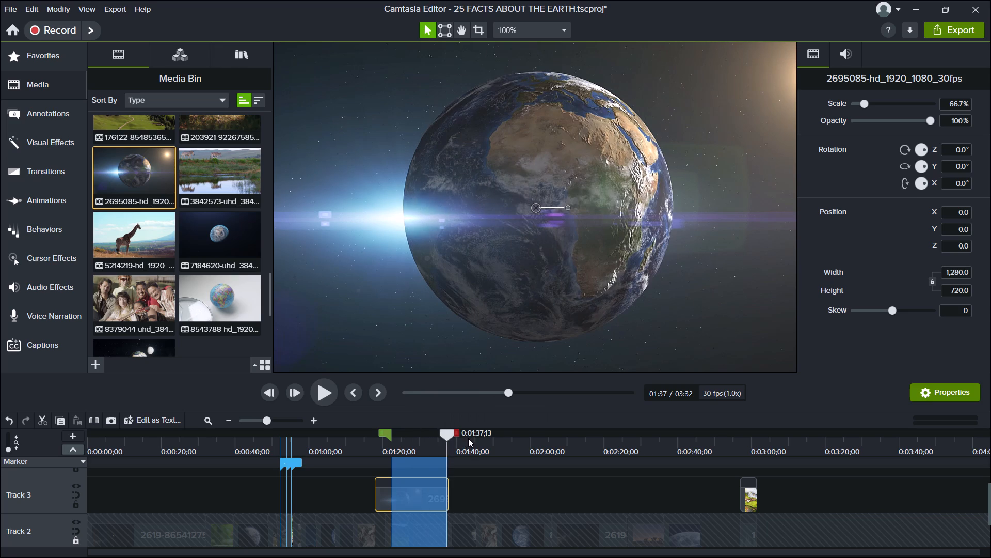
{"action": "key", "text": "BackSpace"}
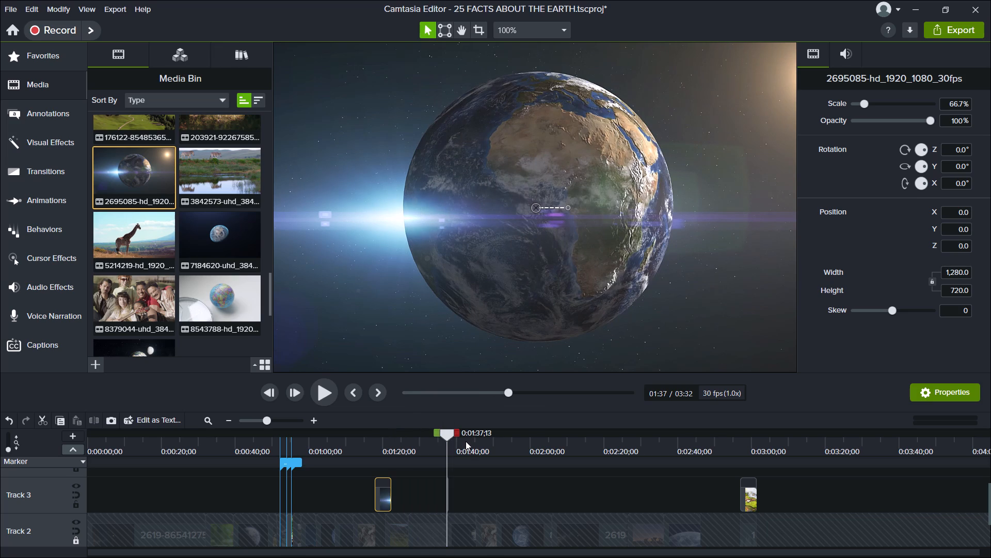
Delete the short nature clip near 0:02:55 on Track 3.
{"action": "left_click", "coordinate": [741, 499]}
{"action": "key", "text": "BackSpace"}
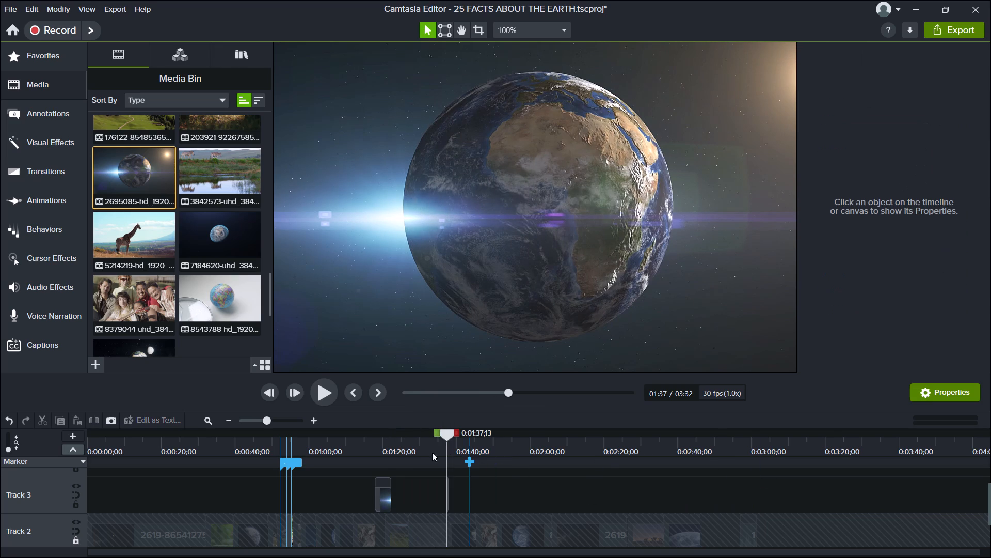
Select the trimmed Earth clip on Track 3 and move the playhead back to 0:01:33;17.
{"action": "left_click", "coordinate": [379, 496]}
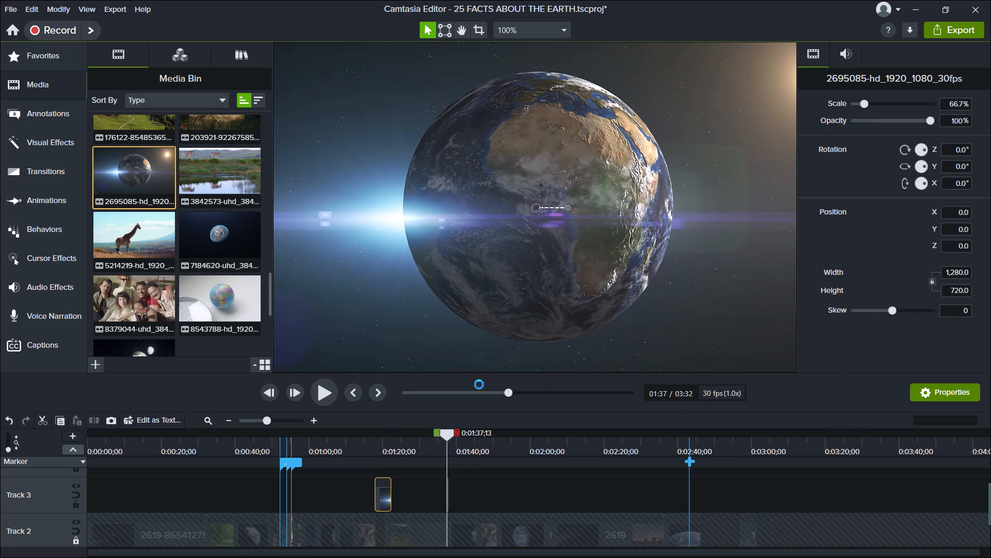
{"action": "left_click", "coordinate": [225, 421]}
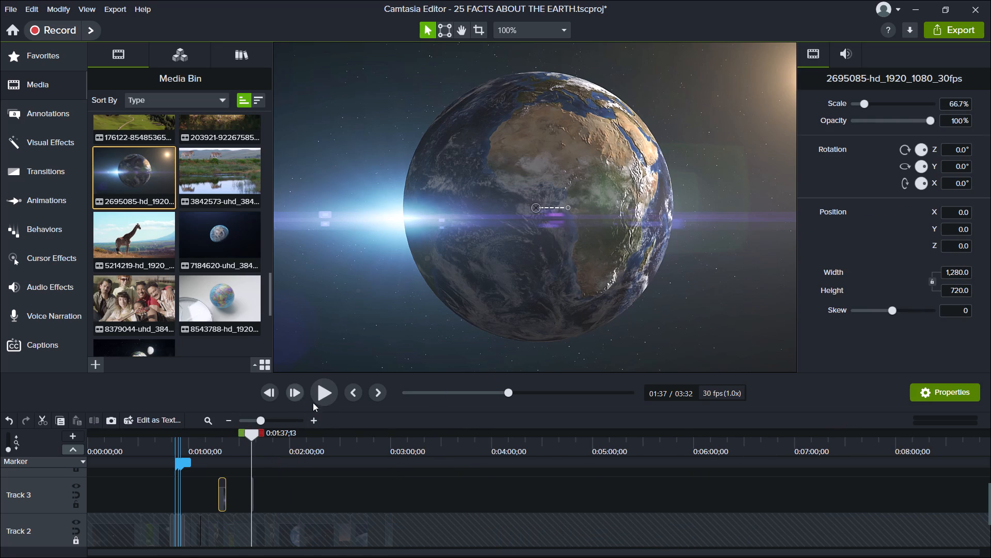
{"action": "triple_click", "coordinate": [314, 416]}
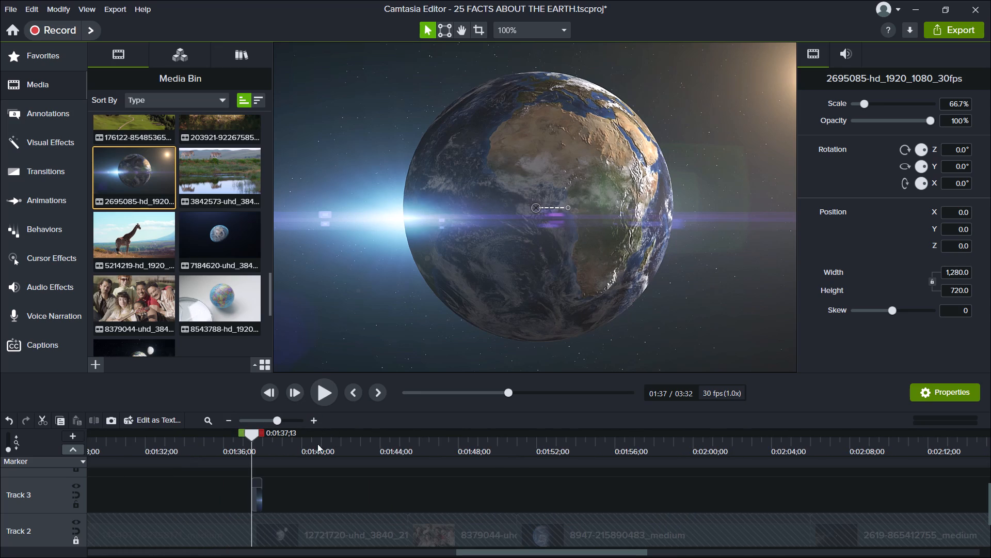
{"action": "left_click_drag", "start_coordinate": [253, 434], "coordinate": [178, 449]}
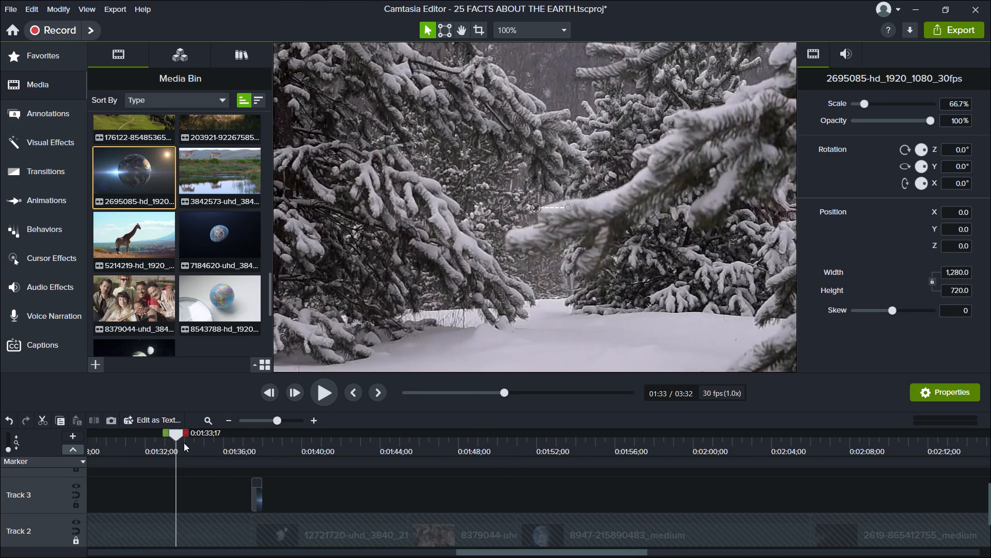
{"action": "left_click", "coordinate": [226, 422]}
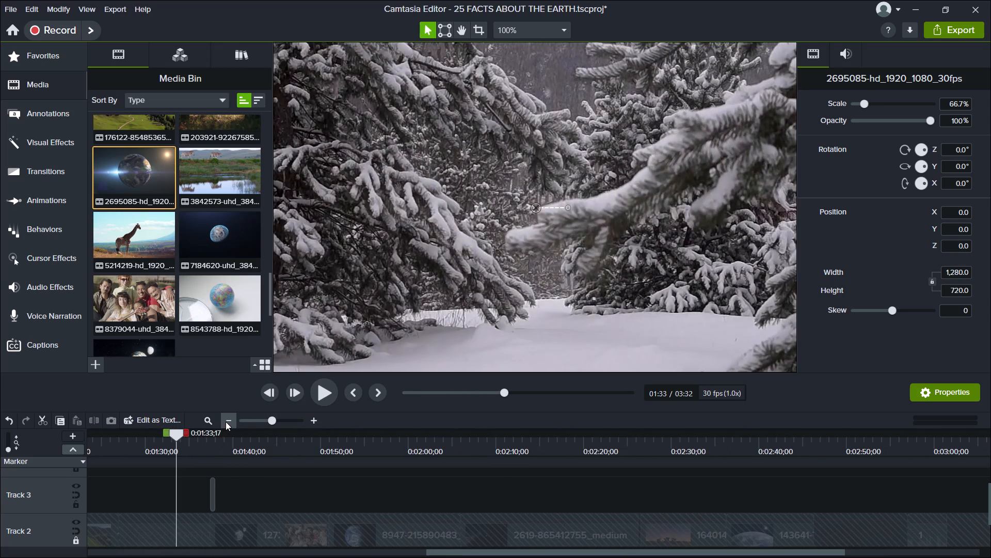
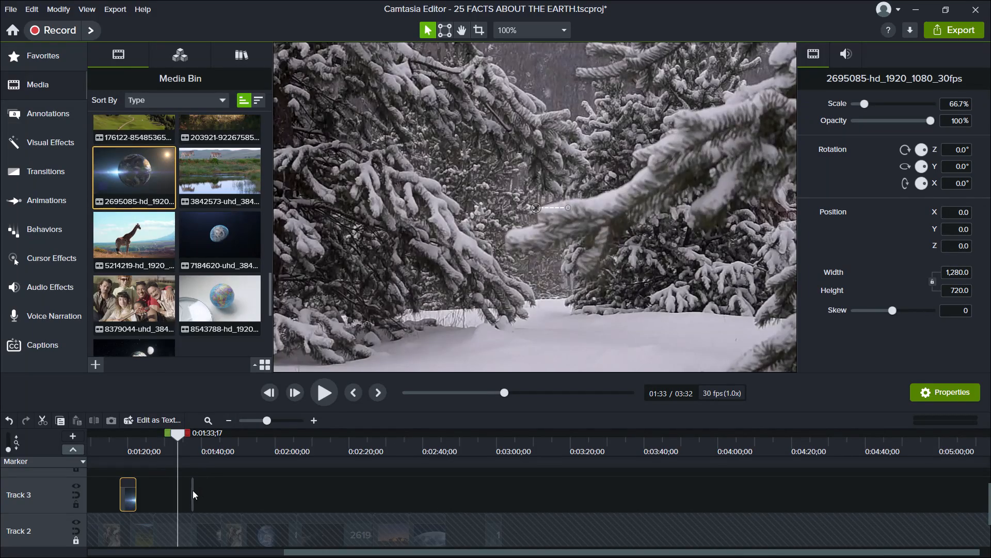
Delete the leftover sliver of the Earth clip near 0:01:37 on Track 3.
{"action": "left_click", "coordinate": [192, 490]}
{"action": "key", "text": "BackSpace"}
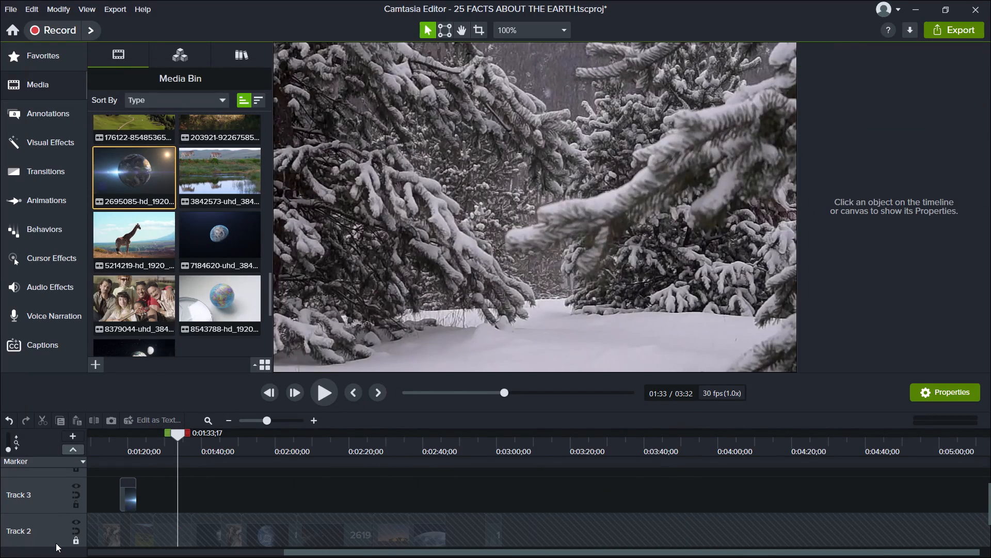
Unlock Track 2, move its green valley clip up to Track 3, and place the trimmed Earth clip directly after the people clip on Track 2.
{"action": "left_click", "coordinate": [76, 537]}
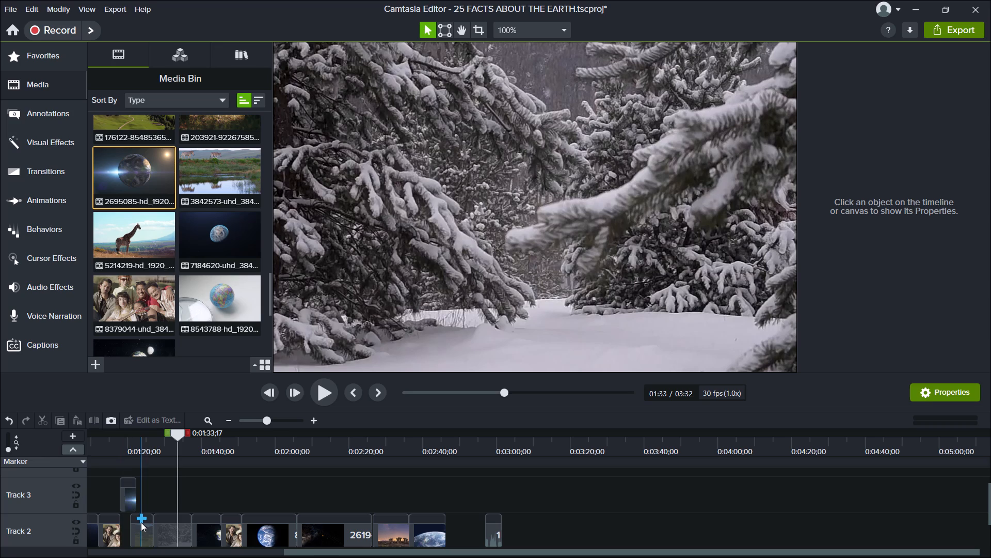
{"action": "left_click", "coordinate": [141, 528]}
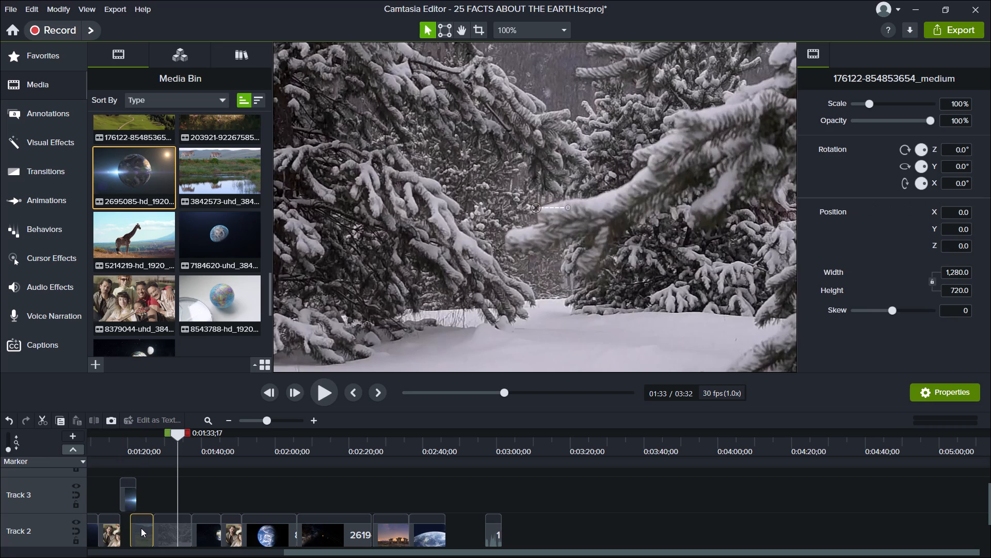
{"action": "left_click_drag", "start_coordinate": [141, 528], "coordinate": [177, 487]}
{"action": "left_click_drag", "start_coordinate": [126, 496], "coordinate": [126, 521]}
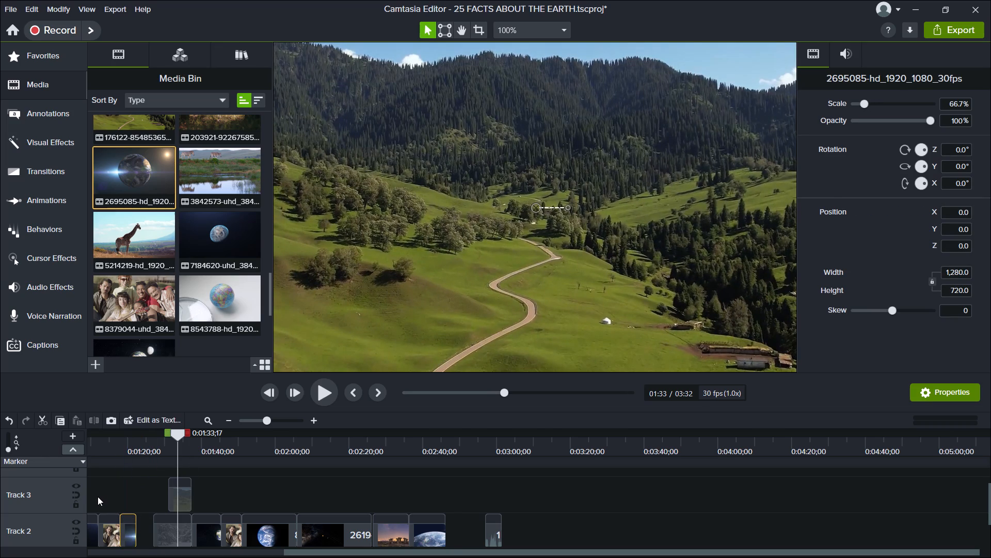
Play the sequence from 0:01:11;24 through the people and Earth clips on Track 2.
{"action": "left_click", "coordinate": [97, 493]}
{"action": "left_click", "coordinate": [101, 476]}
{"action": "left_click", "coordinate": [97, 470]}
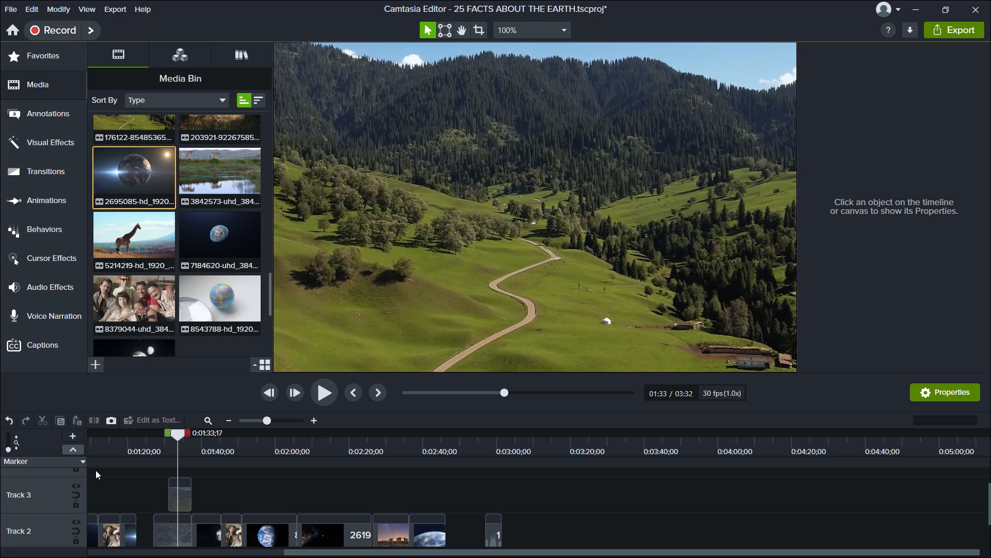
{"action": "left_click", "coordinate": [97, 436]}
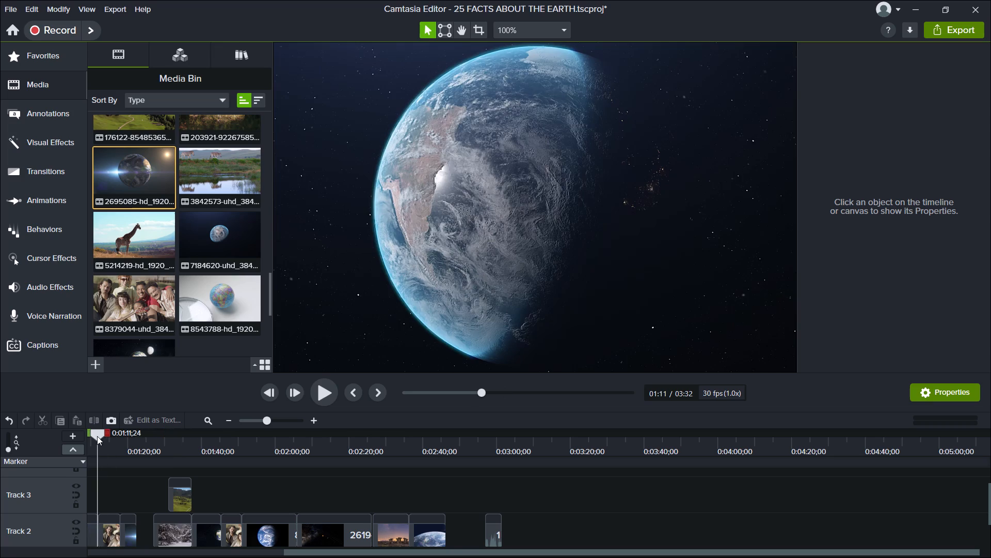
{"action": "left_click", "coordinate": [318, 390]}
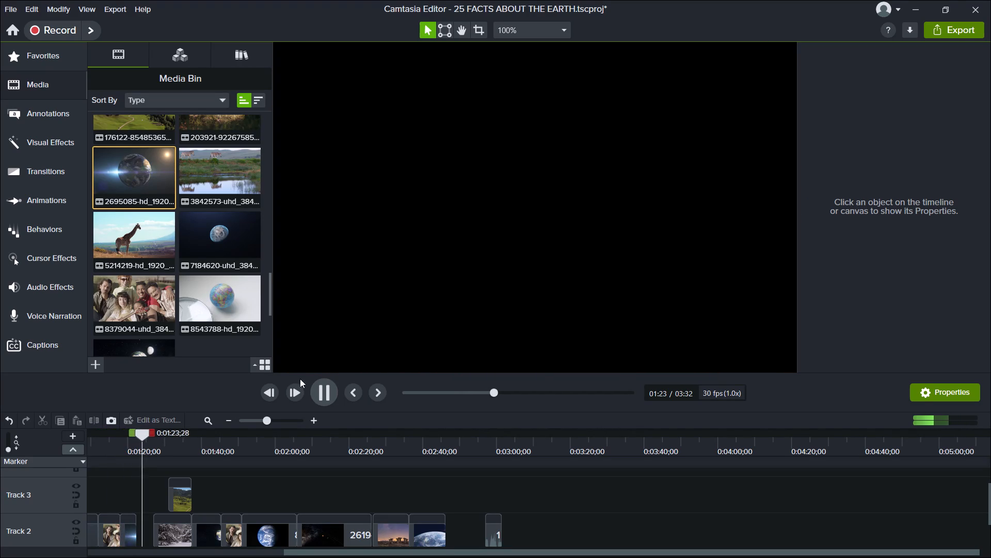
Delete the snowy forest clip near 0:01:28 on Track 2.
{"action": "left_click", "coordinate": [147, 243]}
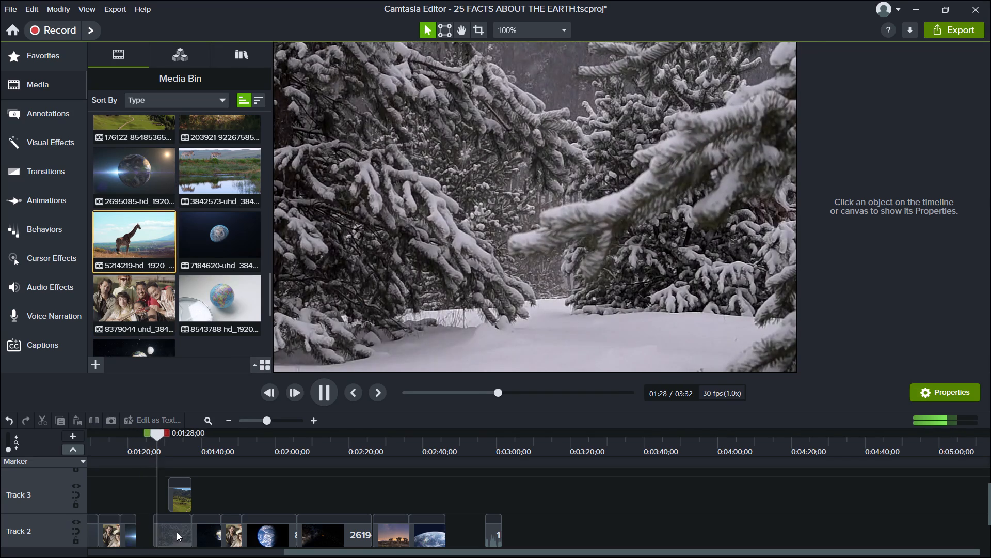
{"action": "left_click", "coordinate": [177, 532]}
{"action": "key", "text": "BackSpace"}
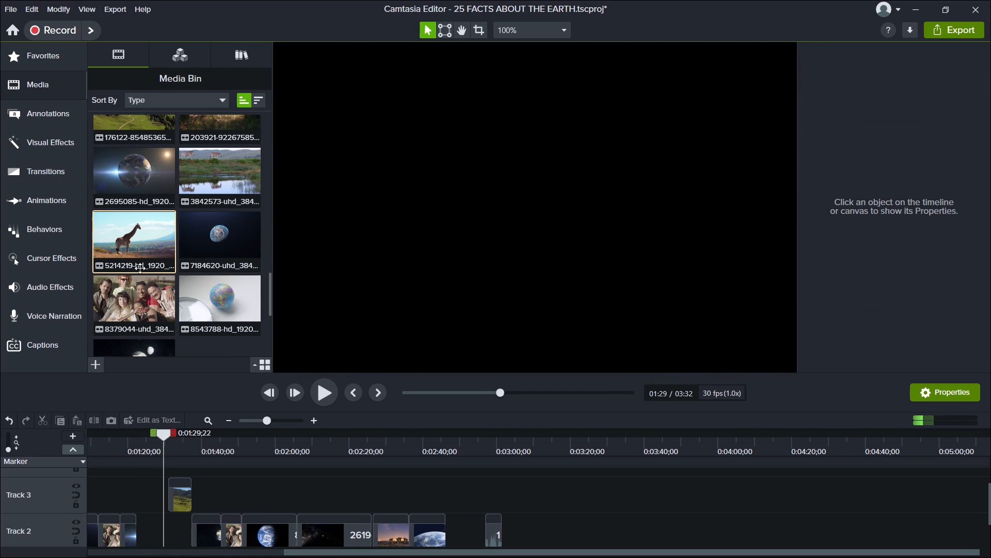
Add the giraffe clip 5214219-hd to Track 3, starting where the Track 2 Earth clip ends, with the green valley clip shifted after it.
{"action": "left_click_drag", "start_coordinate": [183, 493], "coordinate": [238, 488]}
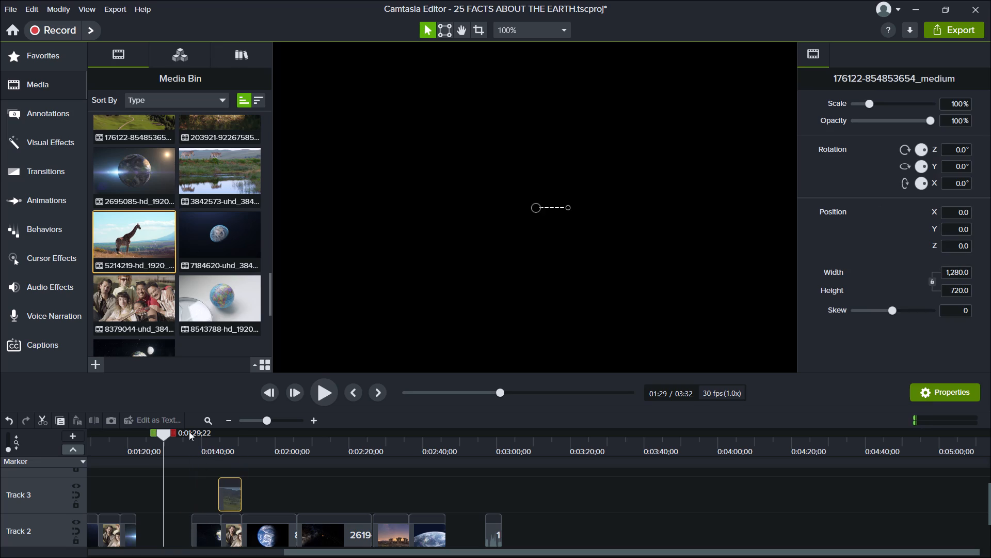
{"action": "left_click_drag", "start_coordinate": [145, 251], "coordinate": [158, 474]}
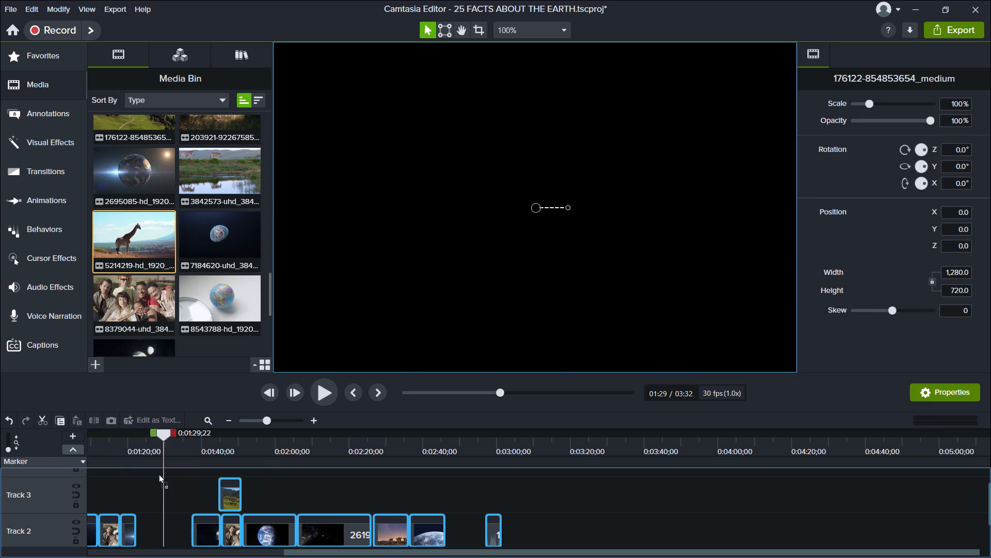
{"action": "left_click_drag", "start_coordinate": [158, 474], "coordinate": [136, 514]}
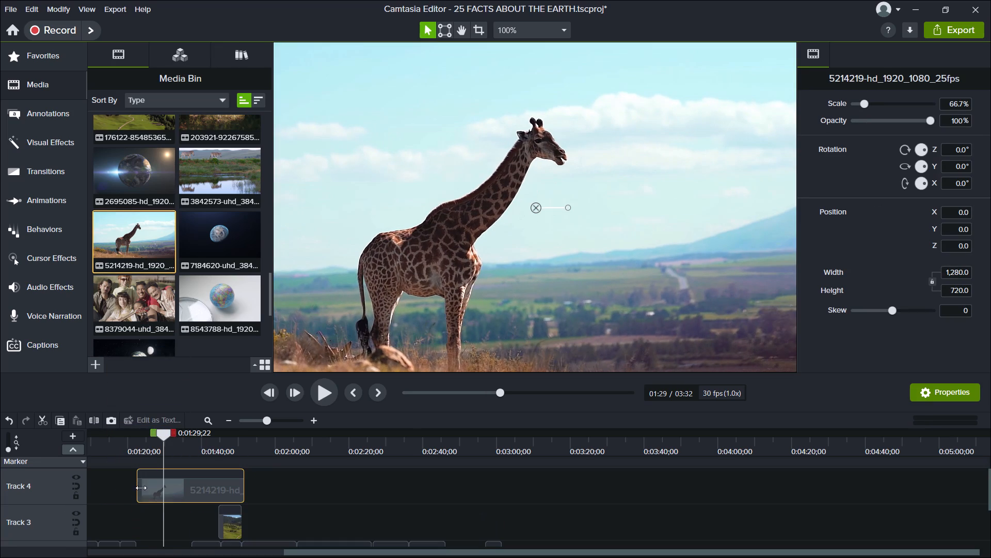
{"action": "left_click_drag", "start_coordinate": [229, 524], "coordinate": [274, 516]}
{"action": "left_click", "coordinate": [183, 492]}
{"action": "left_click_drag", "start_coordinate": [182, 490], "coordinate": [180, 511]}
{"action": "scroll", "coordinate": [195, 500], "scroll_direction": "down", "scroll_amount": 1}
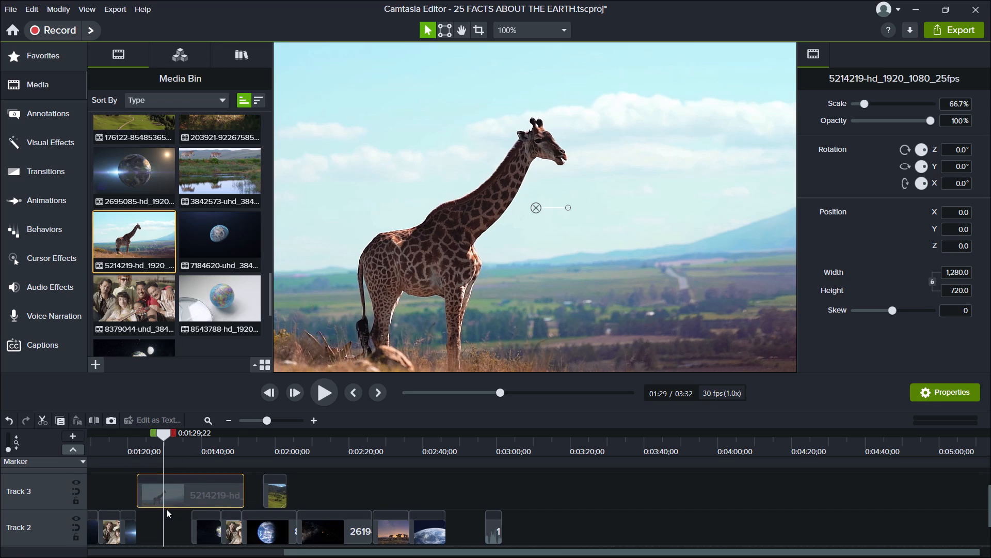
Lock Track 2, play the giraffe clip on Track 3 to find the cut point, and delete its section from 0:01:26;06 to 0:01:51;18.
{"action": "left_click", "coordinate": [74, 537]}
{"action": "left_click", "coordinate": [110, 485]}
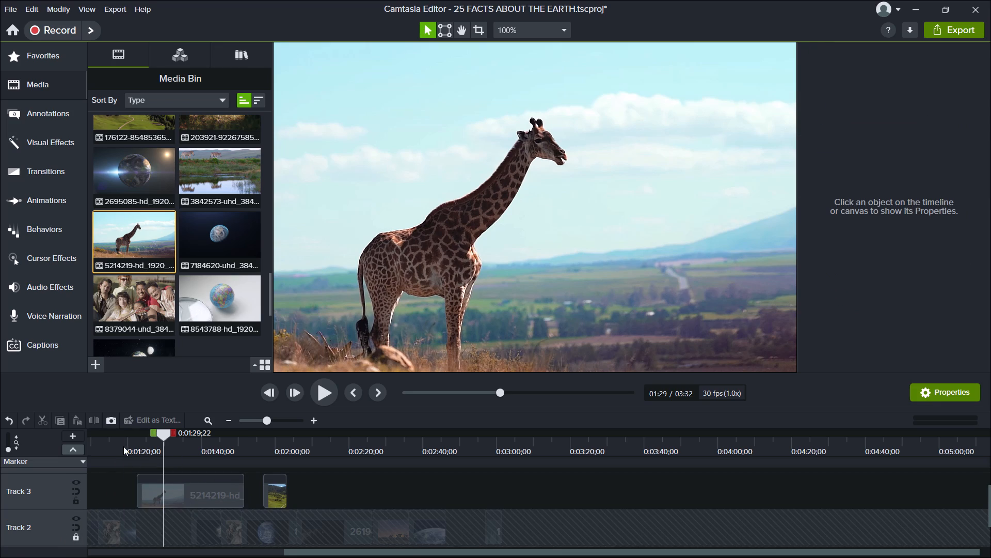
{"action": "left_click", "coordinate": [124, 436]}
{"action": "key", "text": "Left"}
{"action": "key", "text": "space"}
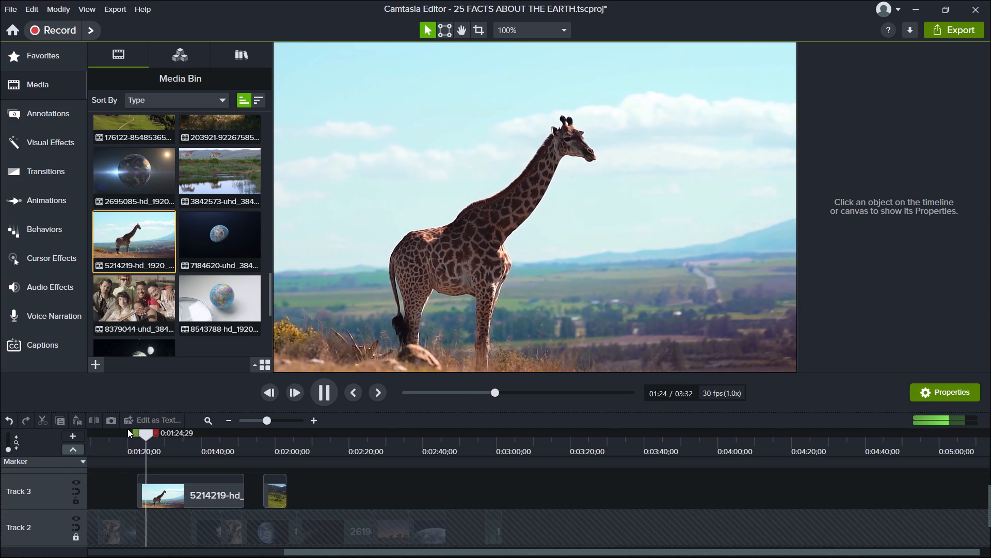
{"action": "left_click", "coordinate": [156, 493]}
{"action": "left_click", "coordinate": [152, 466]}
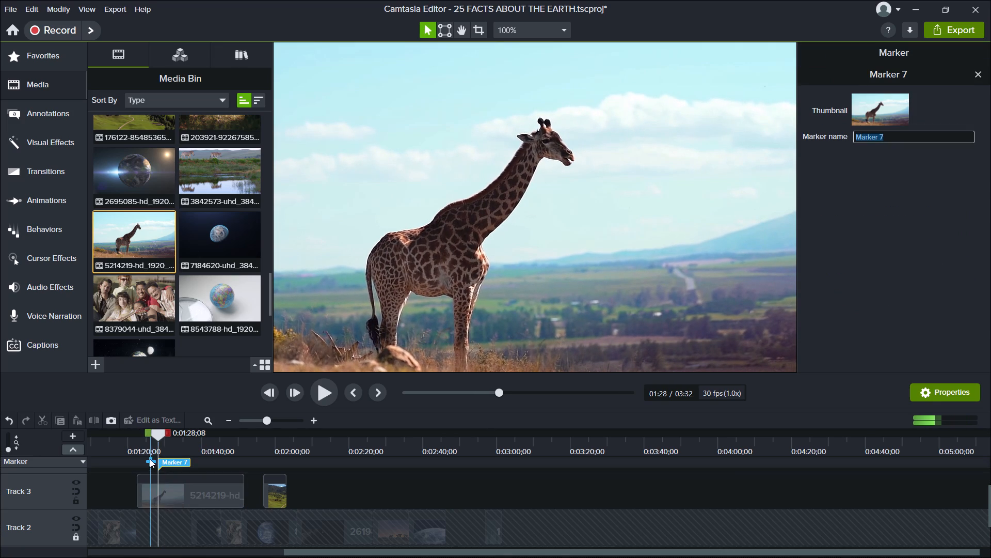
{"action": "left_click", "coordinate": [150, 451]}
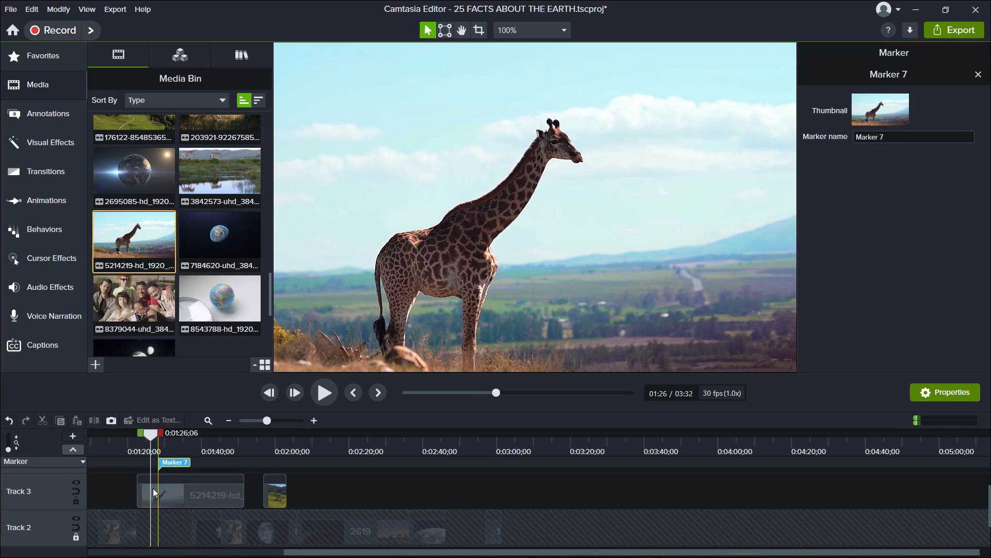
{"action": "left_click", "coordinate": [153, 488]}
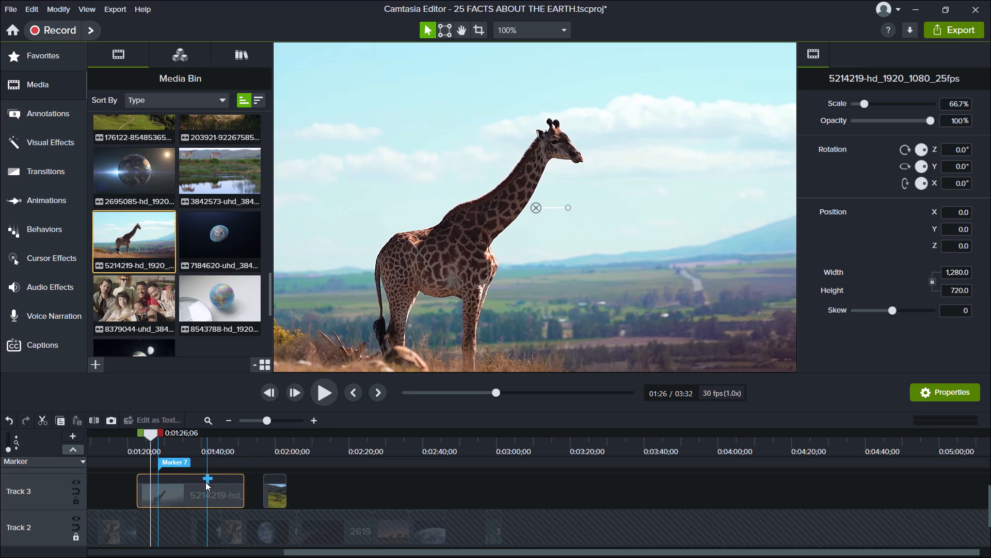
{"action": "left_click_drag", "start_coordinate": [161, 429], "coordinate": [246, 457]}
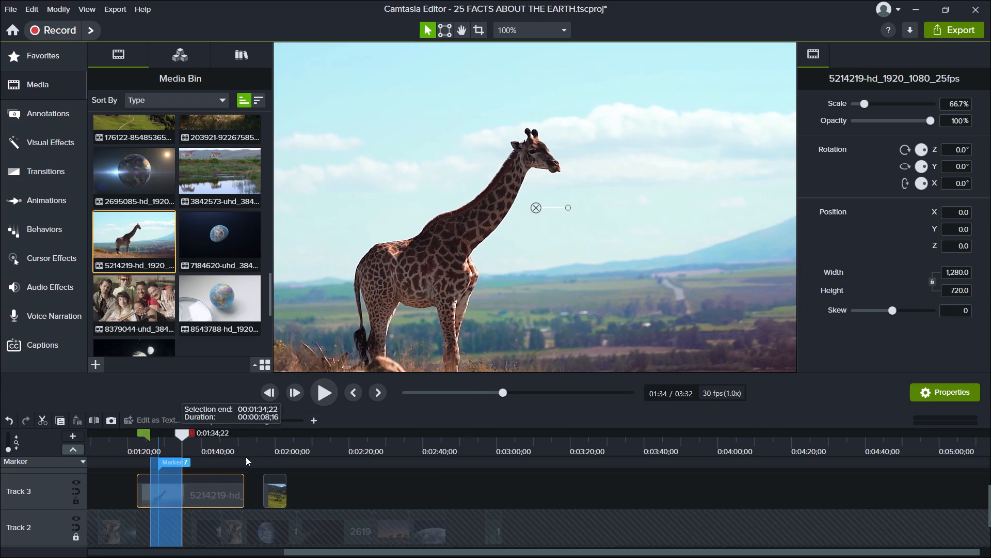
{"action": "left_click_drag", "start_coordinate": [246, 457], "coordinate": [244, 460]}
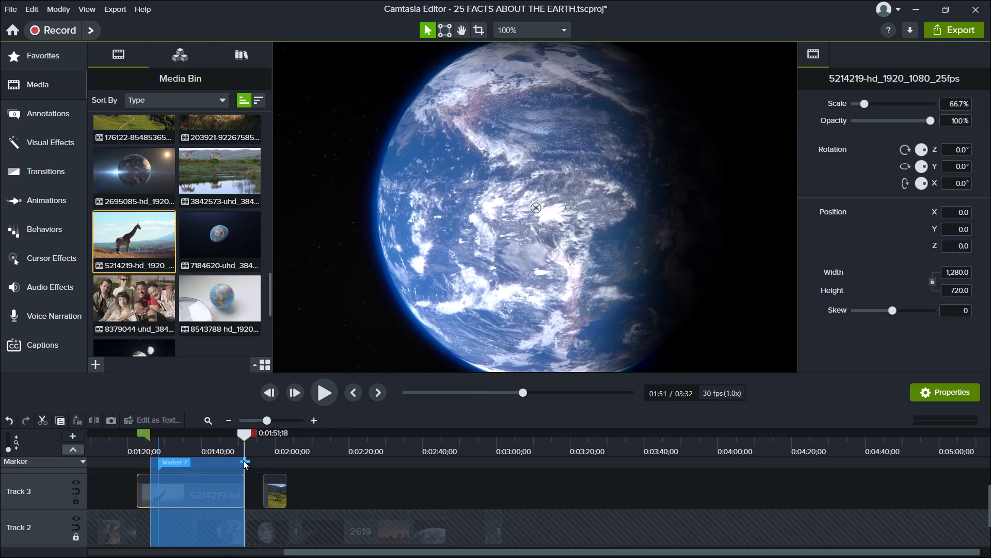
{"action": "key", "text": "BackSpace"}
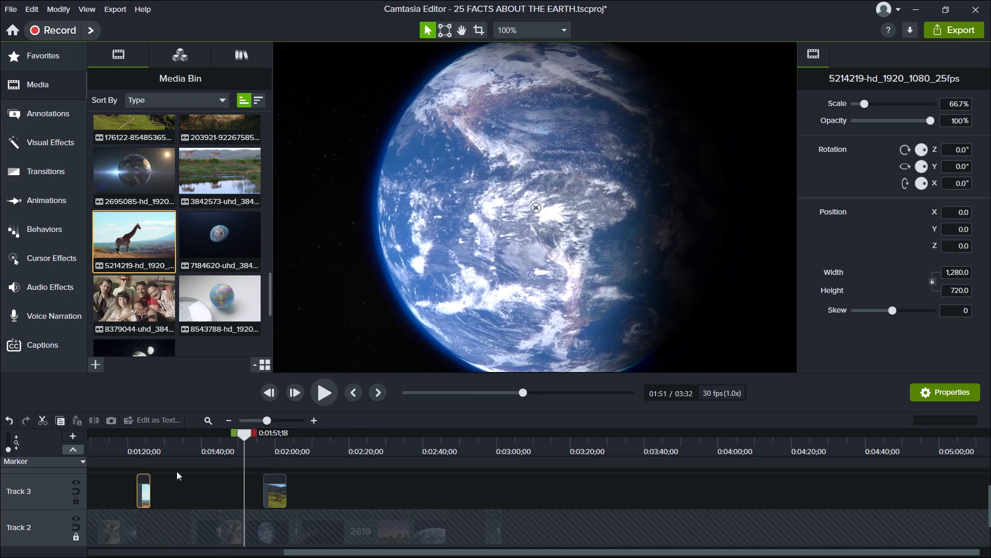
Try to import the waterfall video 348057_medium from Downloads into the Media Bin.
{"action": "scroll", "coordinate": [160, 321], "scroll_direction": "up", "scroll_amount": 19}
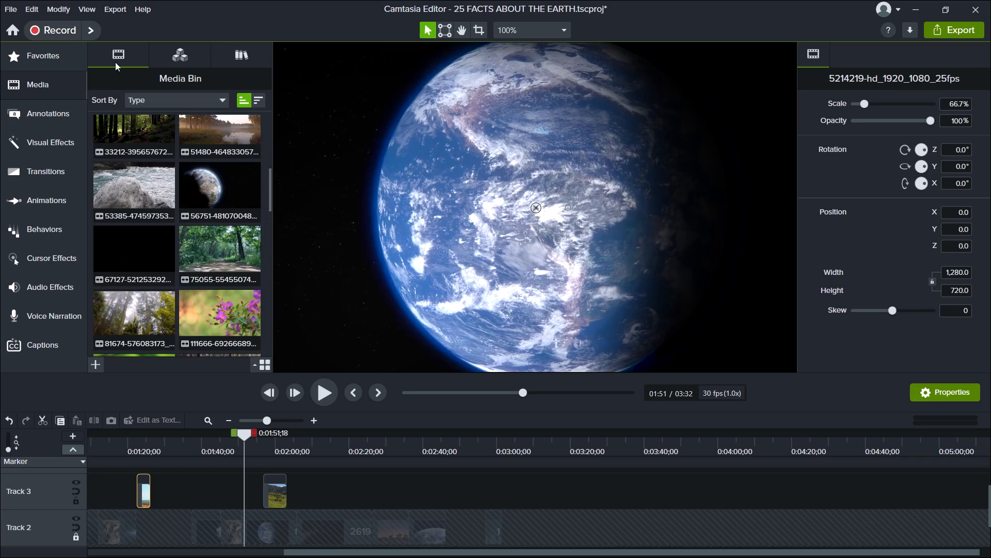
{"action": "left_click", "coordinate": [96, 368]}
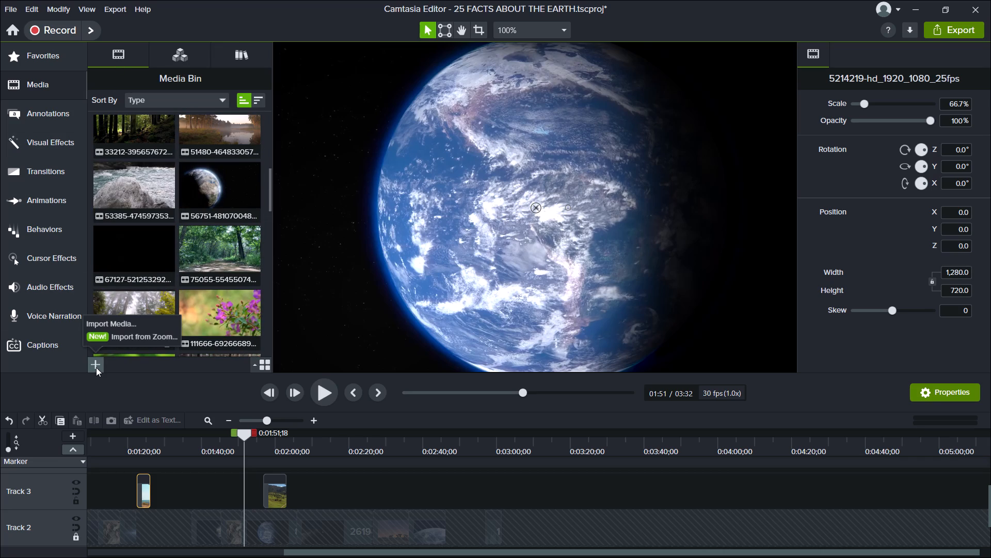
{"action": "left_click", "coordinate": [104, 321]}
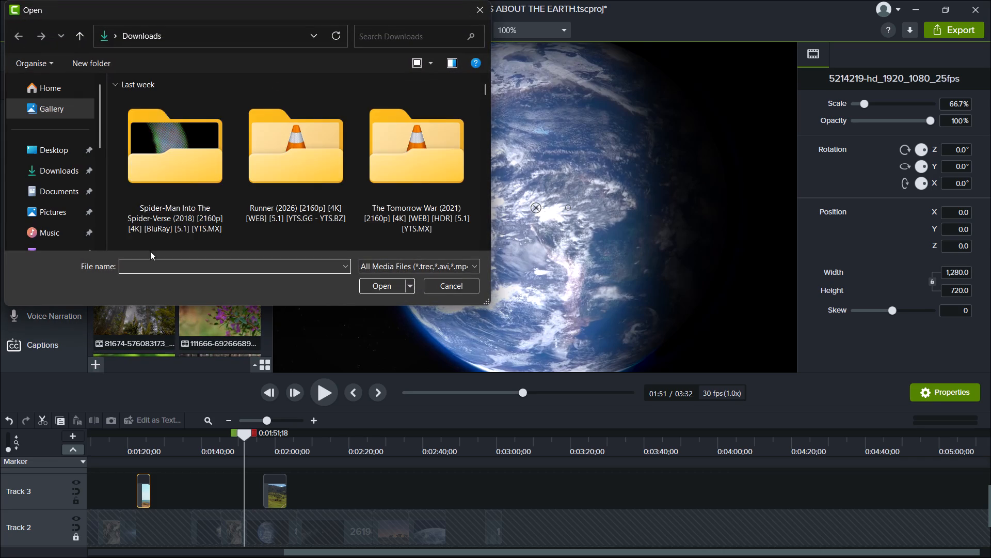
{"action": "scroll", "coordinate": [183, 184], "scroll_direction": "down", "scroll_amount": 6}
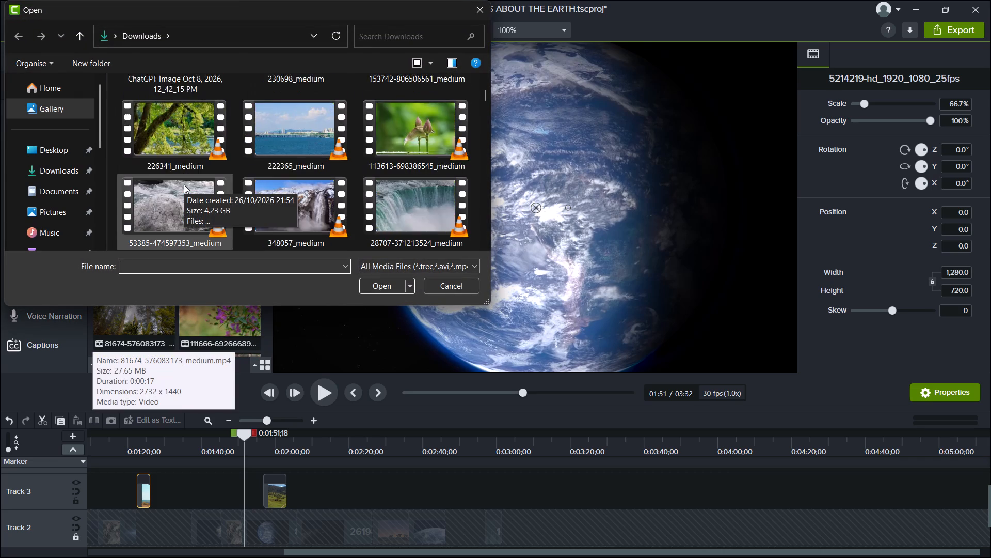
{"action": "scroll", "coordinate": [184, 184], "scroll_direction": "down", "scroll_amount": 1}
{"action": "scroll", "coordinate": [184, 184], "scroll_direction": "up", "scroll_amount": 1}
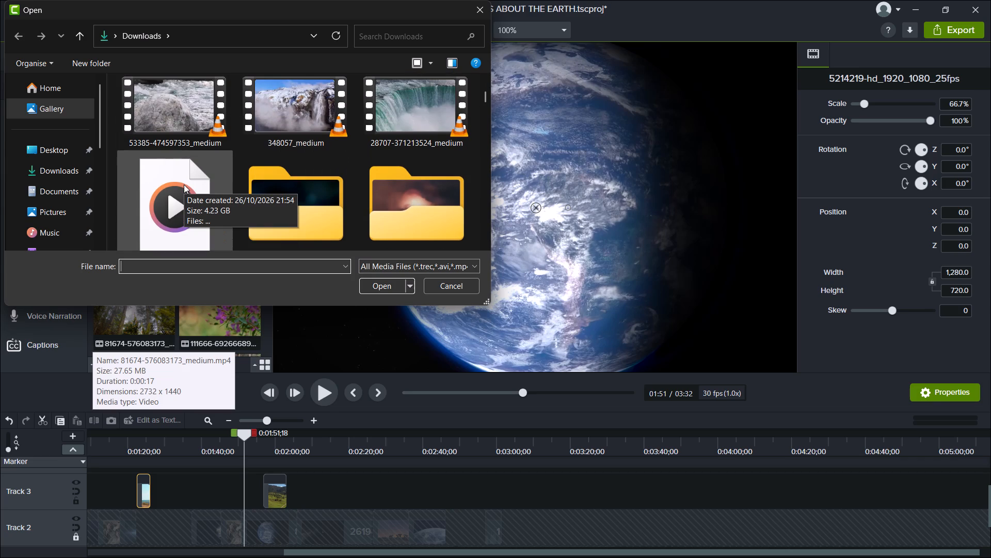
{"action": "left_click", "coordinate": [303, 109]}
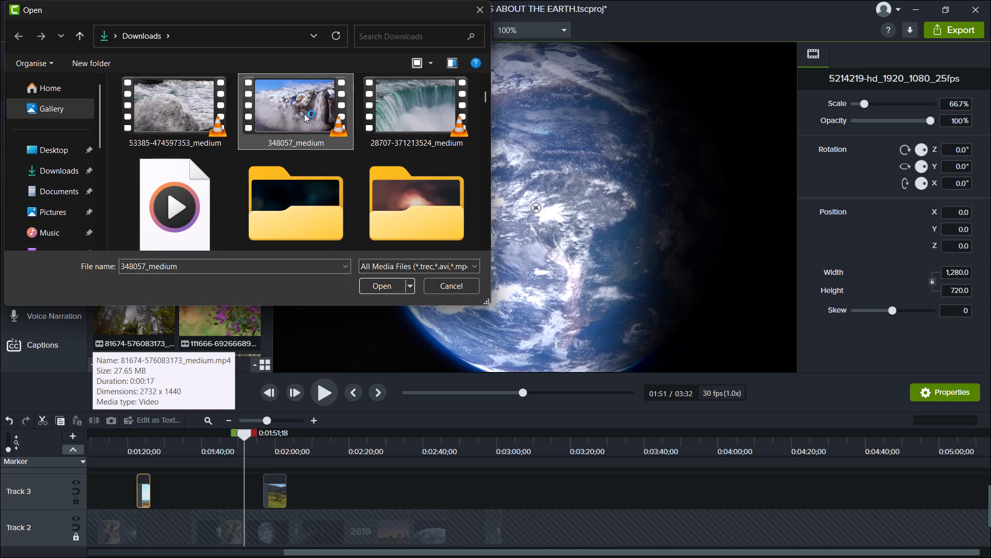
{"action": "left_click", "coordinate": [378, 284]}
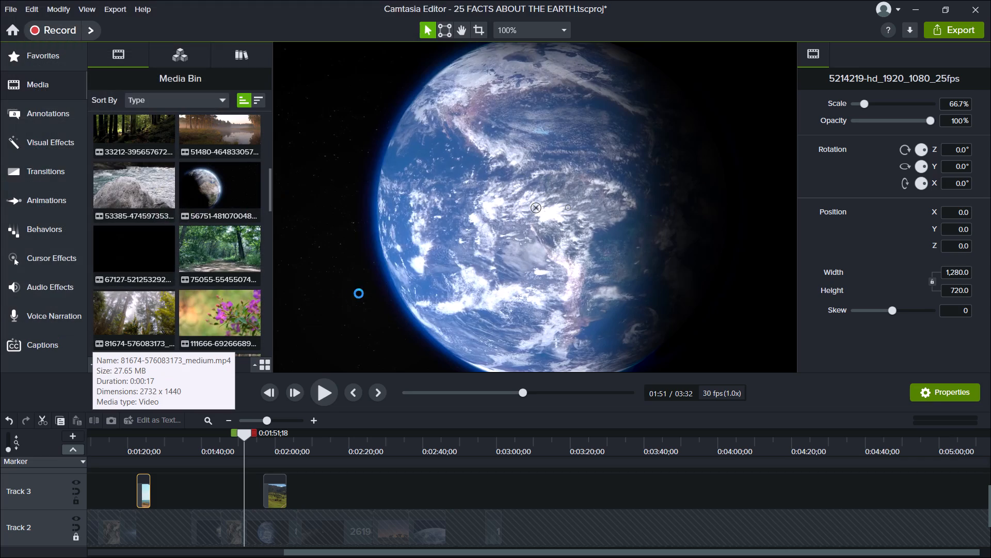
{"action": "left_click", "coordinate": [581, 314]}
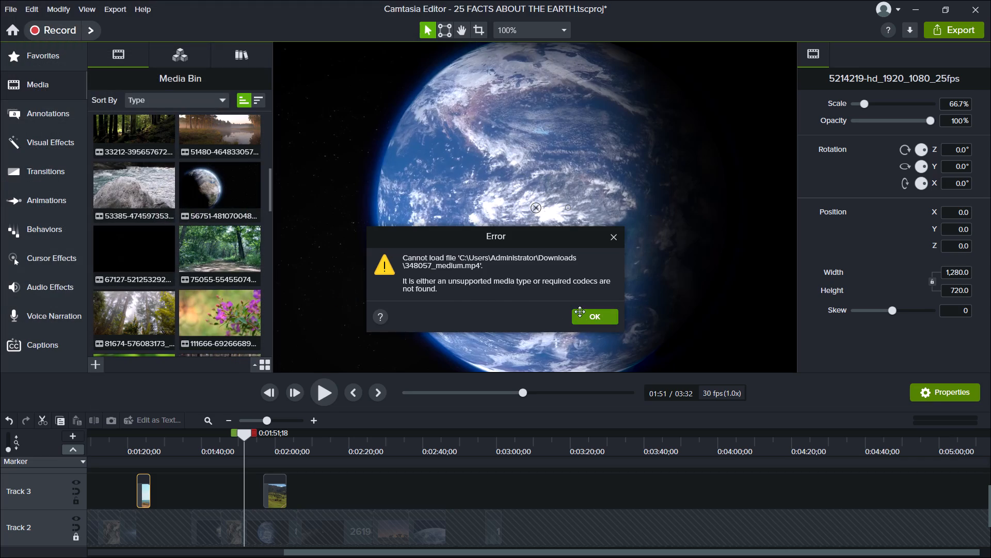
{"action": "scroll", "coordinate": [218, 305], "scroll_direction": "down", "scroll_amount": 3}
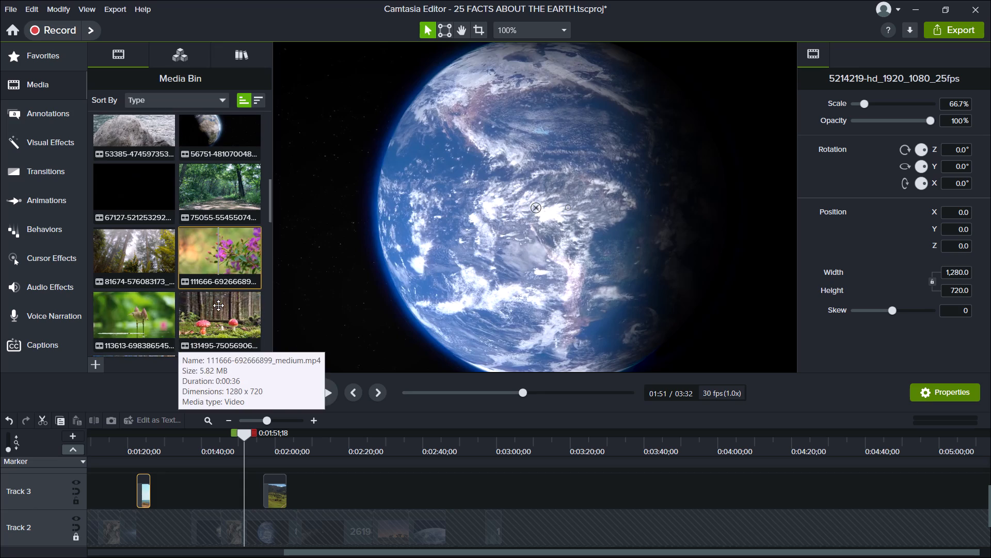
{"action": "scroll", "coordinate": [218, 305], "scroll_direction": "down", "scroll_amount": 17}
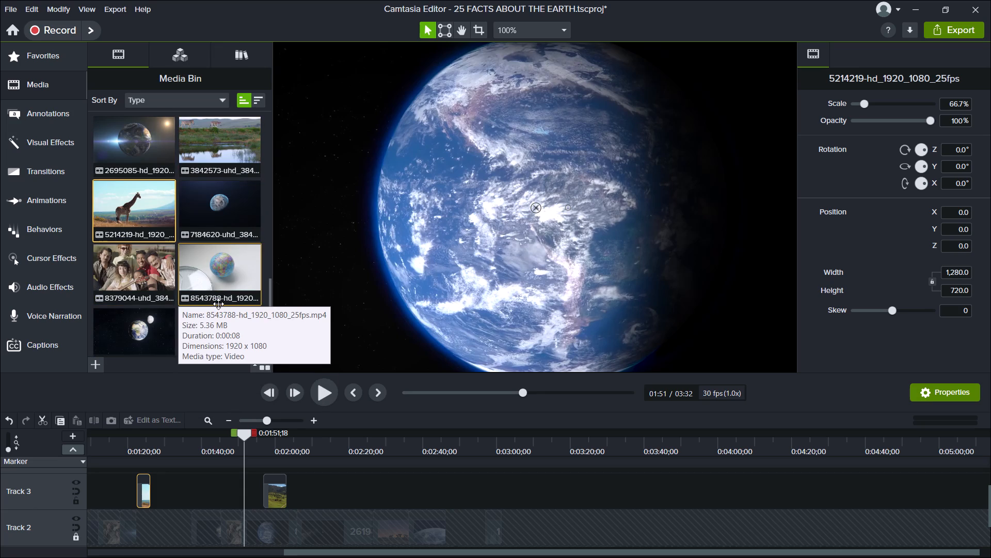
{"action": "scroll", "coordinate": [218, 304], "scroll_direction": "down", "scroll_amount": 5}
{"action": "scroll", "coordinate": [218, 304], "scroll_direction": "up", "scroll_amount": 12}
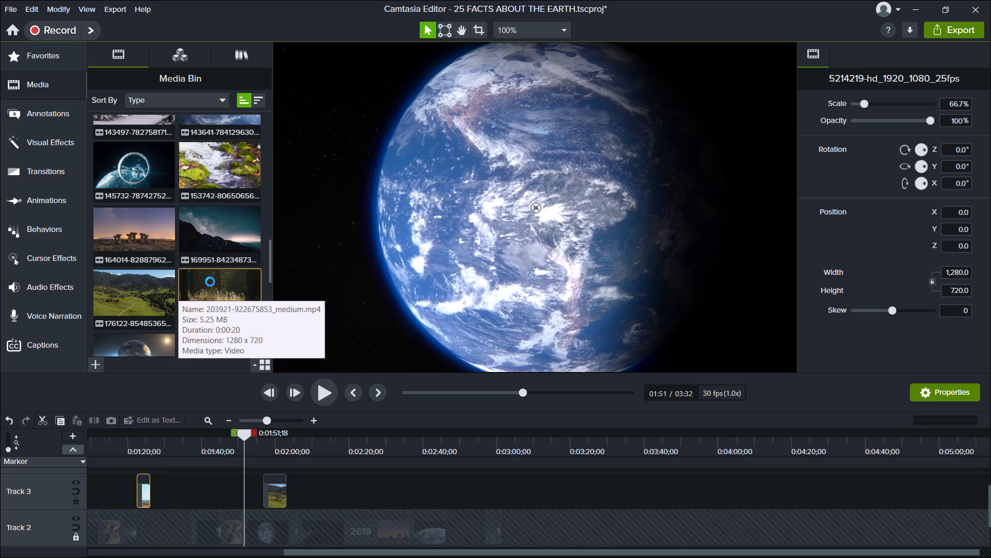
{"action": "scroll", "coordinate": [209, 282], "scroll_direction": "up", "scroll_amount": 6}
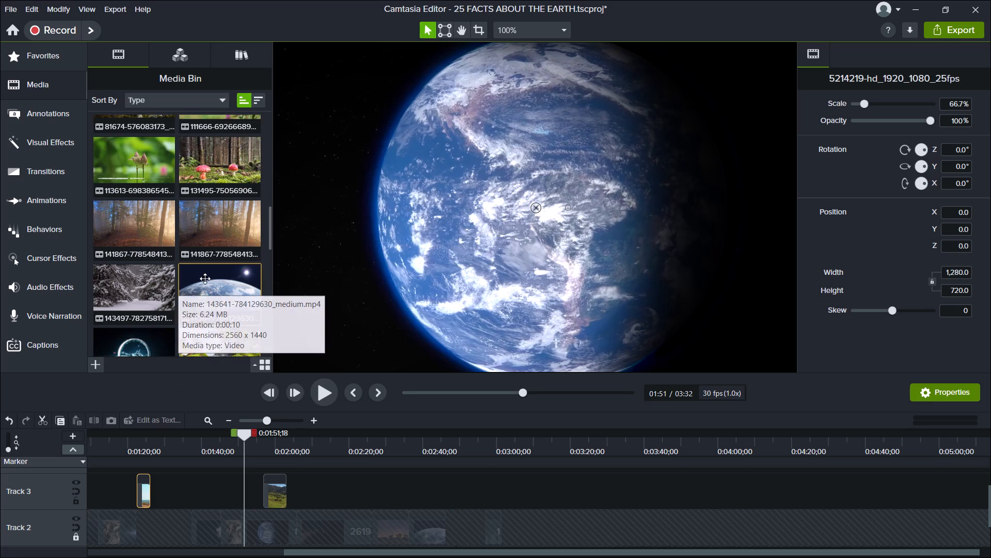
{"action": "scroll", "coordinate": [205, 278], "scroll_direction": "up", "scroll_amount": 8}
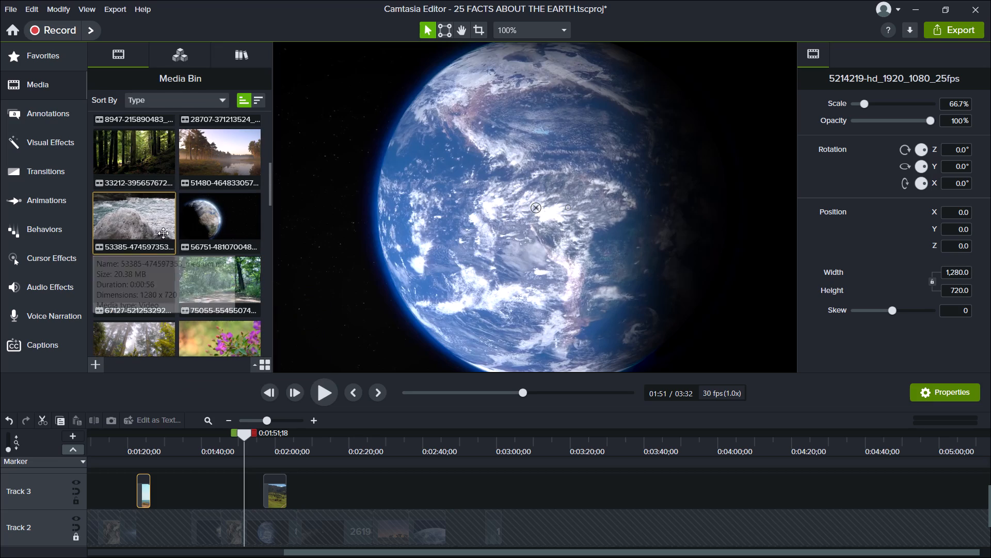
{"action": "left_click", "coordinate": [148, 223]}
{"action": "left_click_drag", "start_coordinate": [152, 224], "coordinate": [166, 277]}
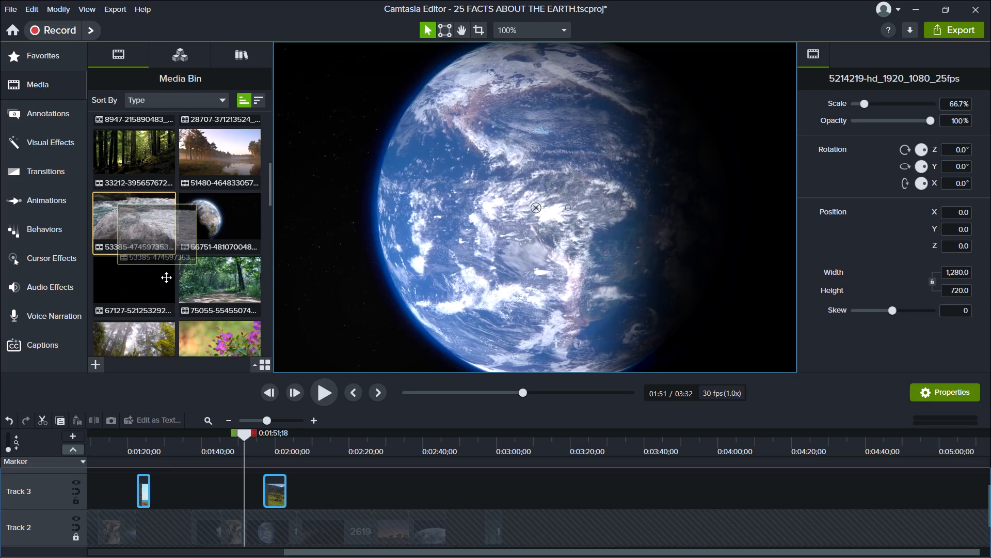
{"action": "left_click_drag", "start_coordinate": [166, 277], "coordinate": [158, 493]}
Move the green valley clip to Track 4 at about 0:02:40, making room for the river rock clip on Track 3 directly after the giraffe clip.
{"action": "left_click", "coordinate": [276, 523]}
{"action": "left_click_drag", "start_coordinate": [276, 523], "coordinate": [420, 498]}
{"action": "left_click_drag", "start_coordinate": [278, 520], "coordinate": [321, 519]}
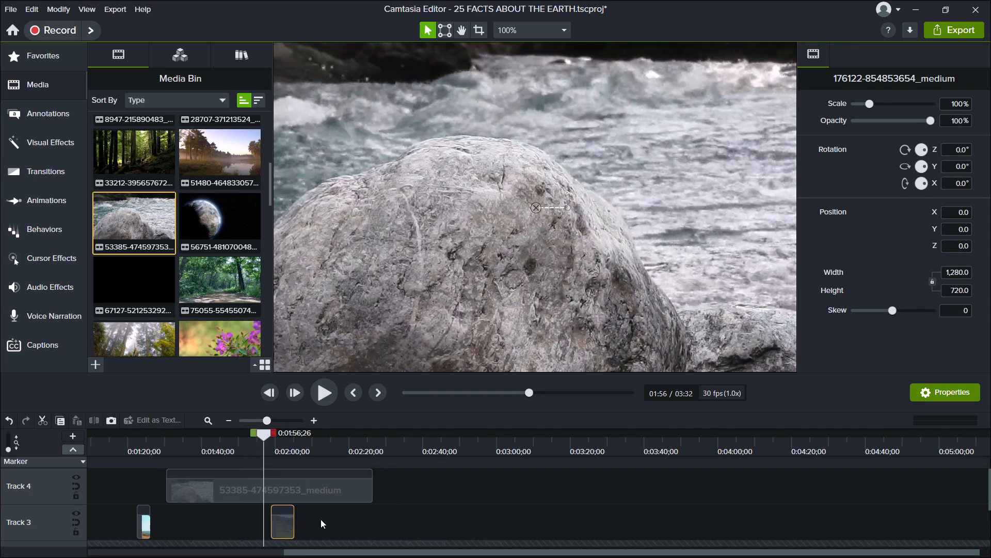
{"action": "left_click_drag", "start_coordinate": [321, 519], "coordinate": [436, 491]}
{"action": "left_click_drag", "start_coordinate": [214, 488], "coordinate": [198, 509]}
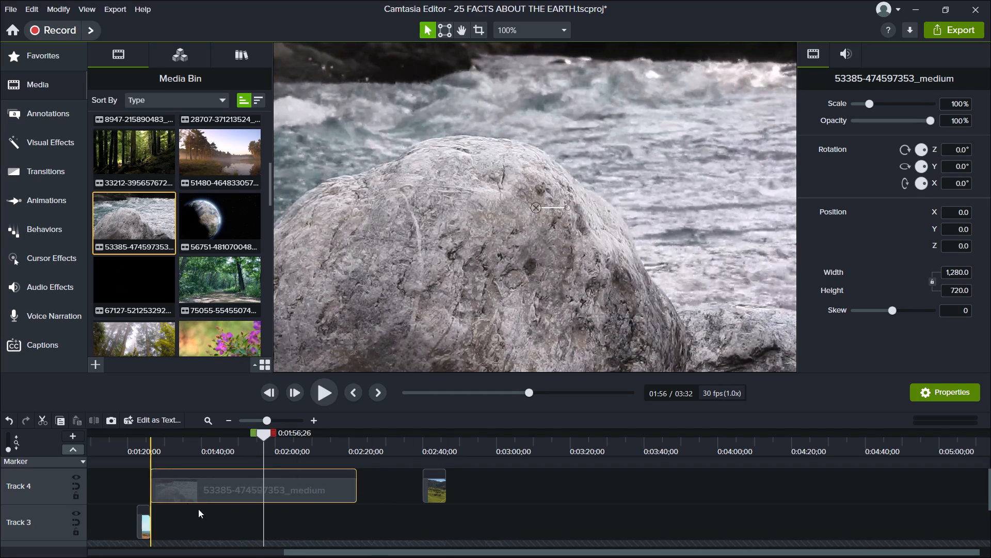
{"action": "left_click_drag", "start_coordinate": [198, 509], "coordinate": [192, 529]}
{"action": "left_click", "coordinate": [227, 497]}
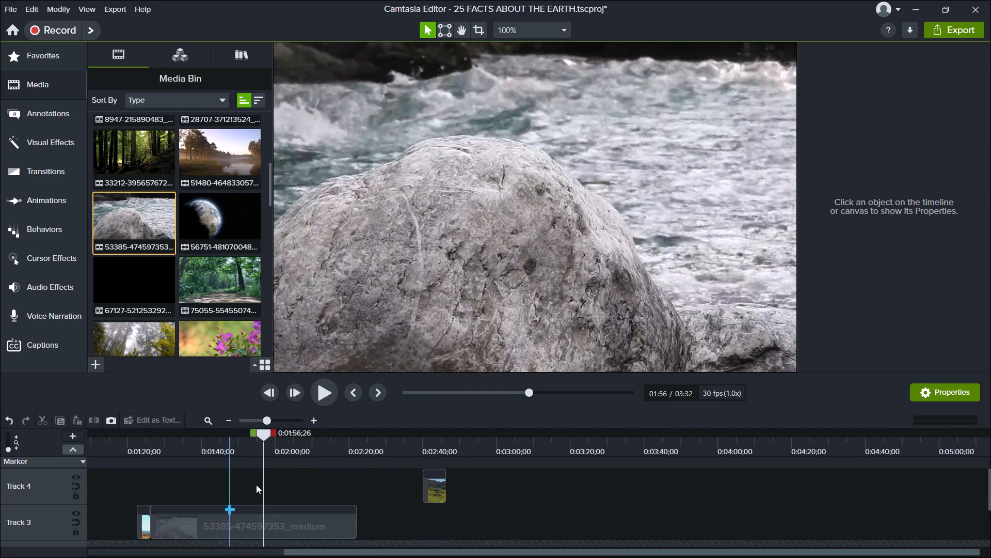
{"action": "left_click", "coordinate": [152, 486]}
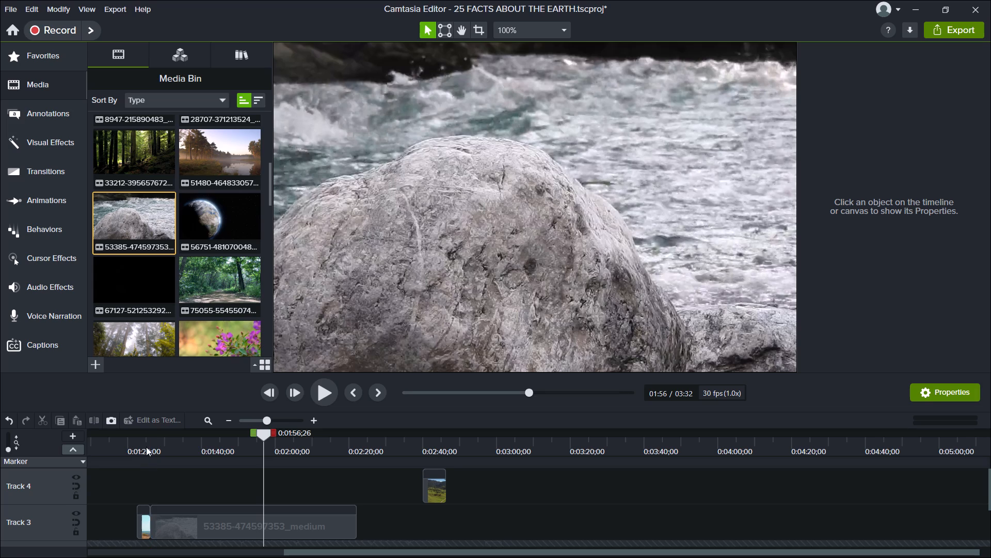
Play the river rock clip to find the cut point and delete its section from 0:01:31;25 to 0:02:22;06.
{"action": "left_click", "coordinate": [146, 439]}
{"action": "left_click", "coordinate": [328, 391]}
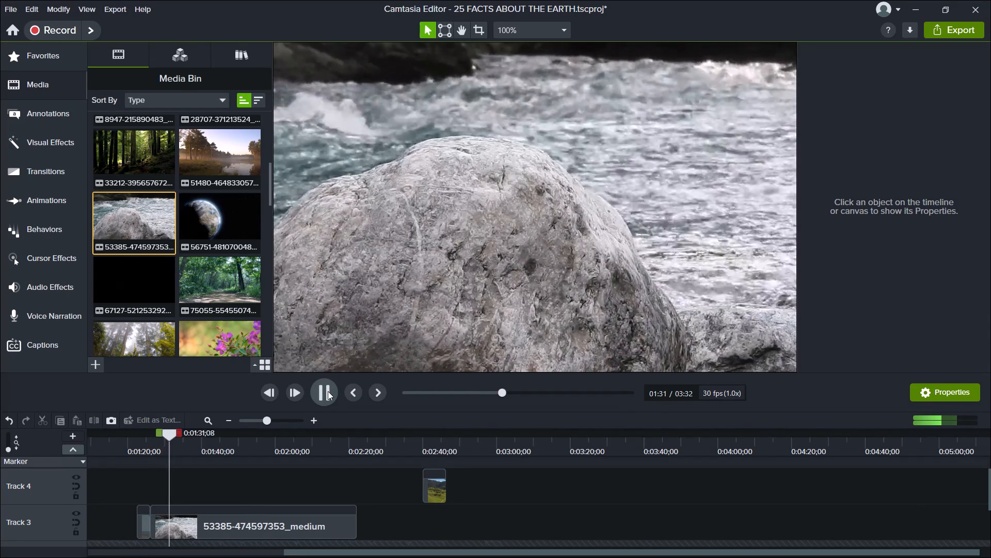
{"action": "left_click", "coordinate": [328, 391]}
{"action": "left_click", "coordinate": [177, 524]}
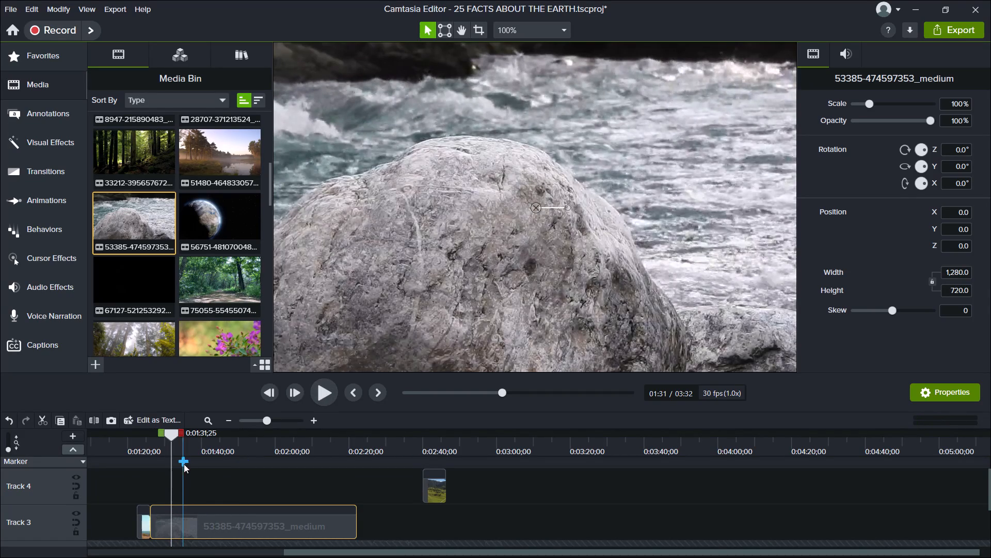
{"action": "left_click_drag", "start_coordinate": [184, 430], "coordinate": [335, 467]}
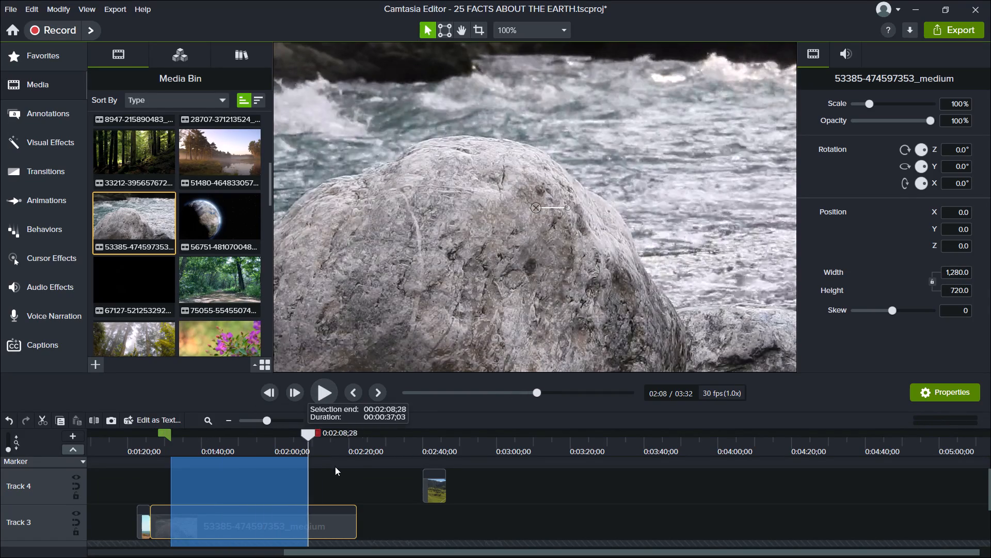
{"action": "left_click_drag", "start_coordinate": [335, 467], "coordinate": [372, 466]}
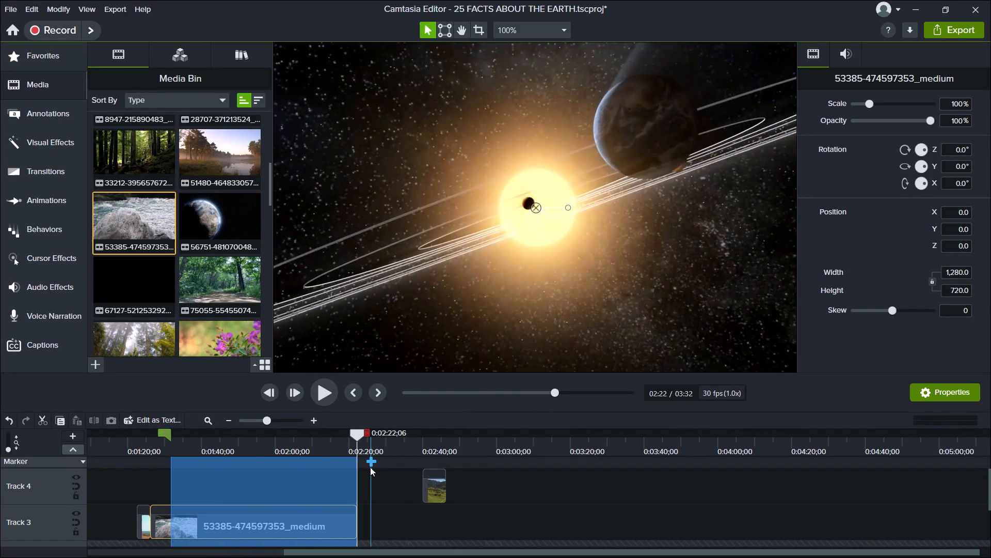
{"action": "key", "text": "BackSpace"}
Move the green valley clip from Track 4 back to Track 3, directly after the trimmed river rock clip.
{"action": "left_click_drag", "start_coordinate": [427, 484], "coordinate": [421, 488]}
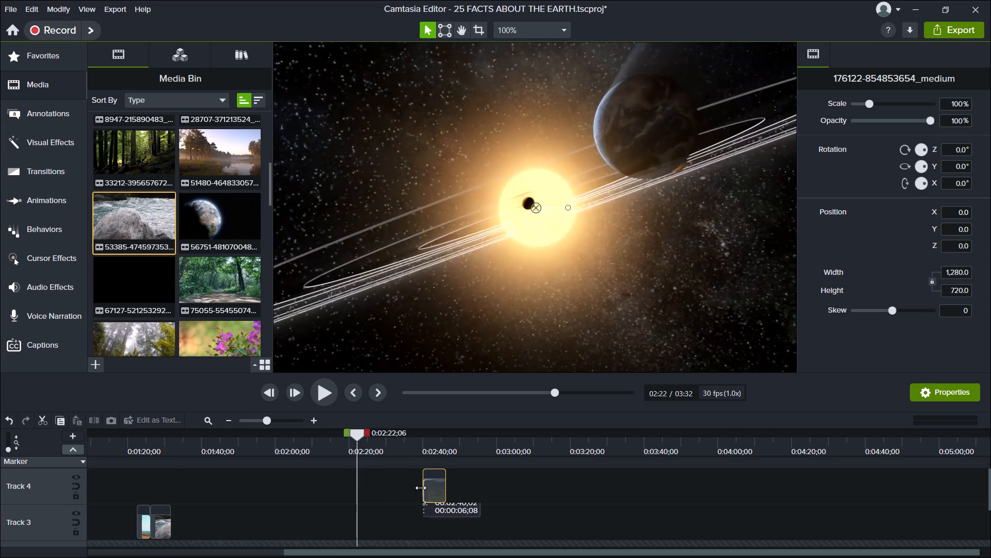
{"action": "left_click_drag", "start_coordinate": [421, 488], "coordinate": [276, 538]}
{"action": "left_click_drag", "start_coordinate": [435, 488], "coordinate": [241, 519]}
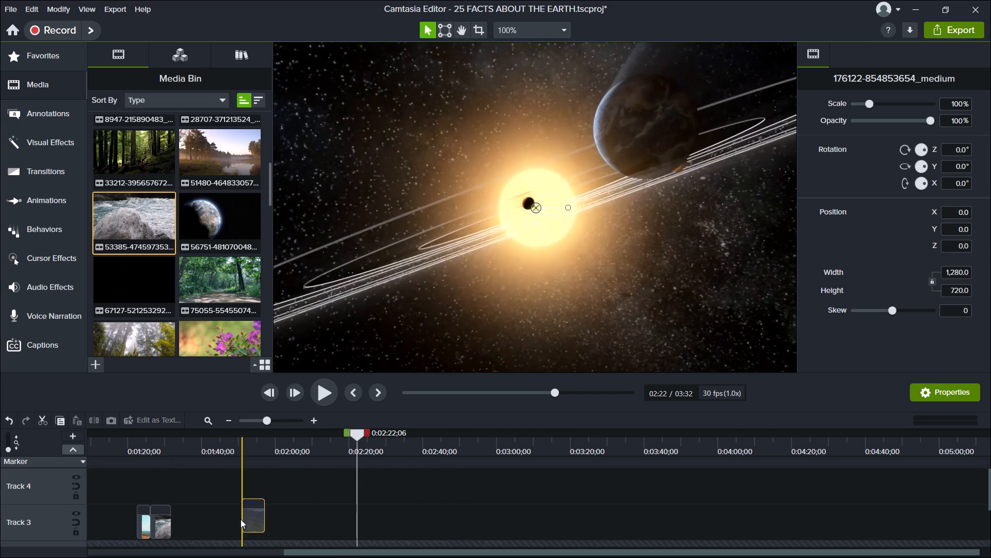
{"action": "left_click_drag", "start_coordinate": [241, 519], "coordinate": [175, 526]}
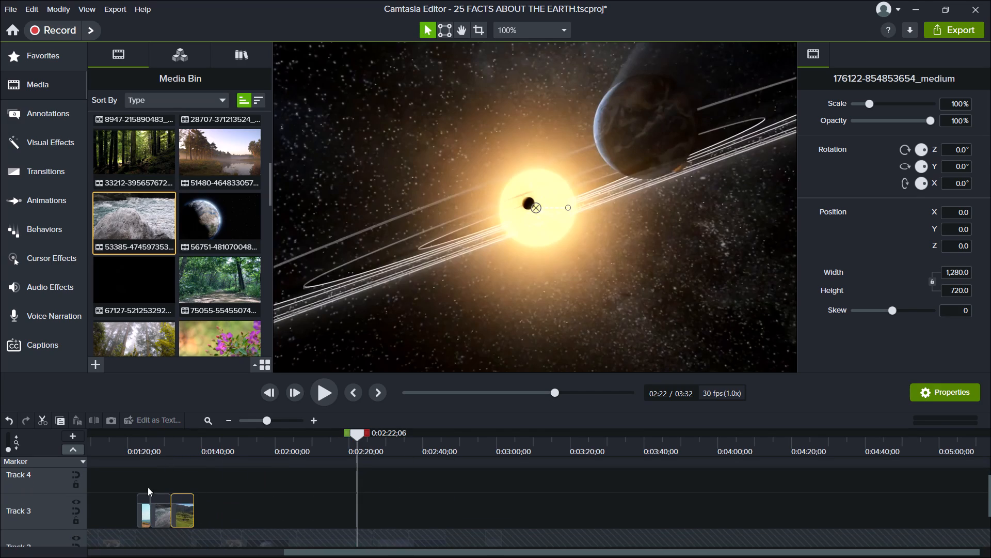
Unlock Track 2 and move its dark space clip 12721720-uhd up to Track 3 at about 0:01:43.
{"action": "left_click_drag", "start_coordinate": [134, 475], "coordinate": [198, 522]}
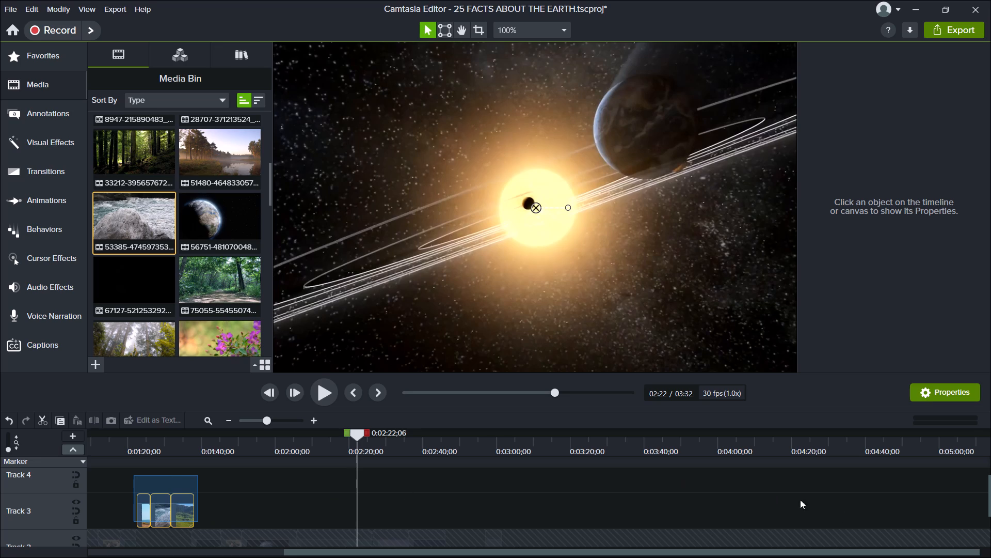
{"action": "left_click", "coordinate": [990, 530]}
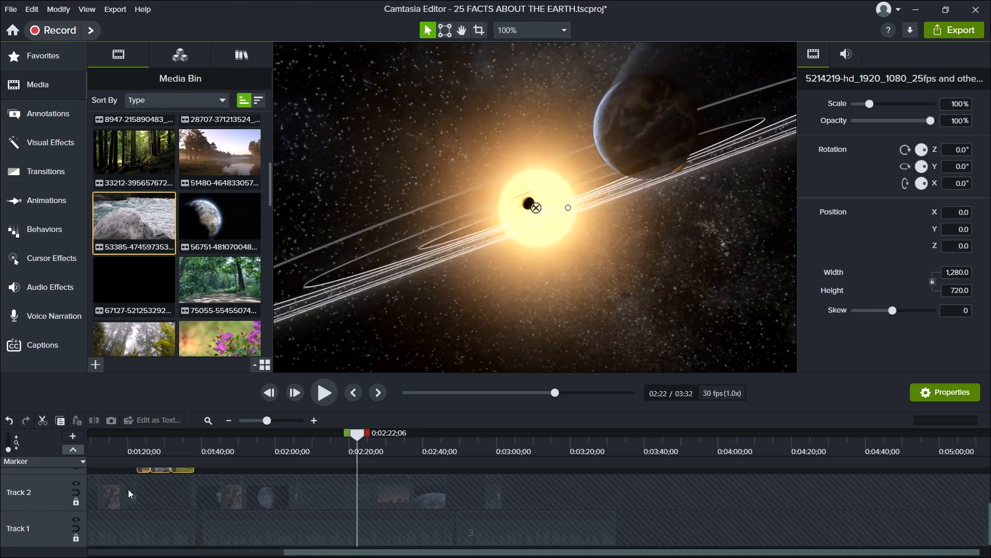
{"action": "left_click", "coordinate": [77, 503]}
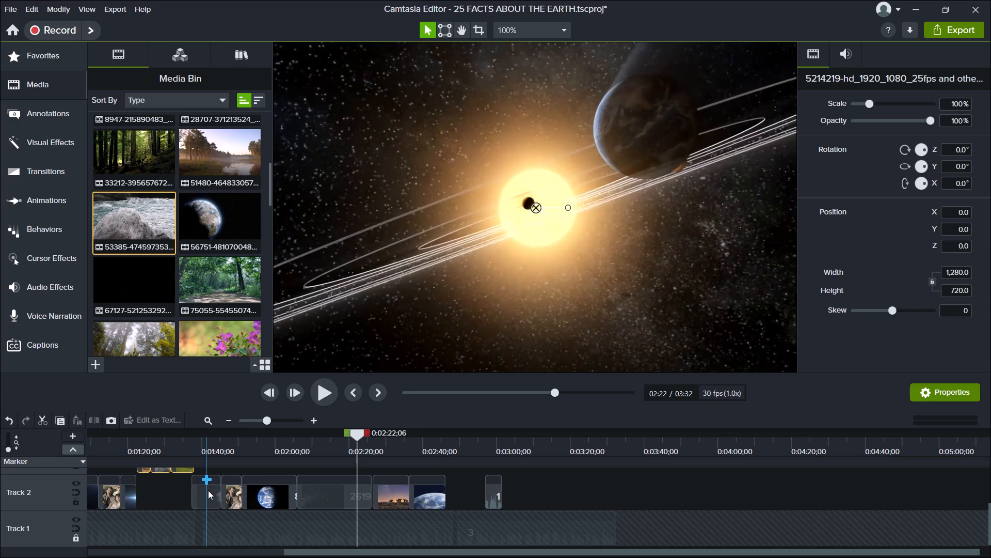
{"action": "left_click", "coordinate": [208, 490]}
{"action": "left_click_drag", "start_coordinate": [203, 501], "coordinate": [197, 514]}
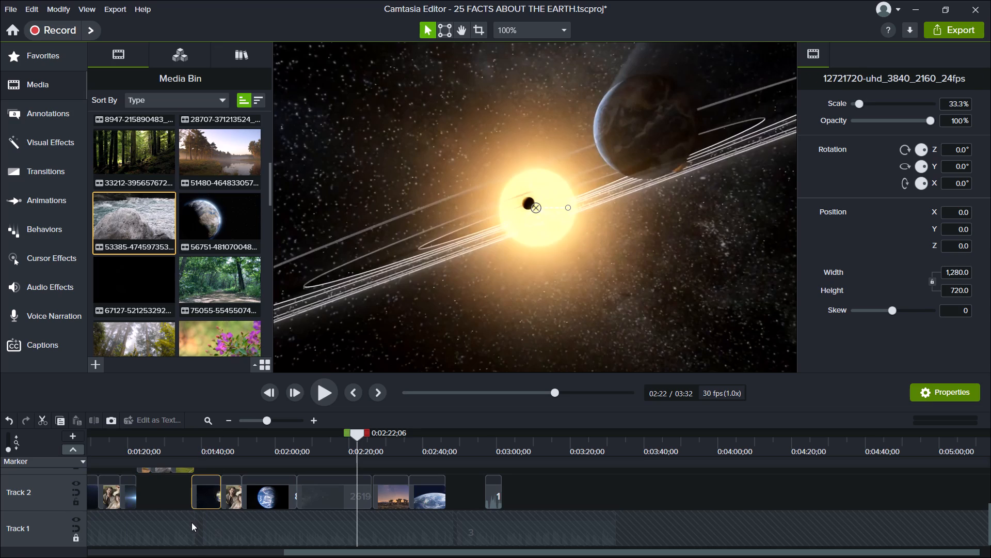
{"action": "left_click_drag", "start_coordinate": [202, 491], "coordinate": [227, 463]}
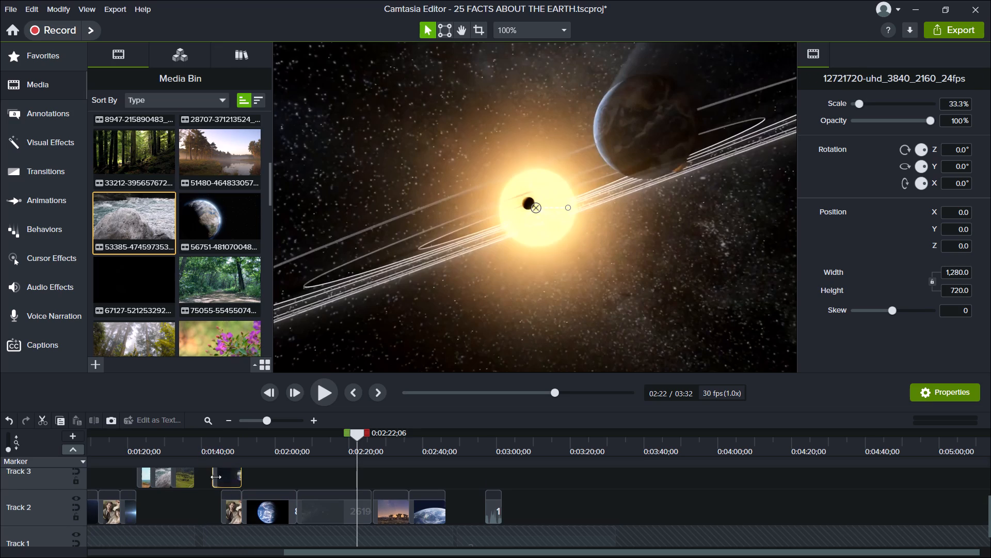
Move the giraffe, river rock and green valley clips together from Track 3 into the Track 2 gap after the Earth clip.
{"action": "left_click_drag", "start_coordinate": [121, 473], "coordinate": [181, 472]}
{"action": "left_click_drag", "start_coordinate": [159, 489], "coordinate": [159, 513]}
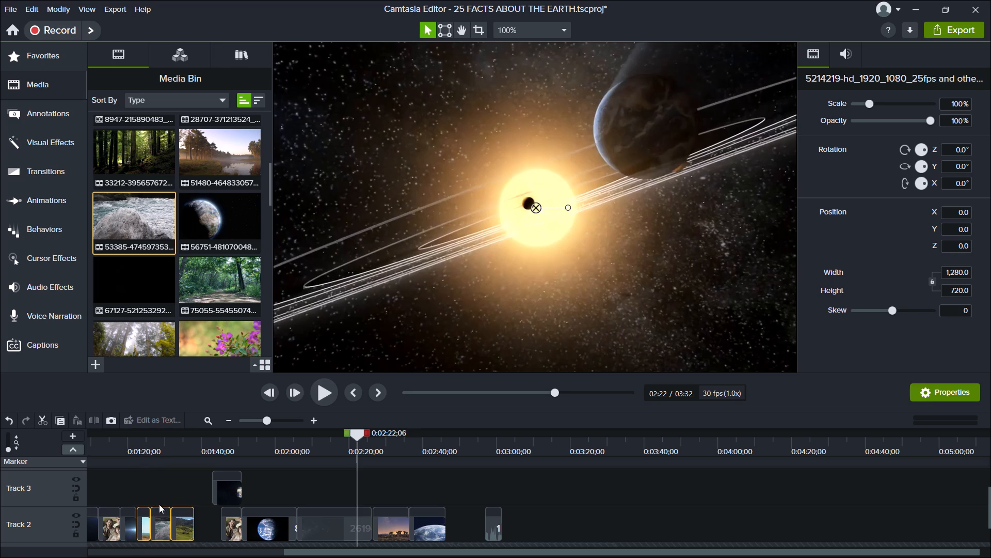
Play back the timeline from about 0:01:07 to review the clip sequence on Track 2.
{"action": "left_click", "coordinate": [122, 439]}
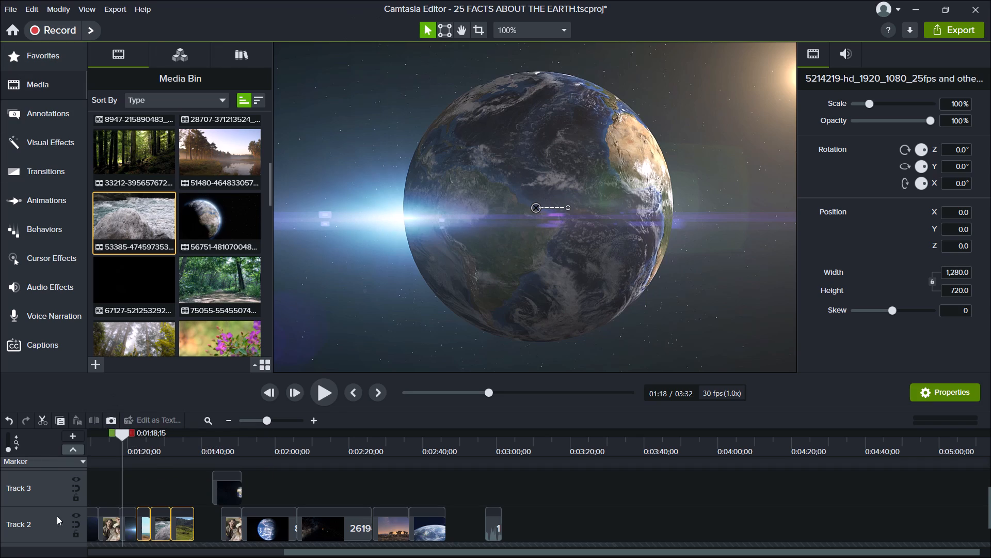
{"action": "left_click_drag", "start_coordinate": [120, 432], "coordinate": [81, 456]}
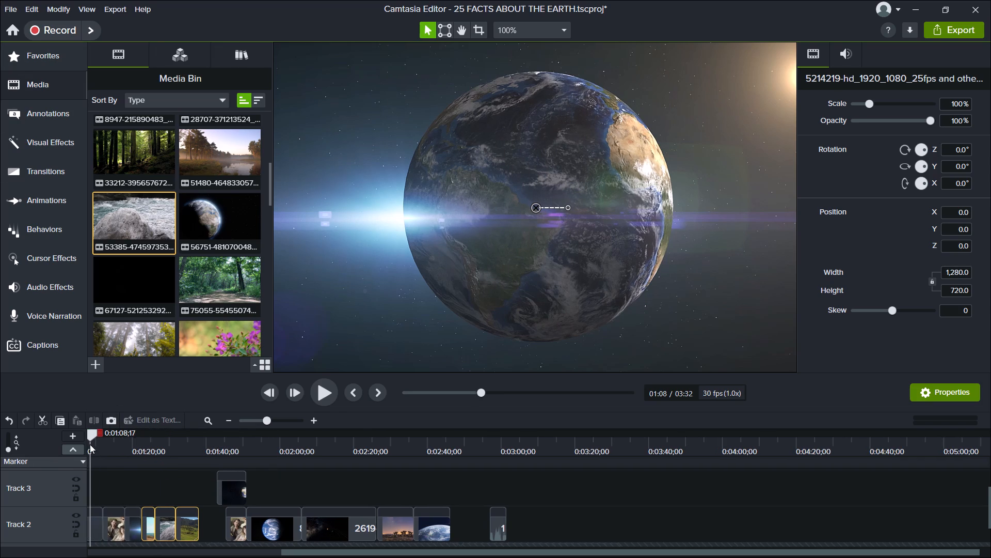
{"action": "left_click", "coordinate": [316, 391]}
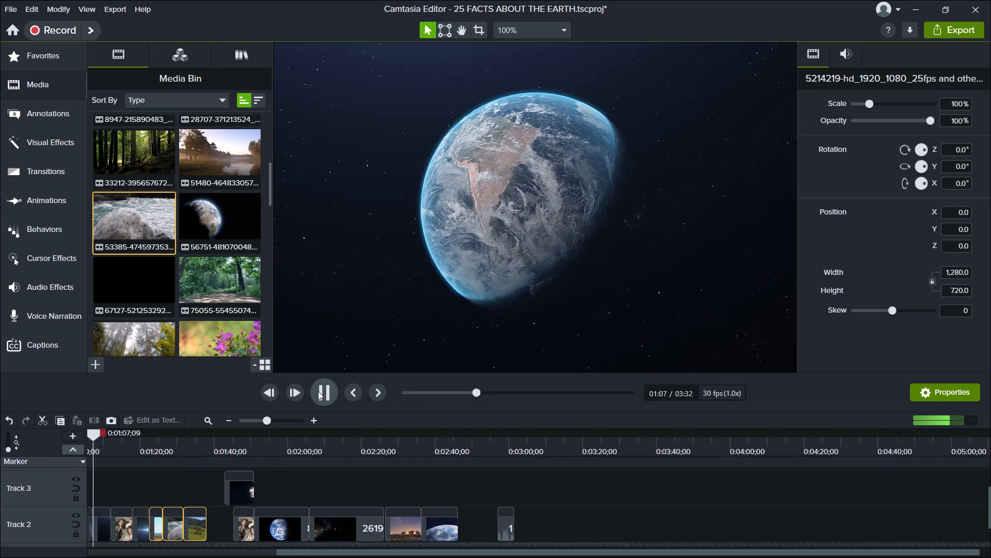
{"action": "left_click", "coordinate": [334, 388]}
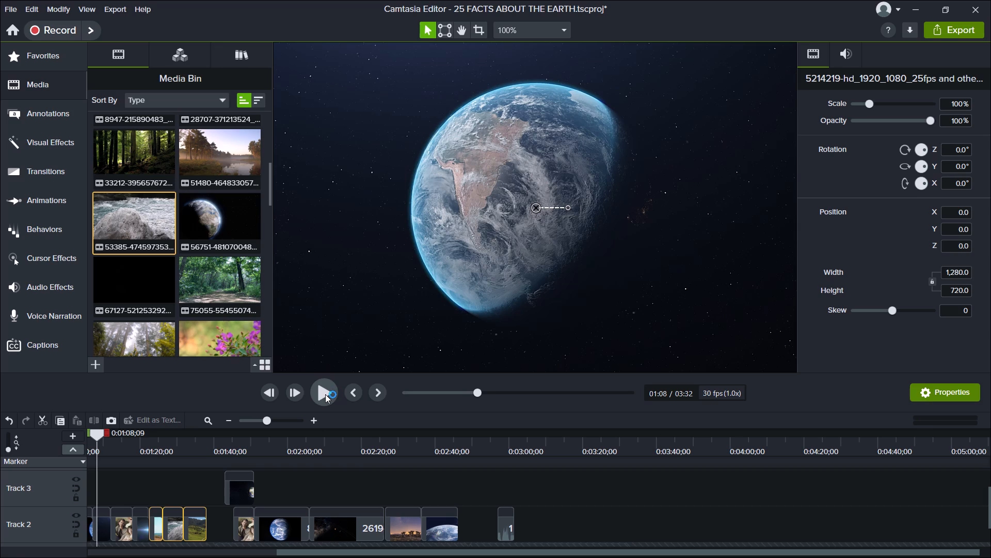
{"action": "left_click", "coordinate": [325, 390]}
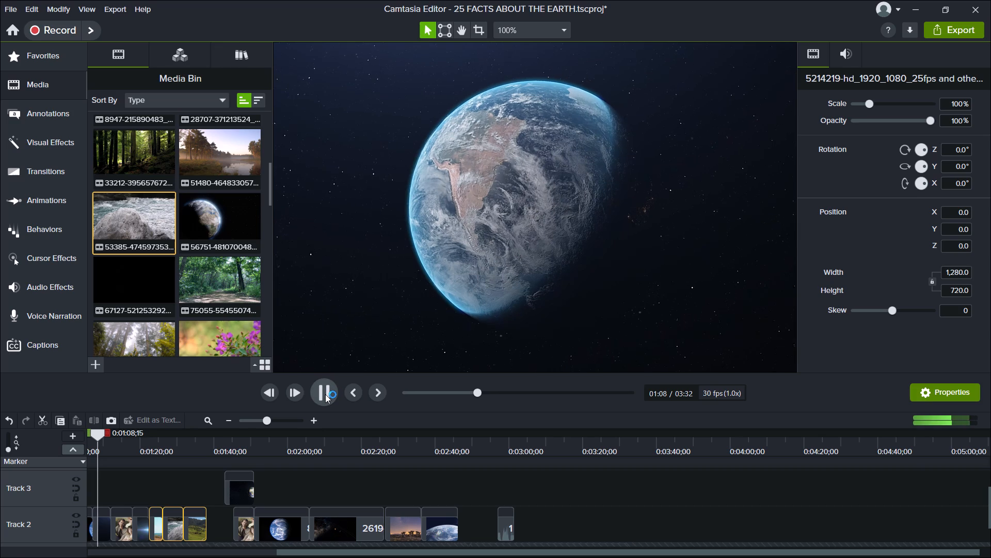
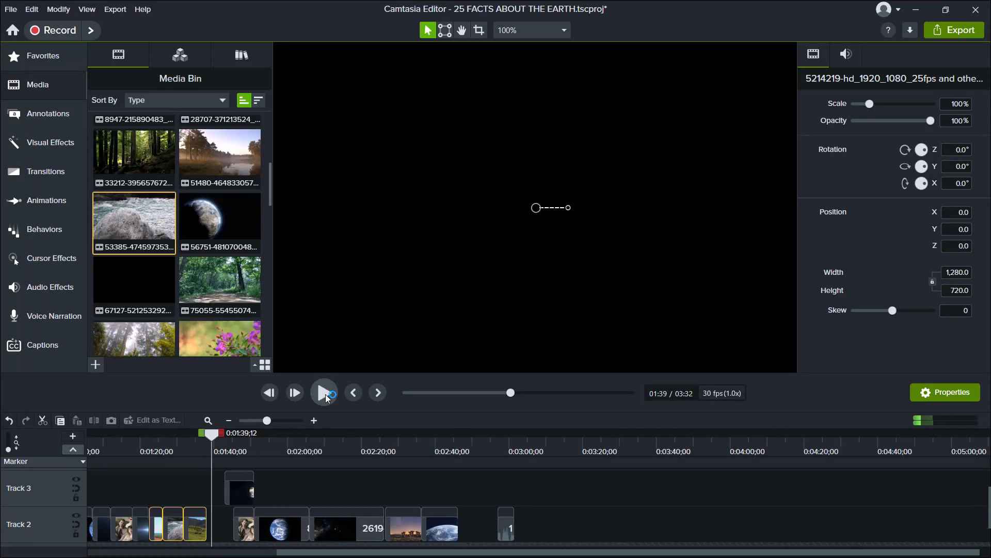
Play back the timeline from about 0:01:39 to about 0:01:43 to review the part after the green valley clip.
{"action": "scroll", "coordinate": [311, 484], "scroll_direction": "down", "scroll_amount": 2}
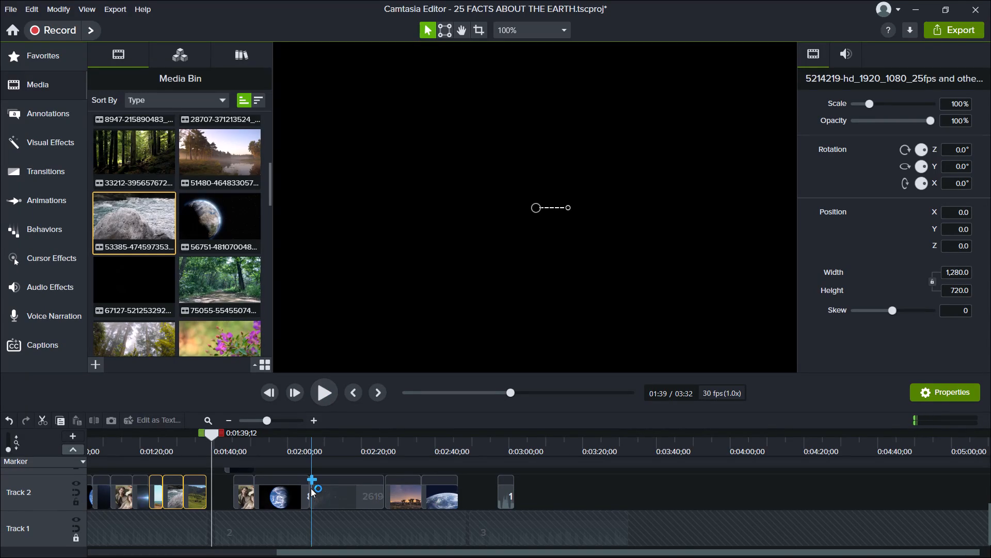
{"action": "left_click", "coordinate": [326, 392]}
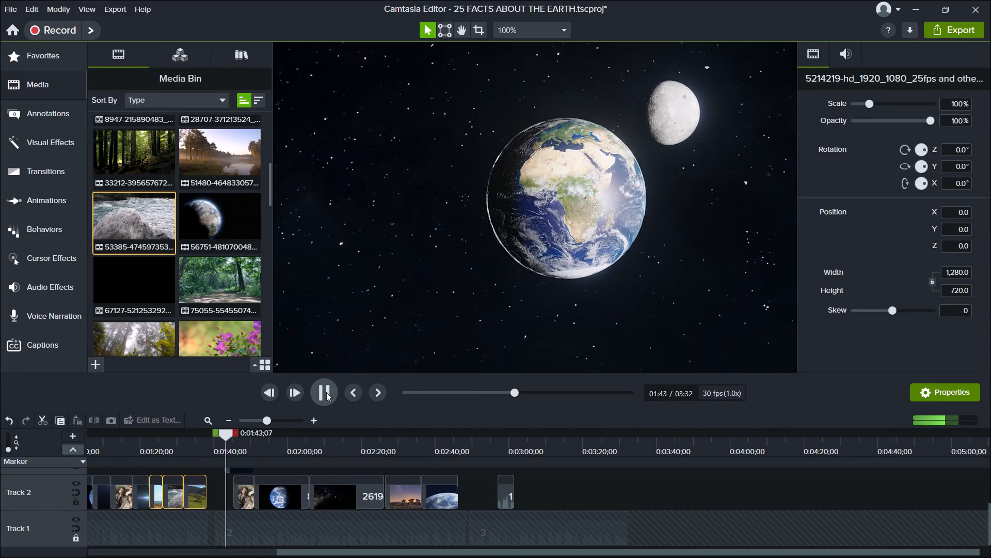
{"action": "left_click", "coordinate": [328, 391]}
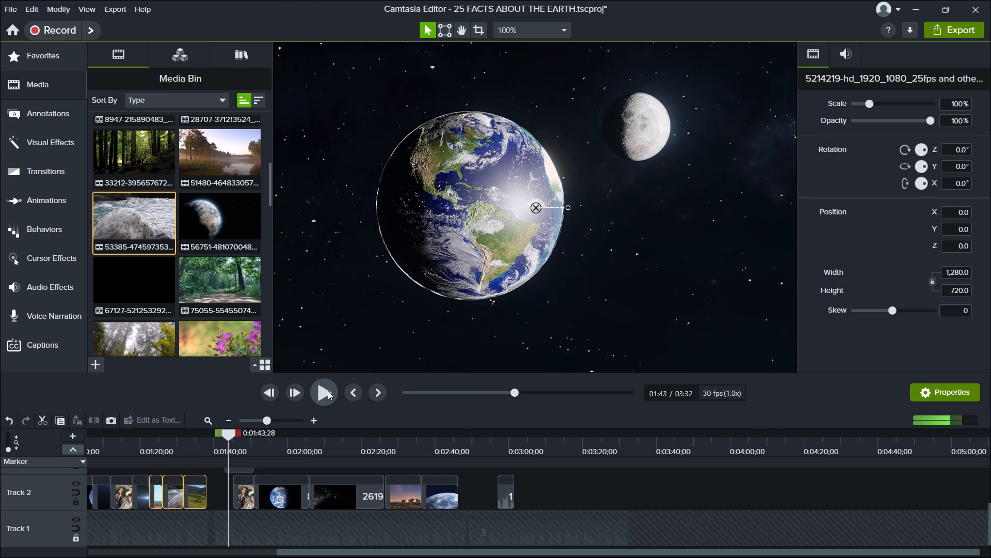
Move the space clip 12721720-uhd earlier on Track 3 so it starts at about 0:01:38, where the green valley clip ends.
{"action": "scroll", "coordinate": [235, 508], "scroll_direction": "up", "scroll_amount": 1}
{"action": "left_click_drag", "start_coordinate": [241, 492], "coordinate": [230, 499]}
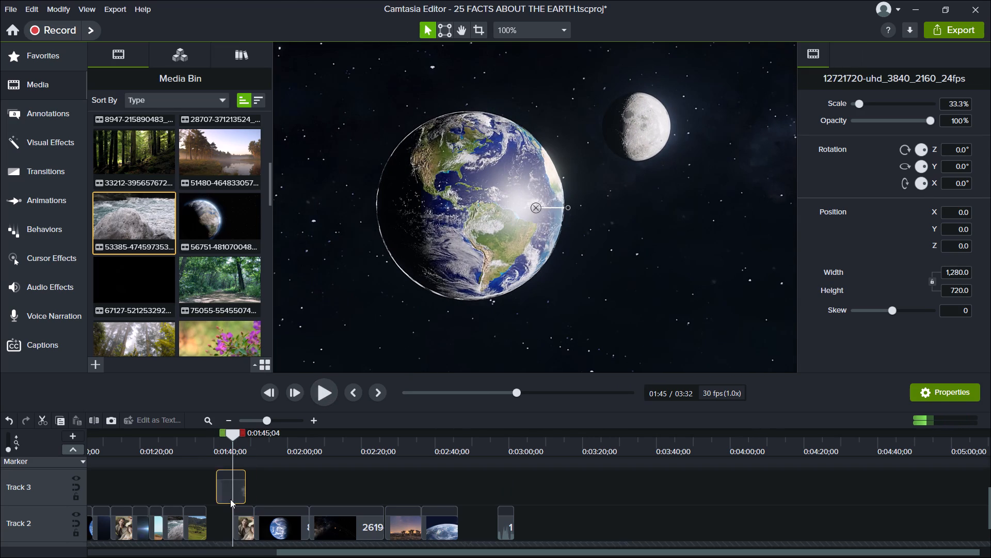
{"action": "left_click_drag", "start_coordinate": [230, 499], "coordinate": [219, 494]}
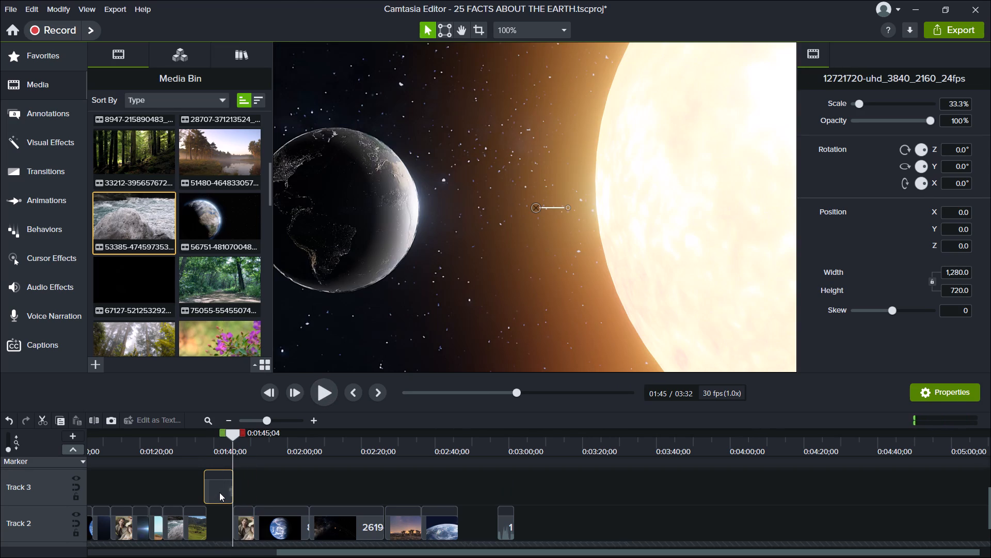
{"action": "left_click", "coordinate": [222, 489]}
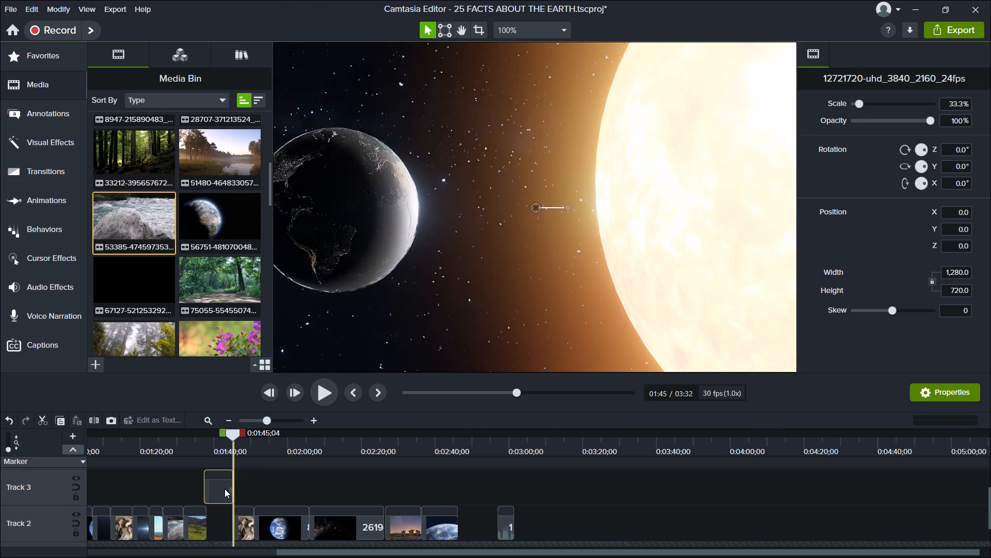
{"action": "left_click", "coordinate": [220, 481]}
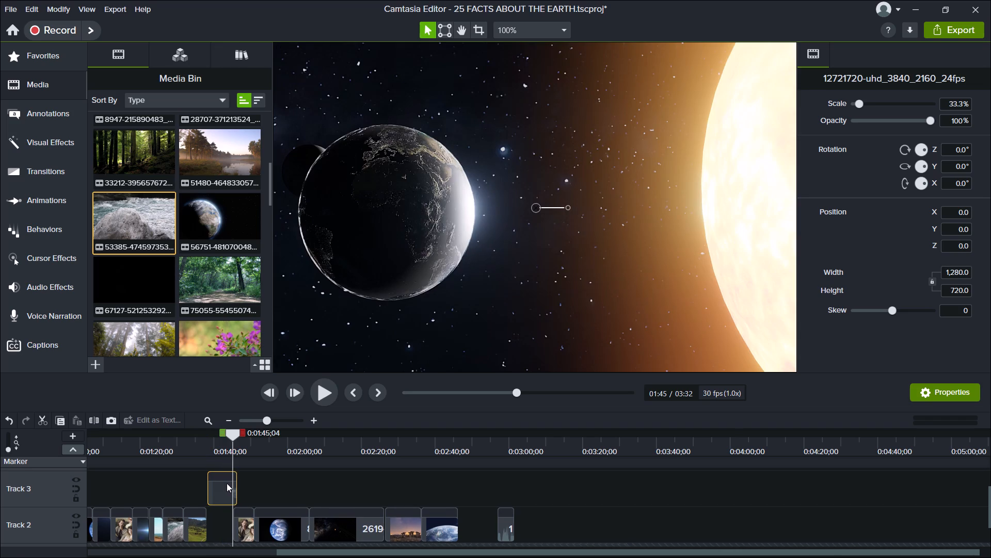
{"action": "left_click", "coordinate": [223, 485]}
Lock Track 2 and cut the range from 0:01:45;04 to 0:01:46;13 off the end of the space clip on Track 3.
{"action": "left_click_drag", "start_coordinate": [244, 431], "coordinate": [254, 433]}
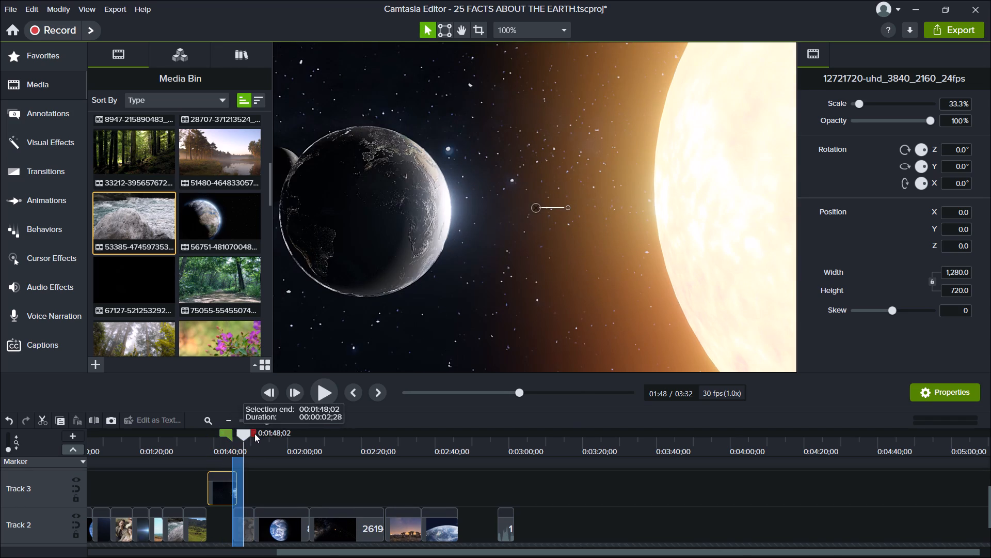
{"action": "left_click_drag", "start_coordinate": [254, 433], "coordinate": [252, 432]}
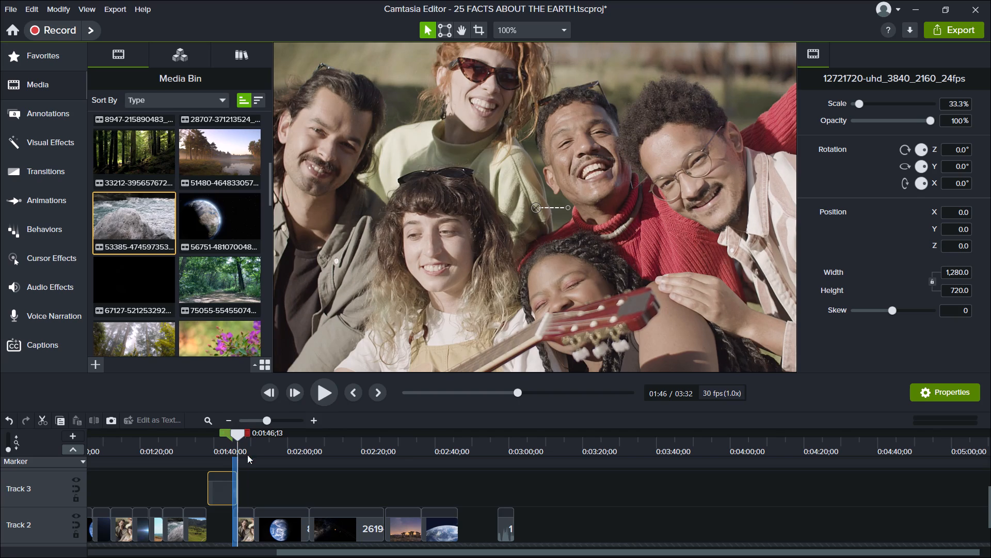
{"action": "left_click", "coordinate": [77, 537]}
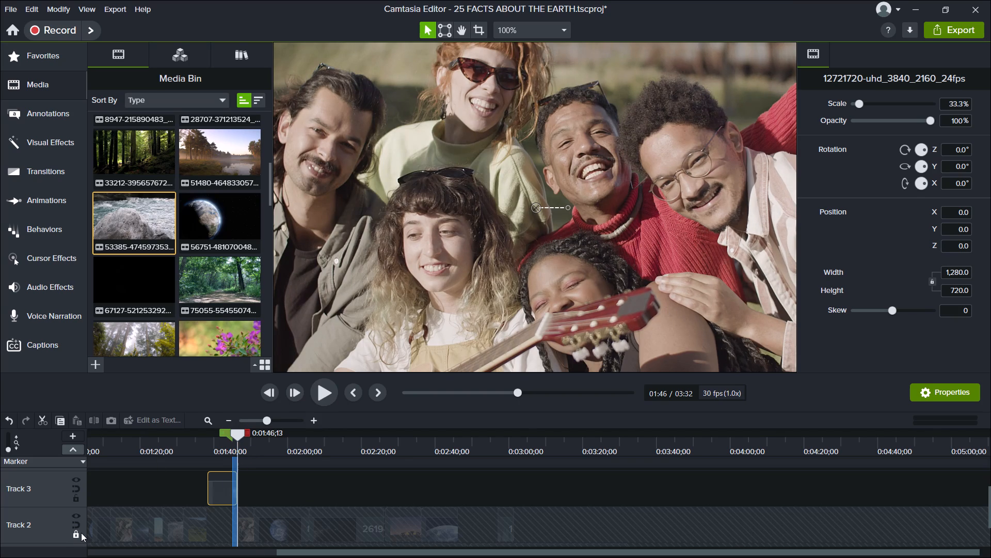
{"action": "key", "text": "BackSpace"}
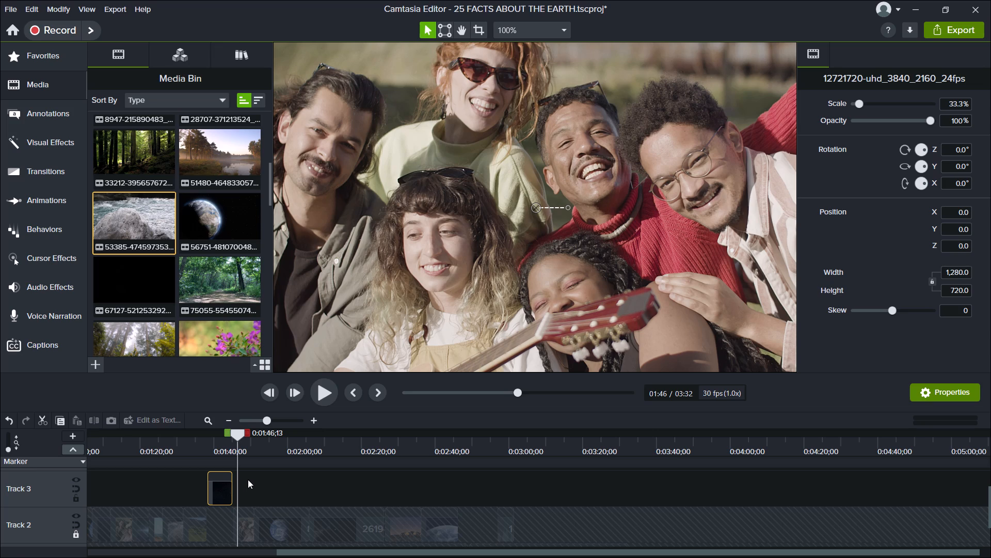
{"action": "left_click", "coordinate": [248, 479]}
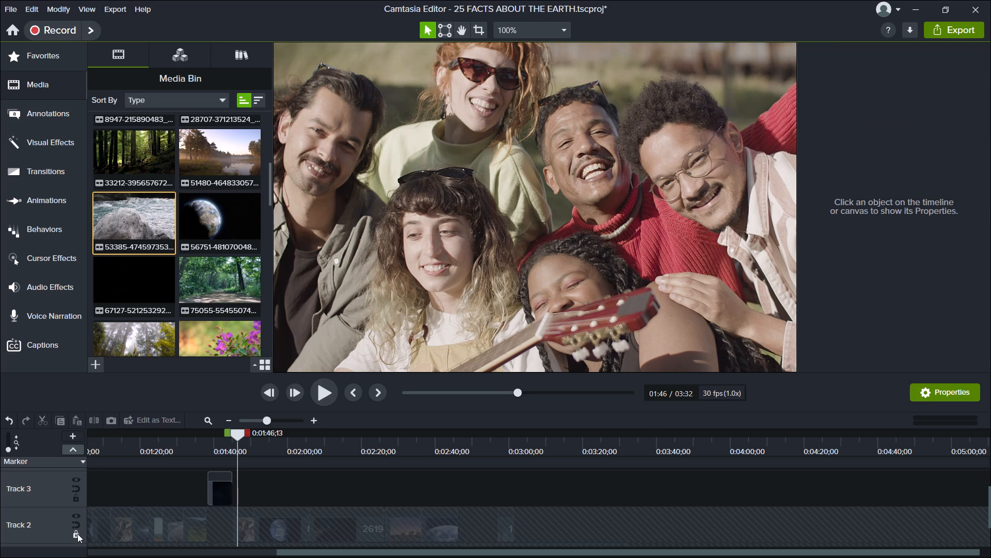
Unlock Track 2 and move the trimmed space clip from Track 3 down into the gap after the green valley clip.
{"action": "left_click", "coordinate": [76, 534]}
{"action": "left_click_drag", "start_coordinate": [220, 486], "coordinate": [220, 510]}
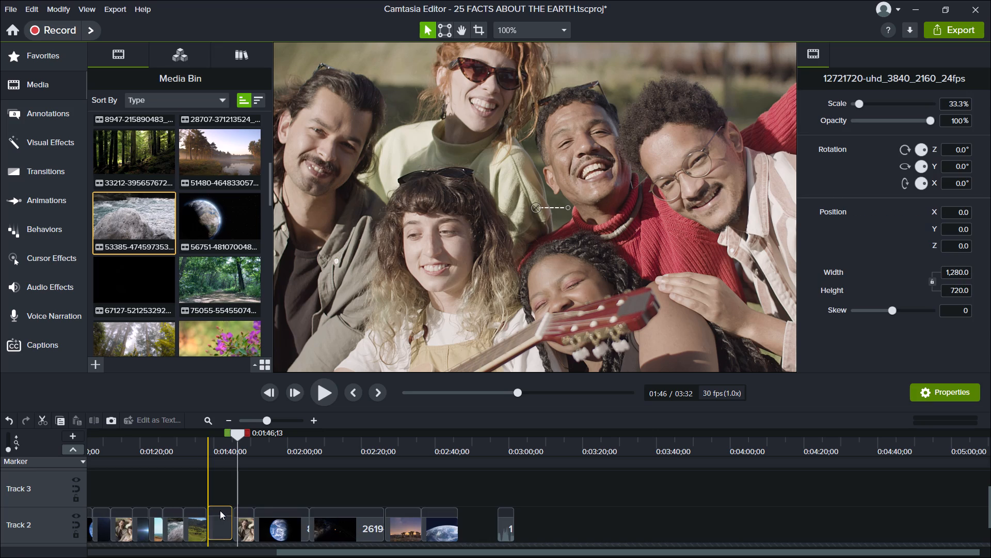
{"action": "left_click_drag", "start_coordinate": [220, 510], "coordinate": [220, 512]}
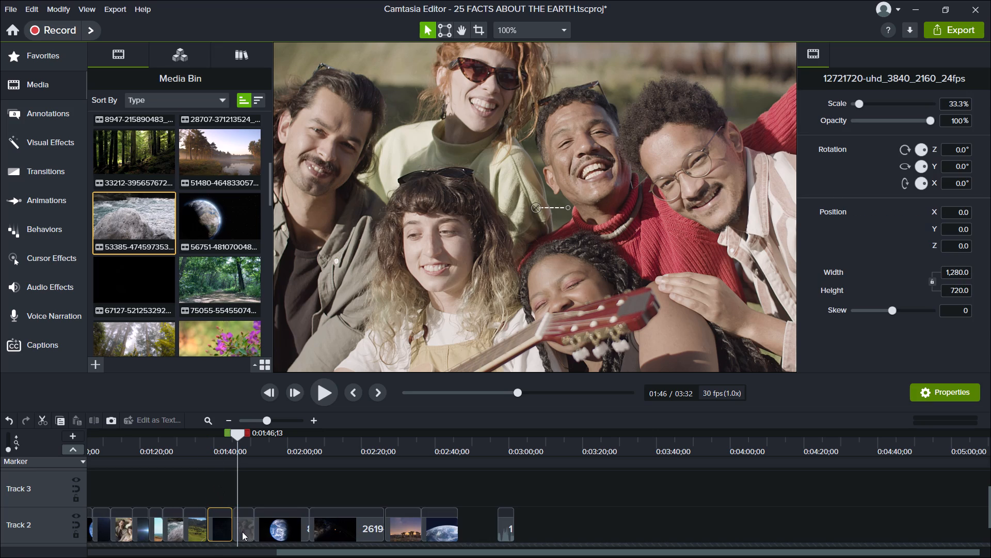
Delete the group-of-people clip that follows the space clip on Track 2.
{"action": "left_click", "coordinate": [242, 532]}
{"action": "key", "text": "BackSpace"}
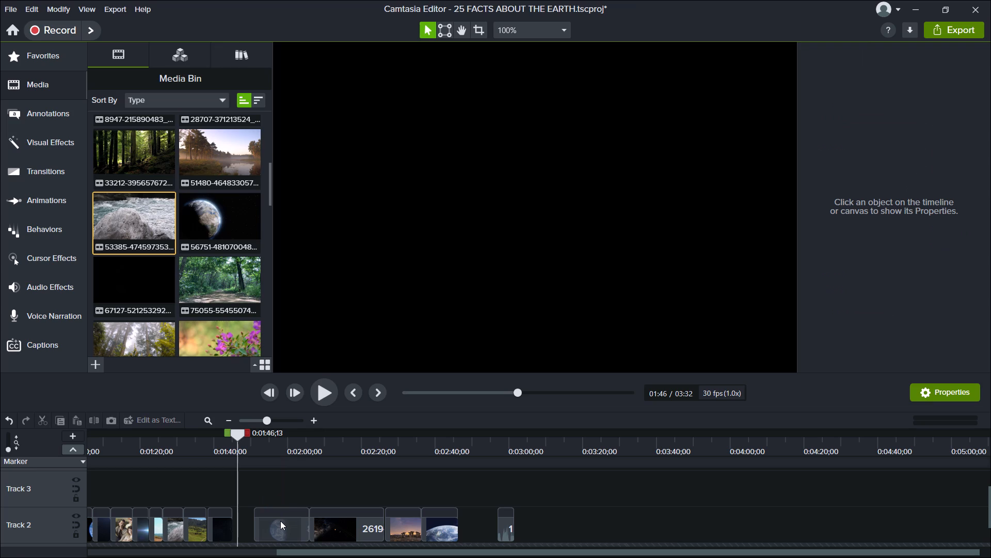
{"action": "left_click", "coordinate": [199, 488]}
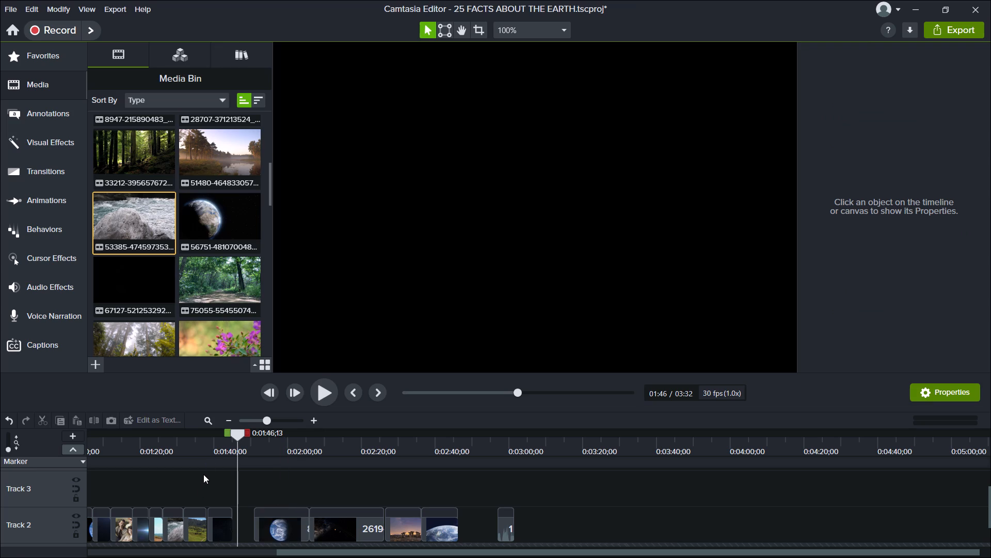
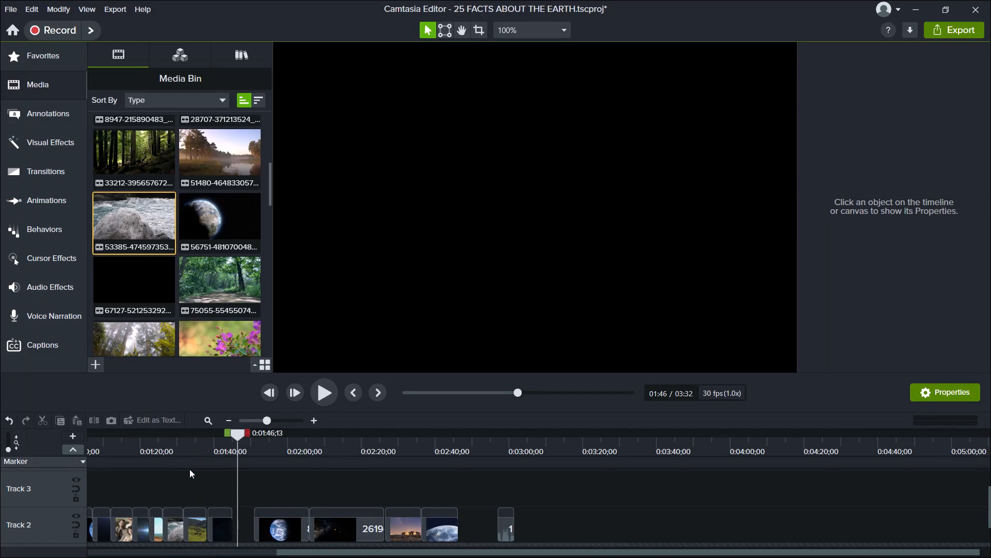
{"action": "left_click", "coordinate": [180, 440]}
{"action": "left_click", "coordinate": [320, 388]}
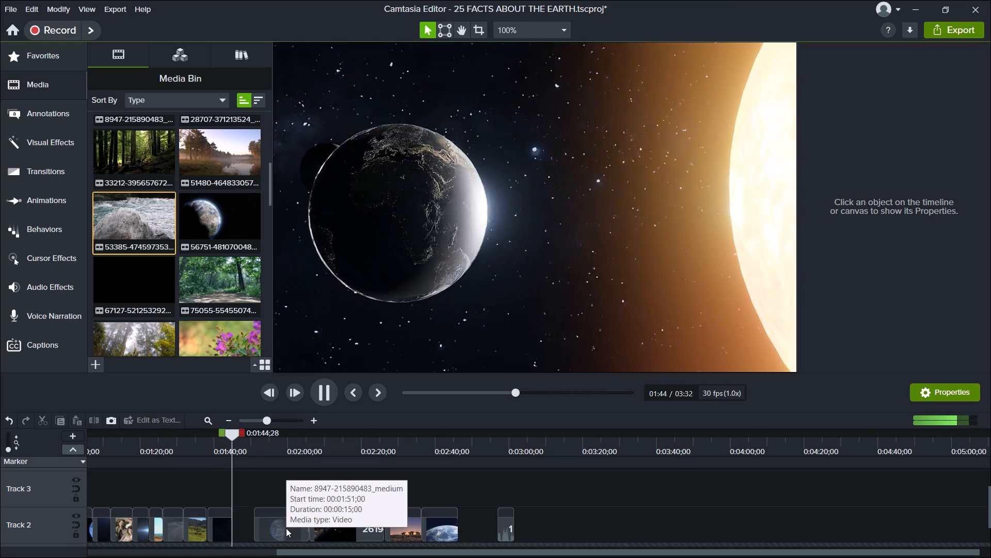
{"action": "left_click_drag", "start_coordinate": [276, 532], "coordinate": [257, 527]}
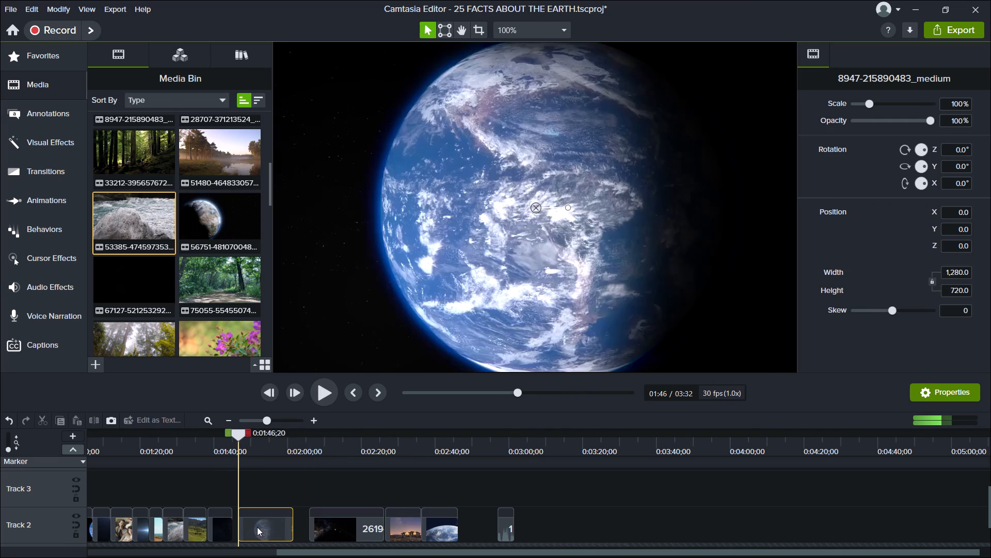
{"action": "left_click_drag", "start_coordinate": [257, 527], "coordinate": [247, 523]}
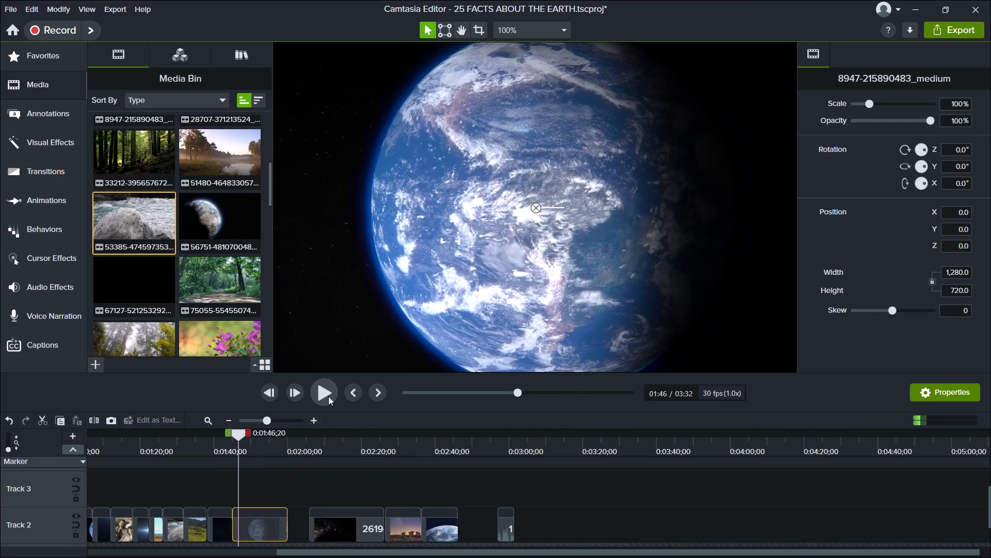
{"action": "left_click", "coordinate": [328, 395]}
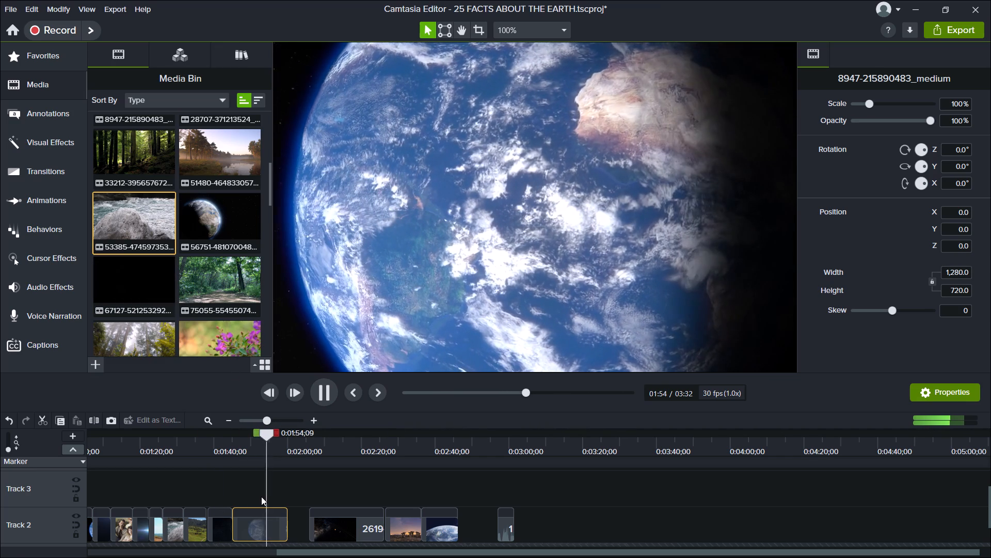
{"action": "left_click", "coordinate": [260, 497]}
{"action": "left_click_drag", "start_coordinate": [269, 468], "coordinate": [258, 463]}
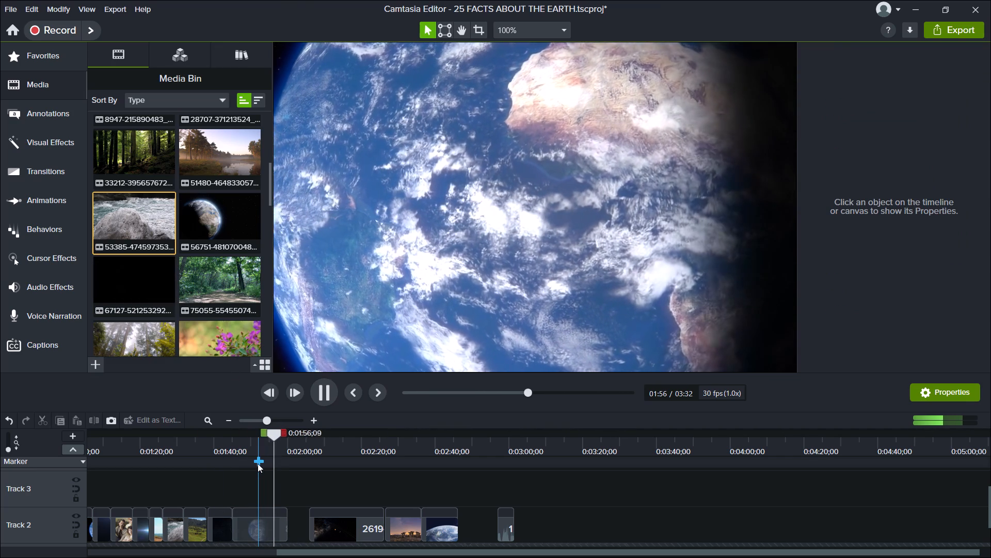
{"action": "left_click_drag", "start_coordinate": [258, 463], "coordinate": [258, 464]}
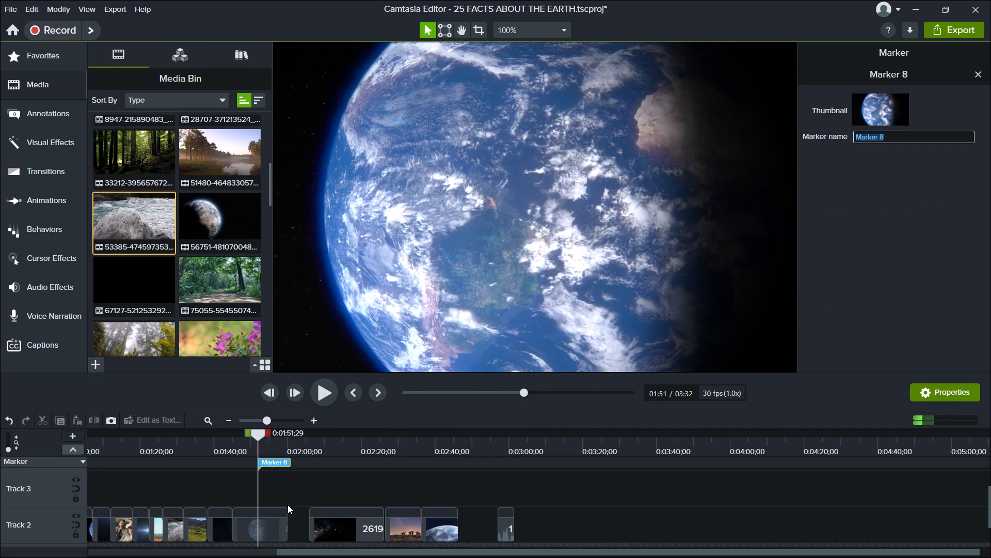
{"action": "left_click", "coordinate": [272, 520]}
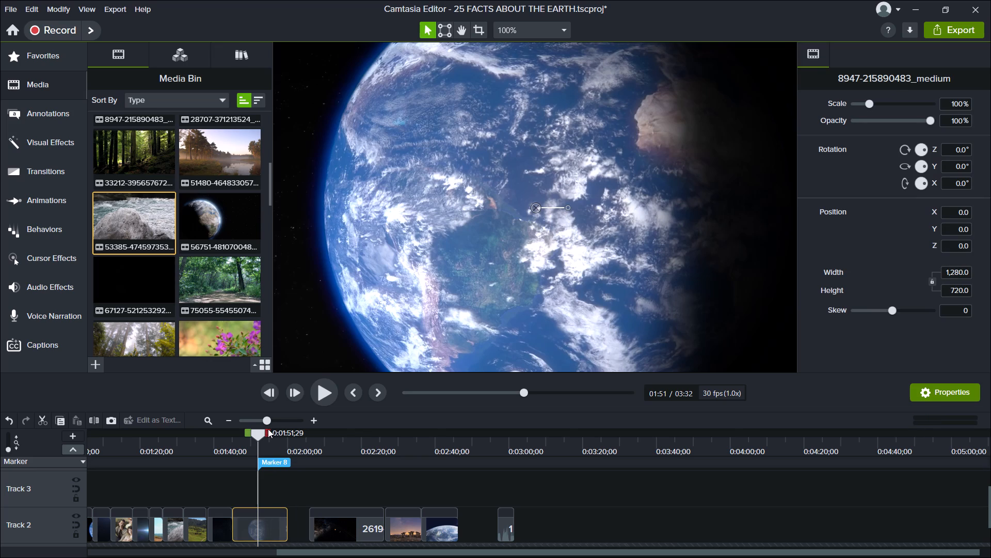
{"action": "left_click_drag", "start_coordinate": [268, 429], "coordinate": [295, 441]}
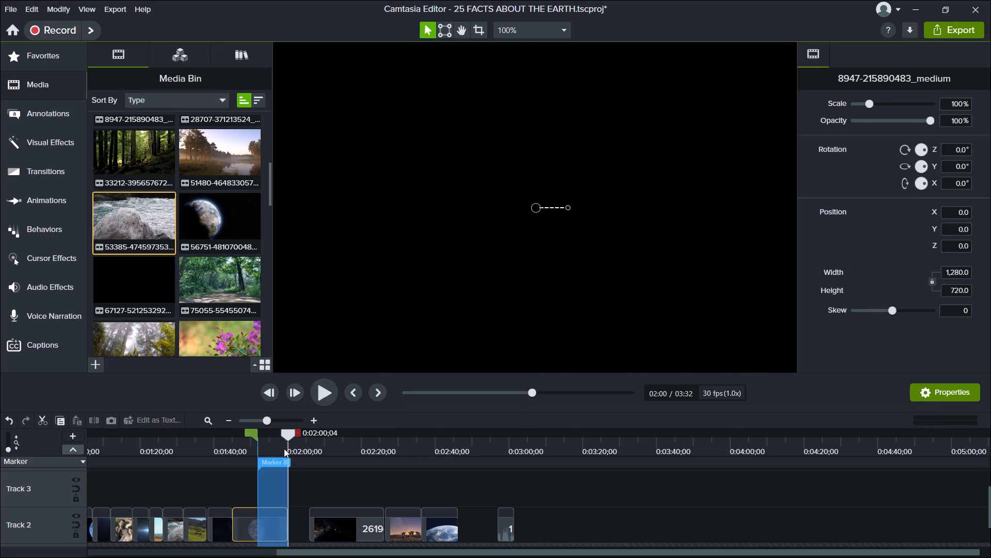
{"action": "key", "text": "BackSpace"}
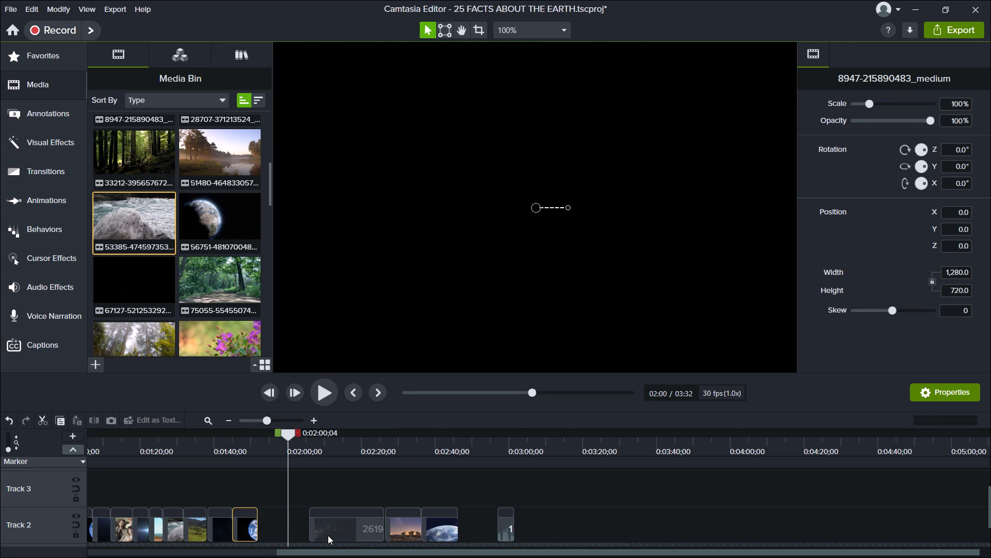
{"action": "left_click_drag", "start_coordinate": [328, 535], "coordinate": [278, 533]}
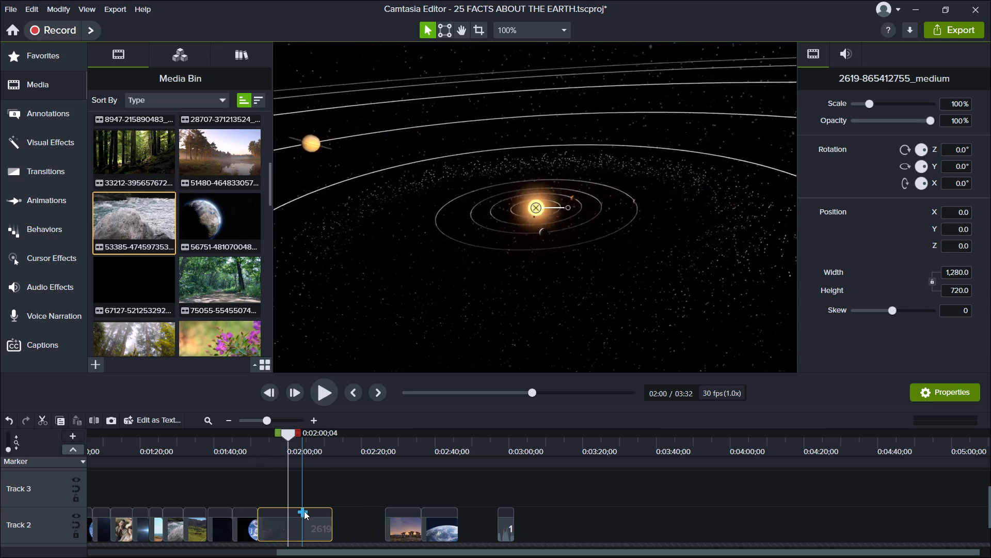
Play back the Track 2 sequence from 0:01:38;24 to review the rearranged space, Earth and solar-system clips.
{"action": "left_click", "coordinate": [179, 490]}
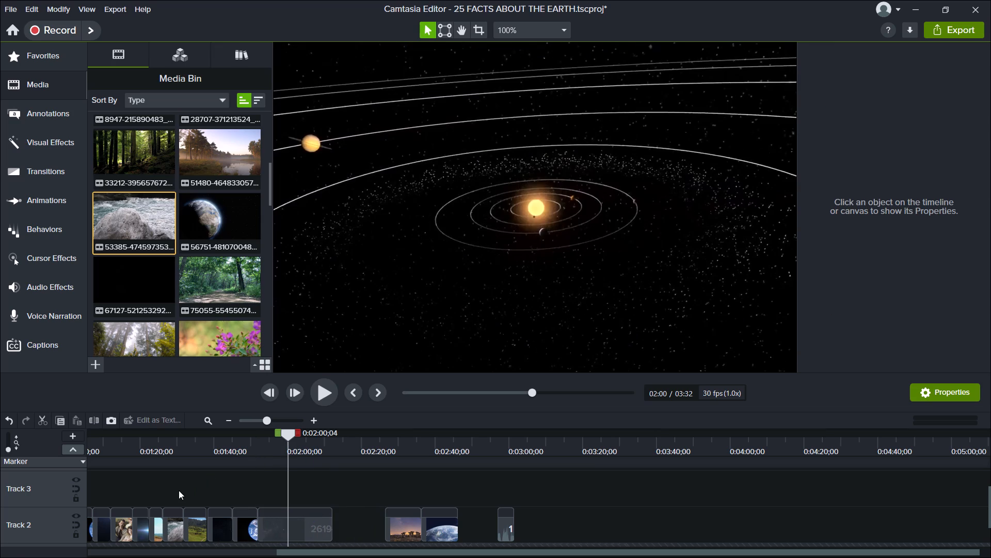
{"action": "left_click", "coordinate": [195, 471]}
{"action": "left_click", "coordinate": [209, 433]}
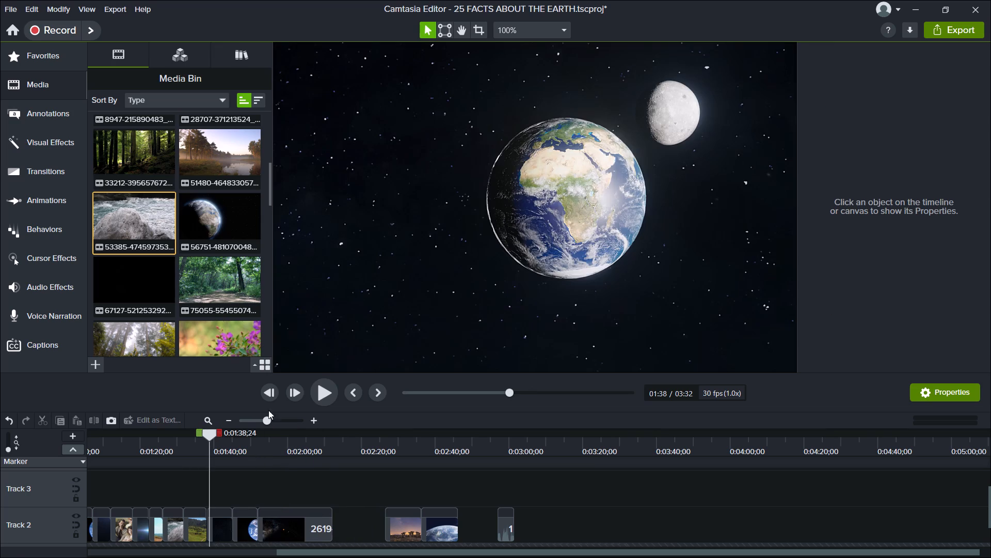
{"action": "left_click", "coordinate": [321, 391]}
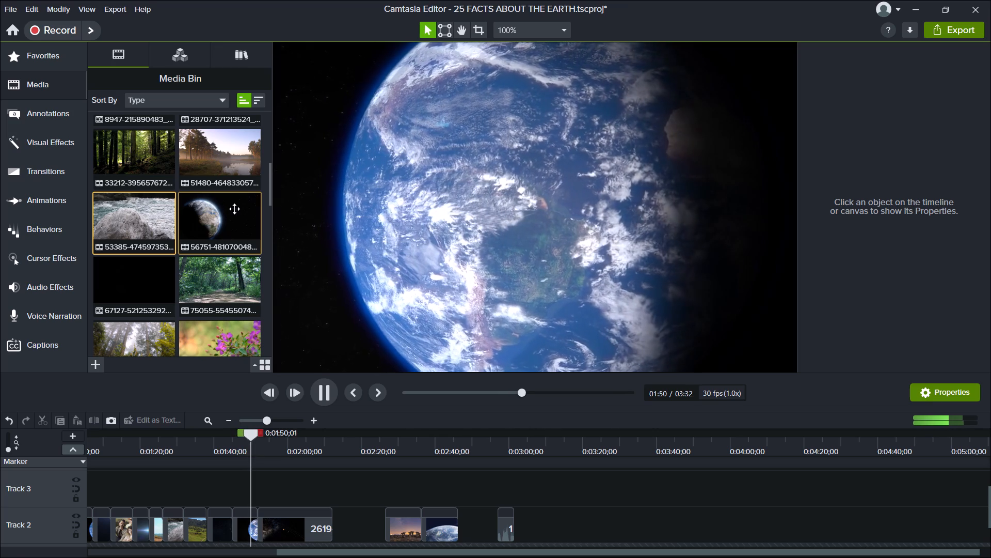
Add the rotating Earth clip 2695085-hd from the media bin to Track 3, starting at about 0:02:11 near the end of the solar-system clip.
{"action": "scroll", "coordinate": [234, 221], "scroll_direction": "down", "scroll_amount": 8}
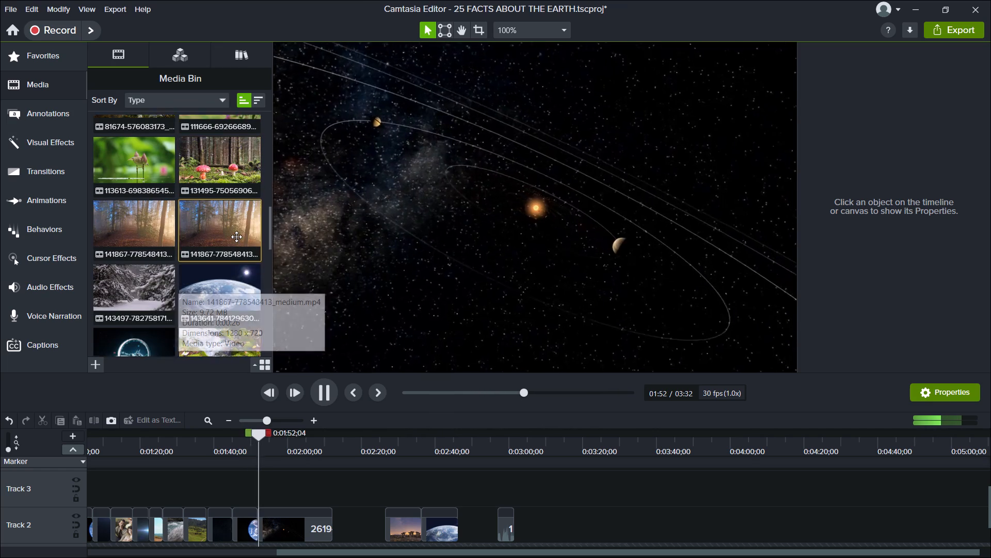
{"action": "scroll", "coordinate": [236, 237], "scroll_direction": "down", "scroll_amount": 1}
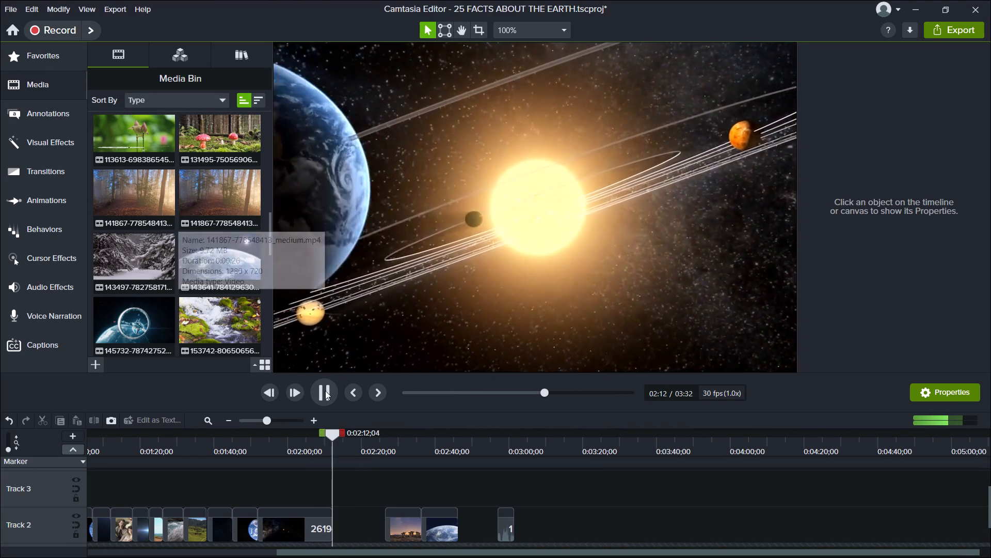
{"action": "scroll", "coordinate": [203, 233], "scroll_direction": "up", "scroll_amount": 1}
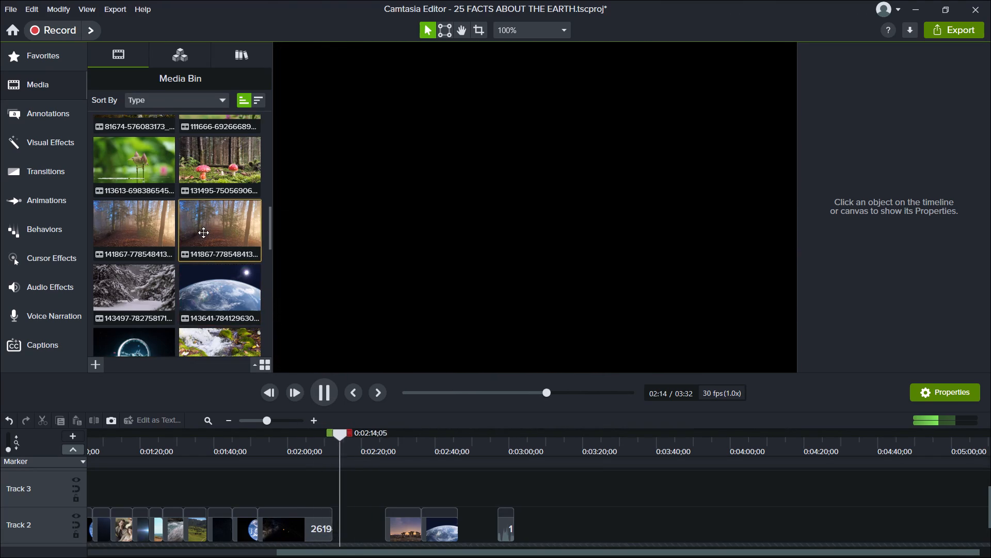
{"action": "scroll", "coordinate": [203, 233], "scroll_direction": "up", "scroll_amount": 5}
{"action": "scroll", "coordinate": [204, 233], "scroll_direction": "down", "scroll_amount": 3}
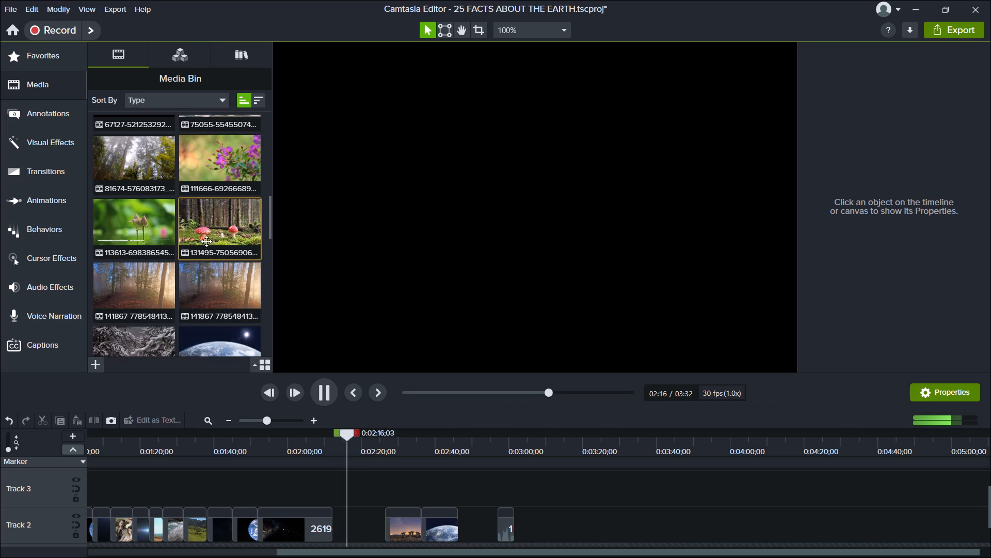
{"action": "scroll", "coordinate": [206, 241], "scroll_direction": "down", "scroll_amount": 9}
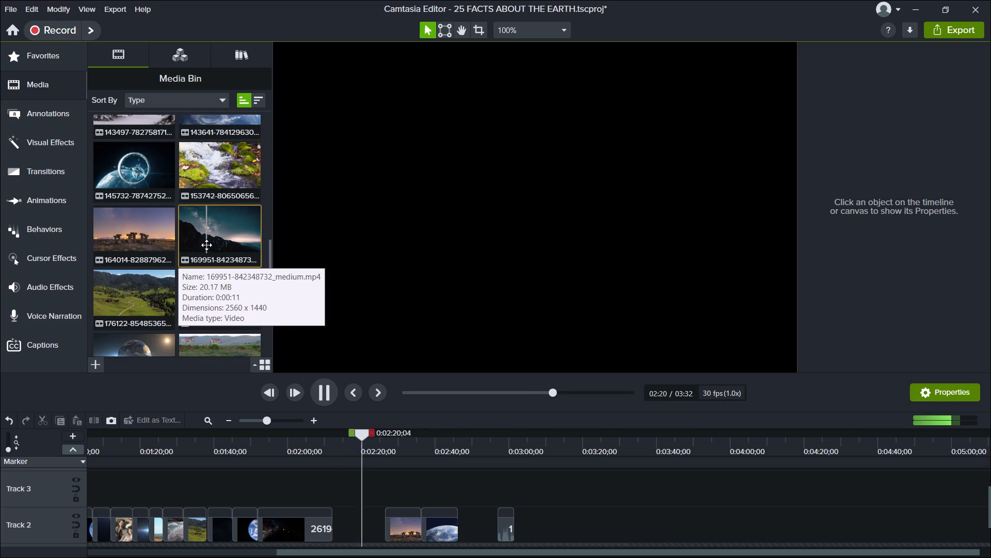
{"action": "key", "text": "Left"}
{"action": "key", "text": "space"}
{"action": "scroll", "coordinate": [171, 234], "scroll_direction": "down", "scroll_amount": 3}
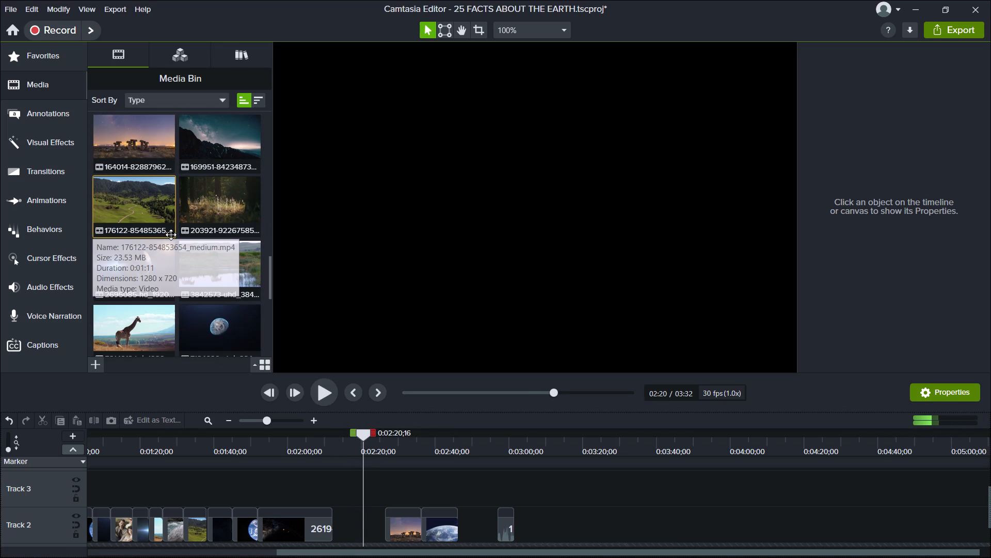
{"action": "scroll", "coordinate": [183, 247], "scroll_direction": "down", "scroll_amount": 2}
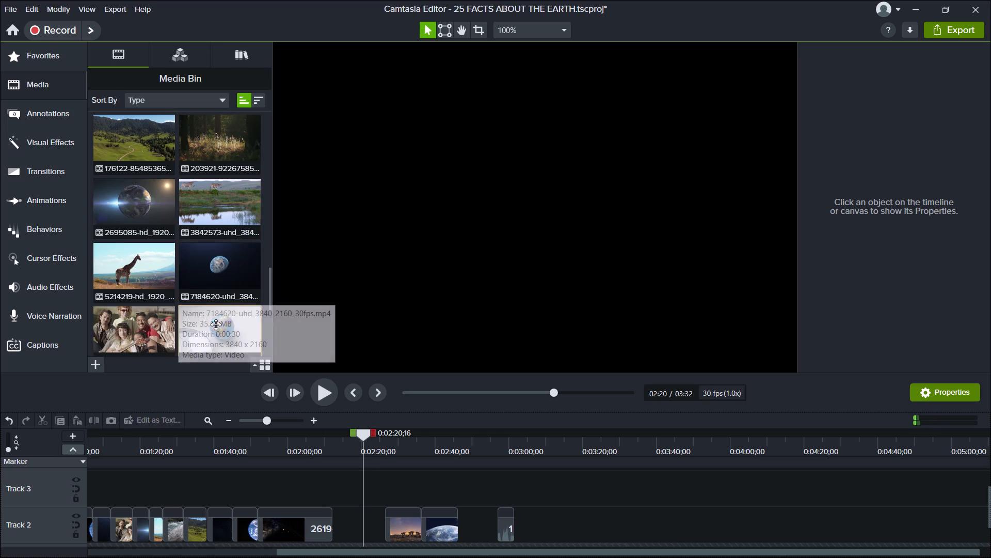
{"action": "left_click", "coordinate": [145, 203]}
{"action": "left_click_drag", "start_coordinate": [145, 203], "coordinate": [338, 485]}
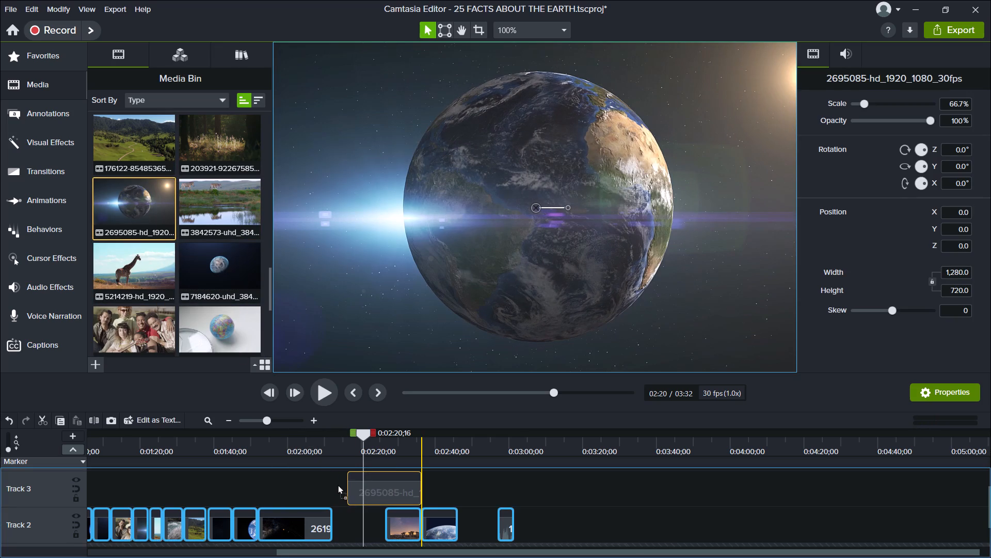
{"action": "left_click_drag", "start_coordinate": [338, 485], "coordinate": [329, 483]}
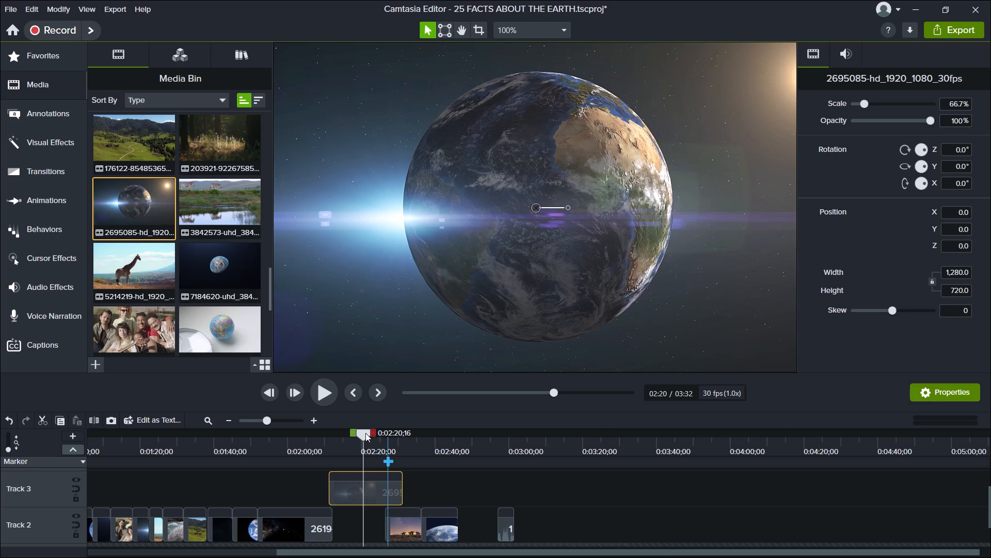
Move the Earth-horizon clip 143641 and the sunset rocks clip later on Track 2 so both sit side by side before the last clip.
{"action": "left_click_drag", "start_coordinate": [410, 521], "coordinate": [430, 510]}
{"action": "left_click_drag", "start_coordinate": [439, 521], "coordinate": [485, 521]}
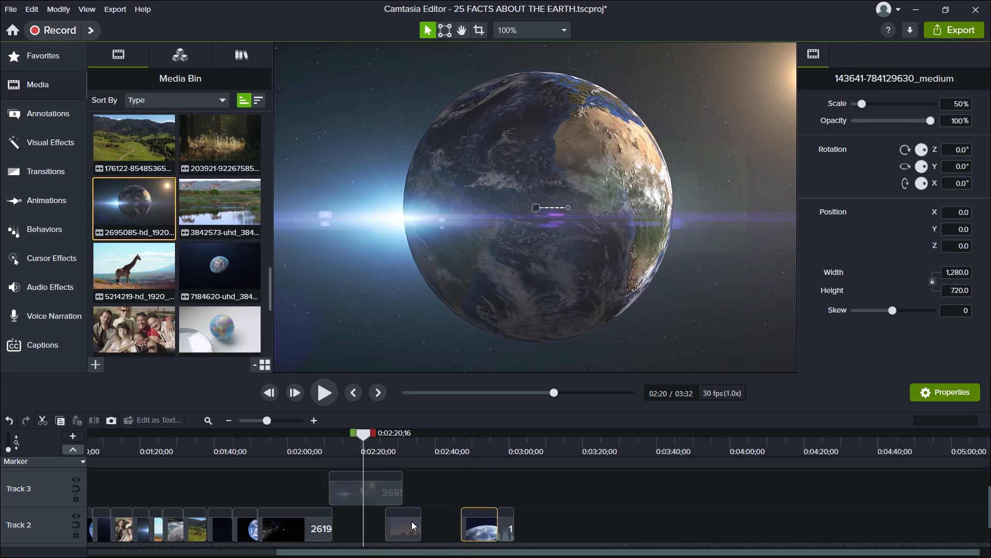
{"action": "left_click_drag", "start_coordinate": [411, 521], "coordinate": [456, 509]}
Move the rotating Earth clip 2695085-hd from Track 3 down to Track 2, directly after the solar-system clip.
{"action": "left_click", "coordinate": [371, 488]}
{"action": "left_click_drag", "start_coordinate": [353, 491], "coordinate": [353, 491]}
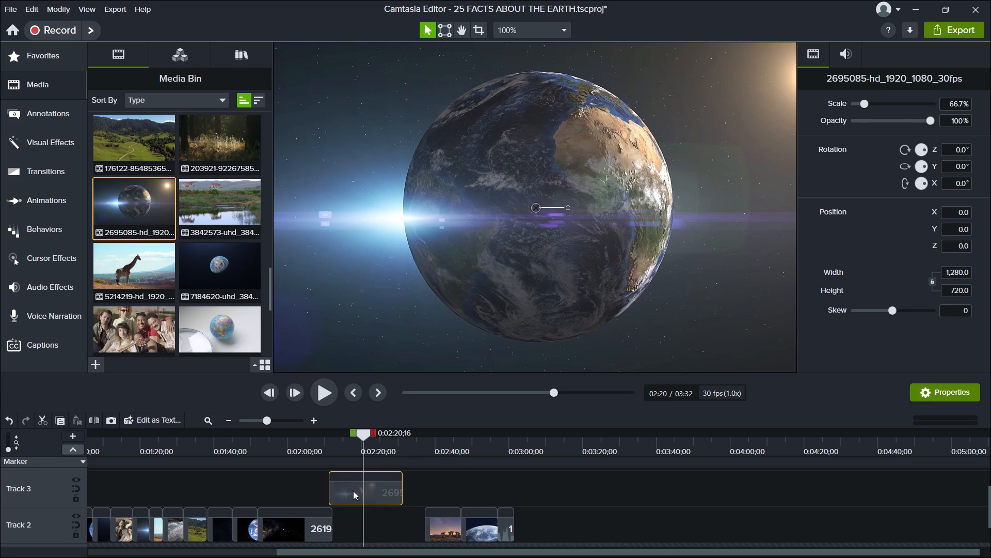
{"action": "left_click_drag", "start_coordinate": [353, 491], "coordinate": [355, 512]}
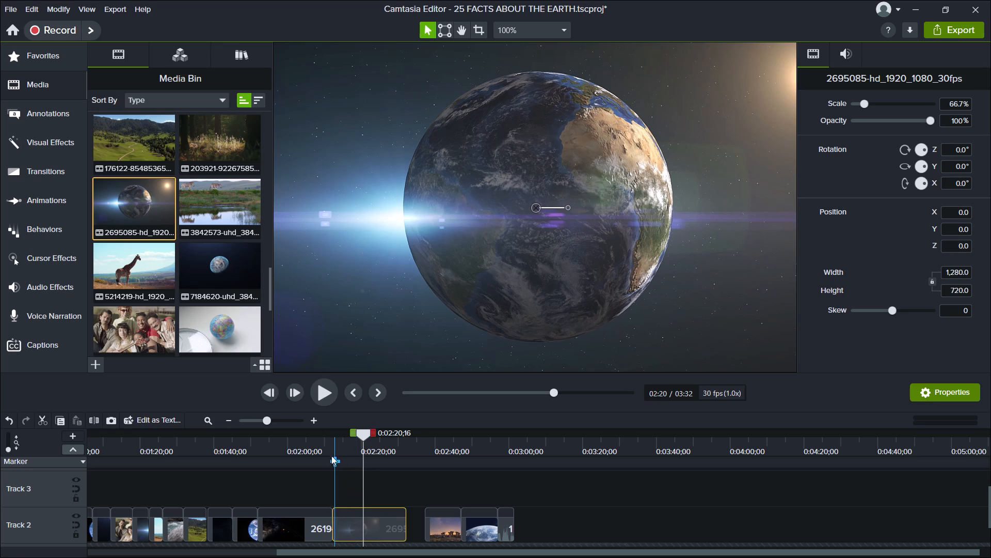
Play back the sequence from 0:02:10;17 and add a marker to the rotating Earth clip 2695085-hd at 0:02:22;14.
{"action": "left_click", "coordinate": [326, 438]}
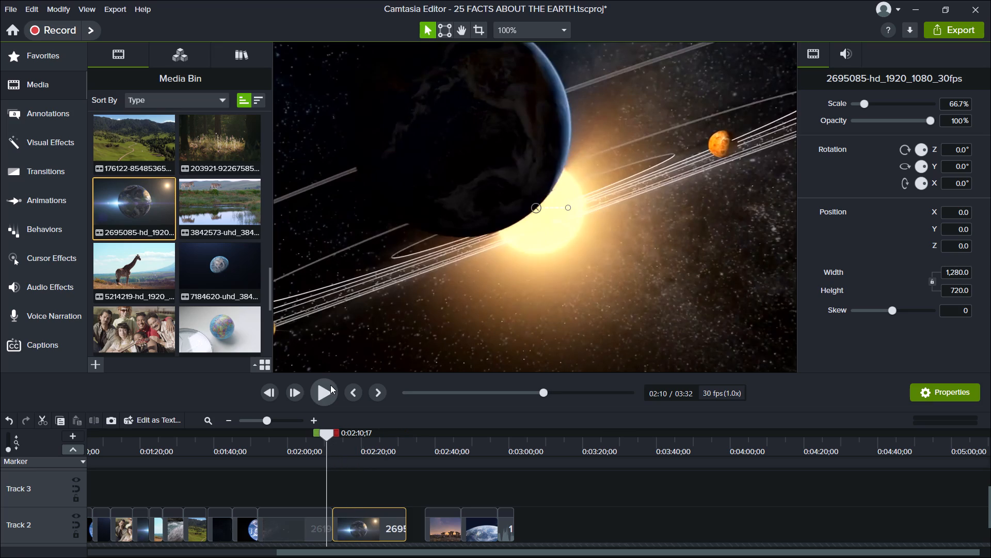
{"action": "left_click", "coordinate": [327, 390]}
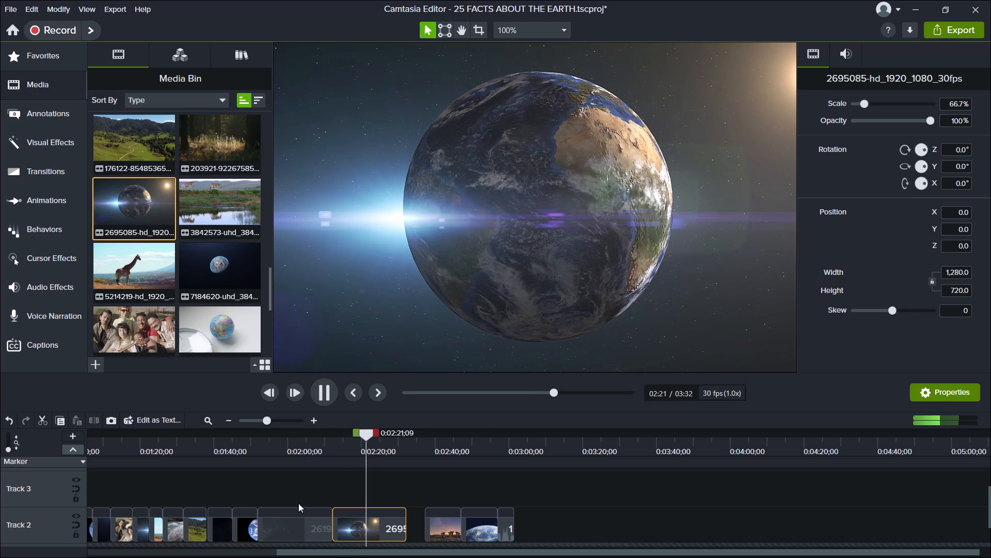
{"action": "left_click", "coordinate": [365, 532]}
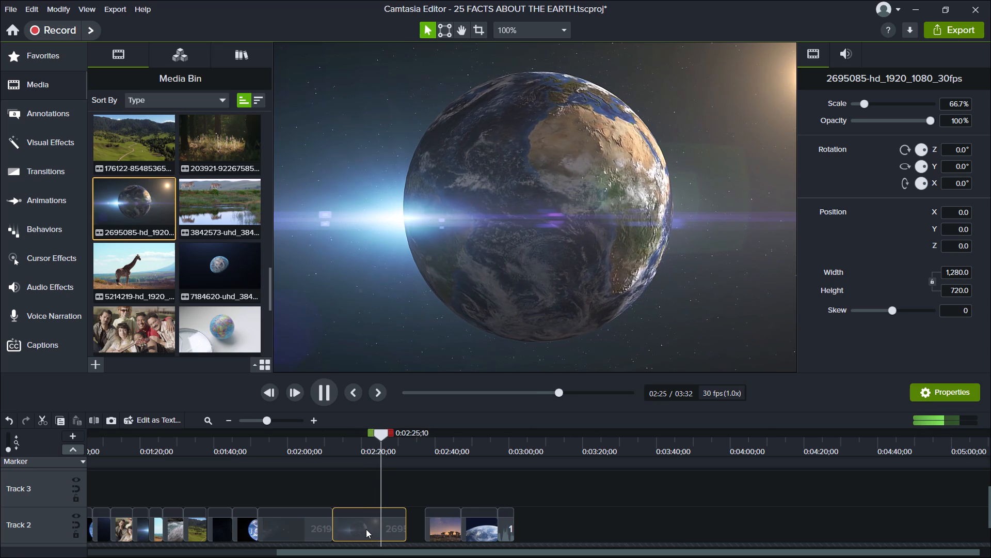
{"action": "left_click", "coordinate": [376, 491]}
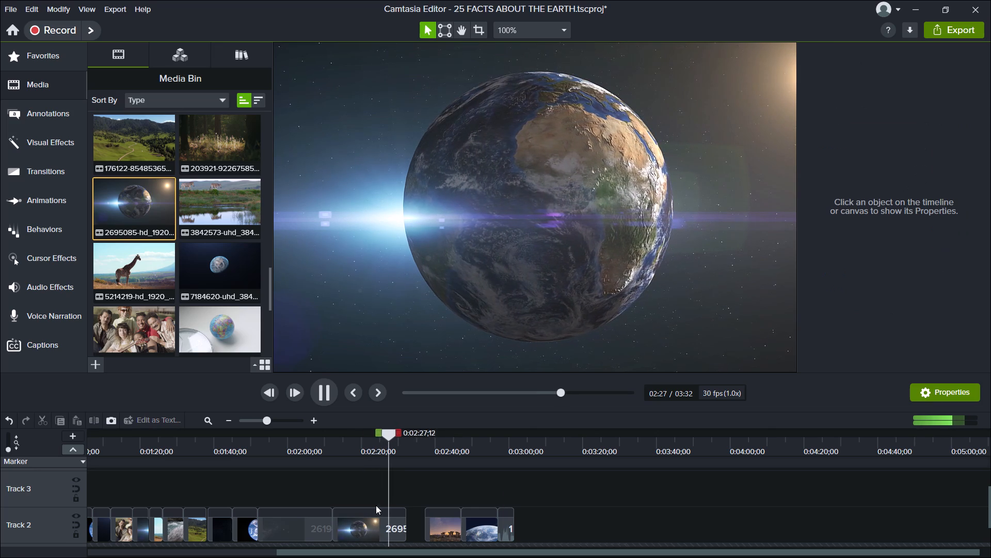
{"action": "left_click", "coordinate": [370, 516]}
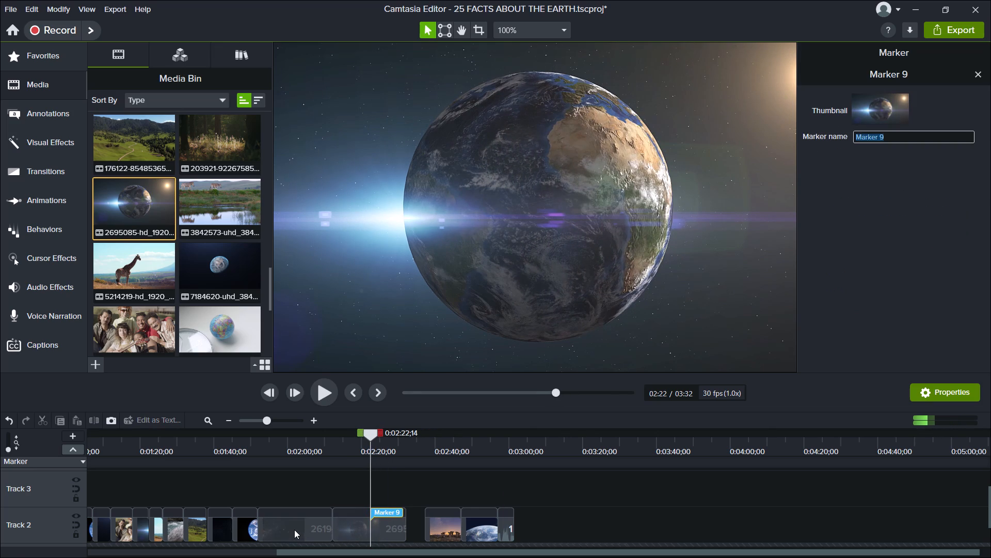
Swap the two clips on Track 2: rotating Earth 2695085-hd directly after Earth clip 8947, solar-system clip 2619 directly before the sunset rocks clip.
{"action": "left_click", "coordinate": [294, 530]}
{"action": "left_click_drag", "start_coordinate": [348, 524], "coordinate": [299, 488]}
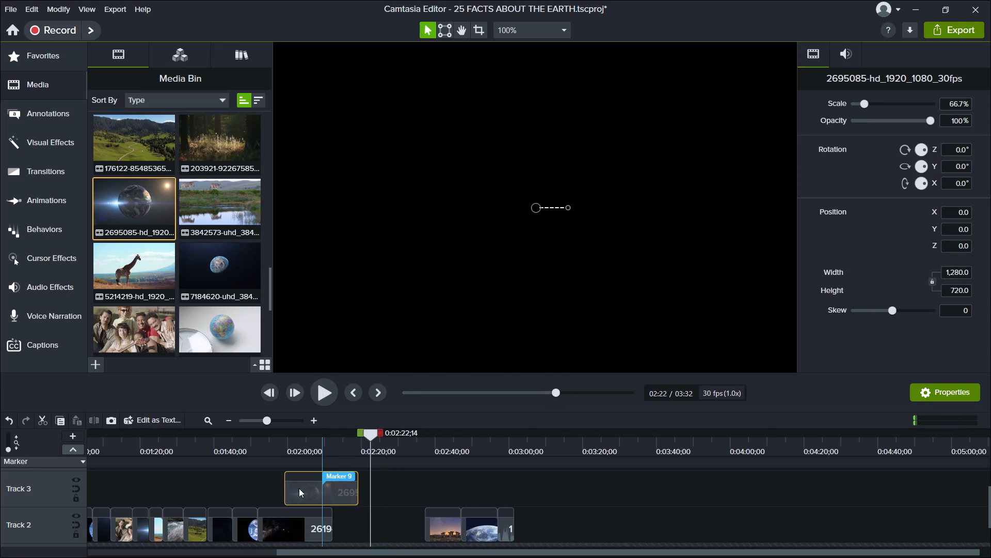
{"action": "left_click_drag", "start_coordinate": [299, 488], "coordinate": [251, 522]}
{"action": "left_click", "coordinate": [284, 528]}
{"action": "left_click_drag", "start_coordinate": [290, 523], "coordinate": [321, 515]}
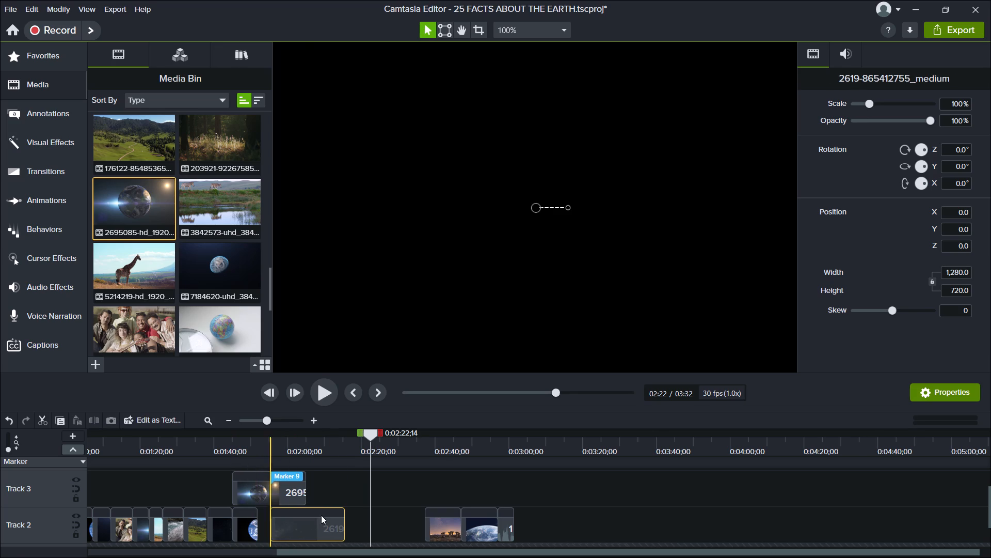
{"action": "left_click_drag", "start_coordinate": [321, 515], "coordinate": [382, 511]}
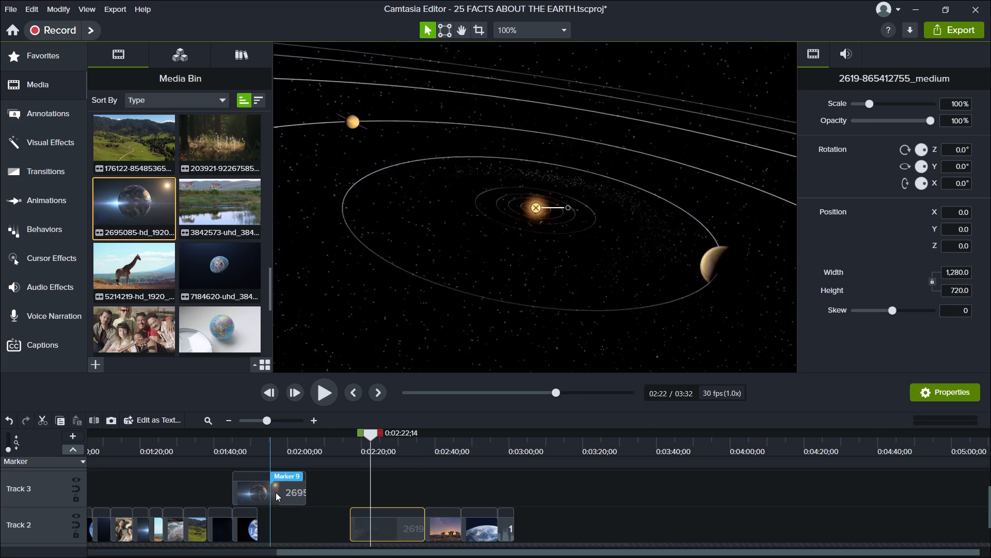
{"action": "left_click_drag", "start_coordinate": [273, 492], "coordinate": [297, 519]}
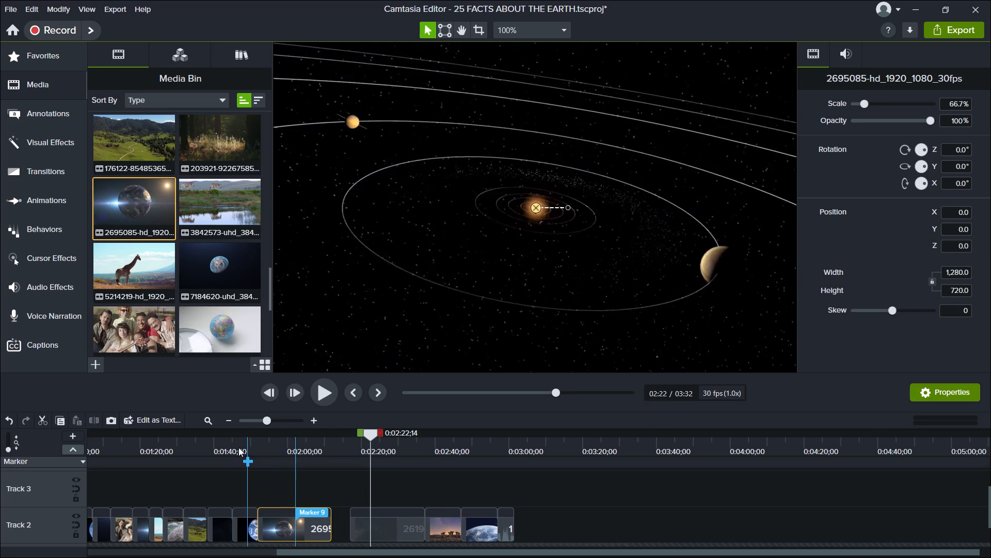
Play from 0:01:37;08, mark Earth-and-moon clip 12721720 at 0:01:39;08, and cut its opening section from 0:01:38;13 up to that marker.
{"action": "left_click", "coordinate": [223, 441]}
{"action": "left_click", "coordinate": [203, 447]}
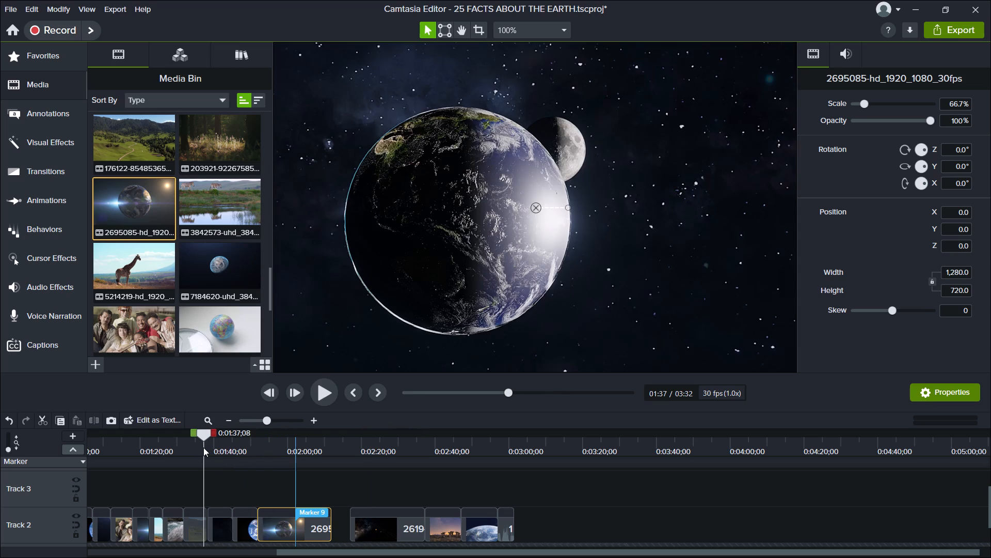
{"action": "key", "text": "Left"}
{"action": "key", "text": "space"}
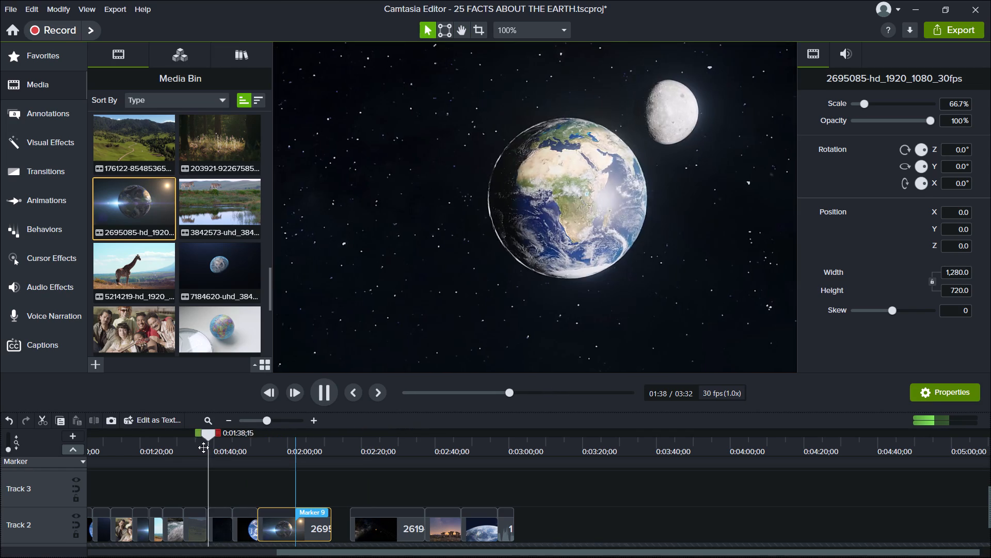
{"action": "left_click", "coordinate": [211, 516]}
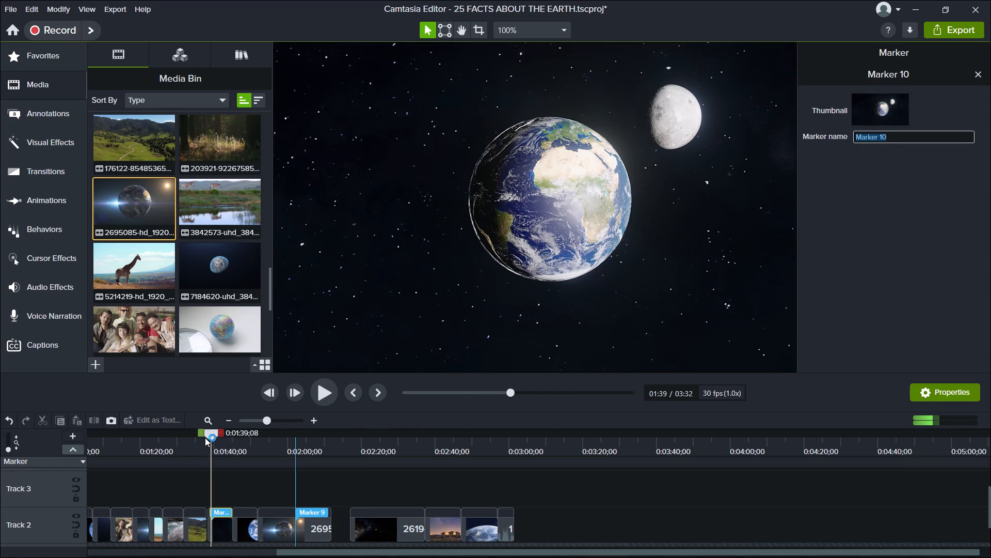
{"action": "left_click_drag", "start_coordinate": [202, 431], "coordinate": [196, 430]}
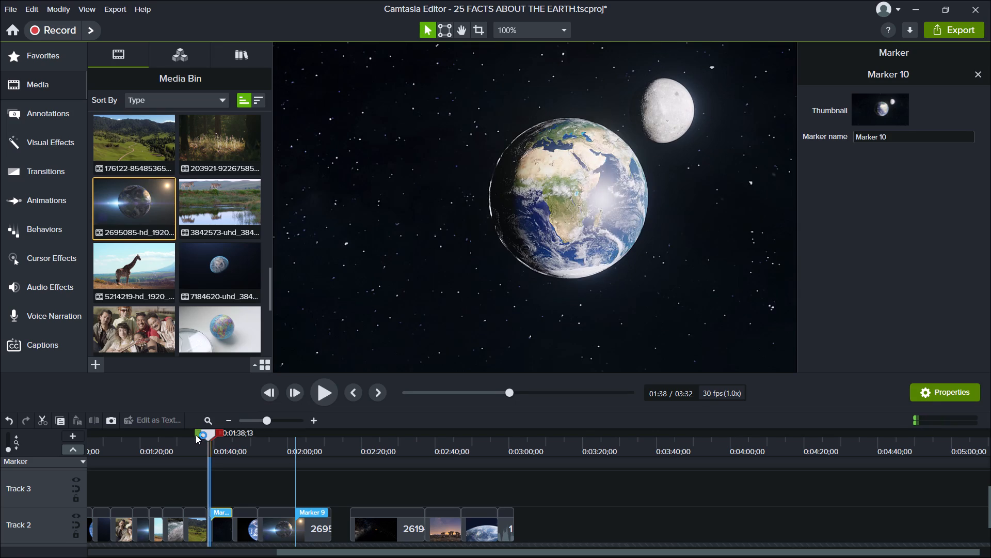
{"action": "key", "text": "BackSpace"}
Close the gap on Track 2 by moving clips 12721720, 8947 and 2695085 earlier, side by side directly after the green valley clip.
{"action": "left_click_drag", "start_coordinate": [222, 521], "coordinate": [222, 525]}
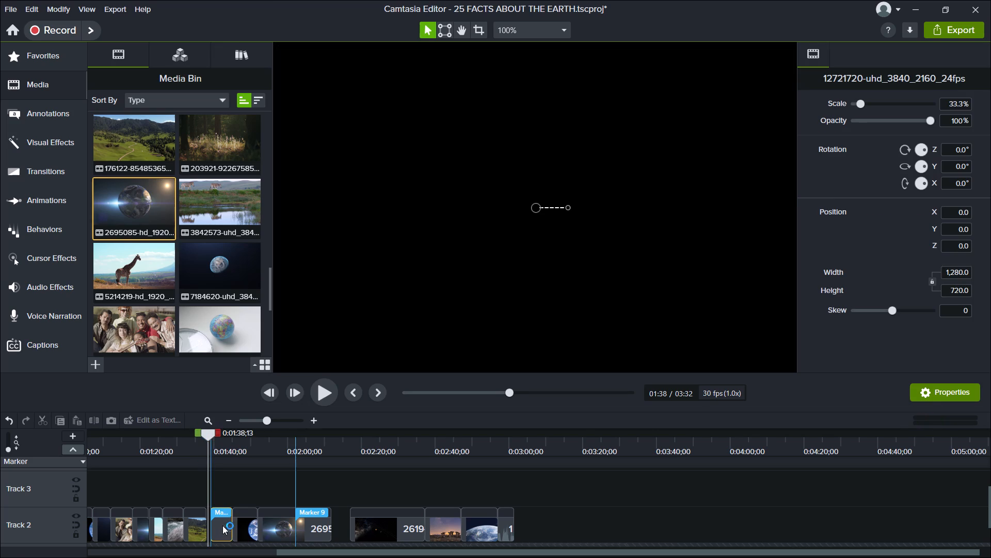
{"action": "left_click_drag", "start_coordinate": [222, 525], "coordinate": [217, 520]}
{"action": "left_click", "coordinate": [216, 520]}
{"action": "left_click_drag", "start_coordinate": [216, 520], "coordinate": [216, 524]}
{"action": "left_click_drag", "start_coordinate": [216, 524], "coordinate": [212, 519]}
{"action": "left_click", "coordinate": [217, 485]}
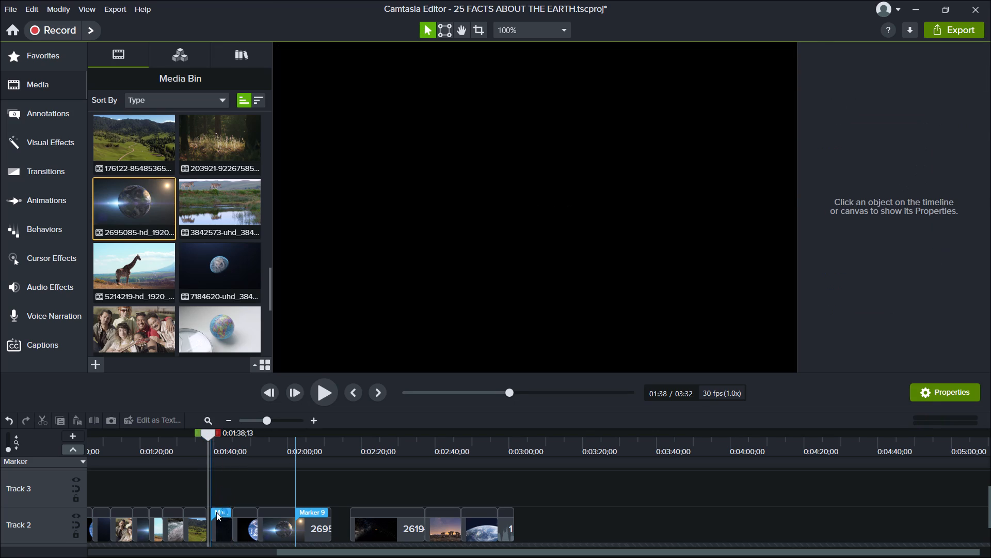
{"action": "left_click", "coordinate": [222, 528]}
{"action": "left_click_drag", "start_coordinate": [220, 526], "coordinate": [214, 521]}
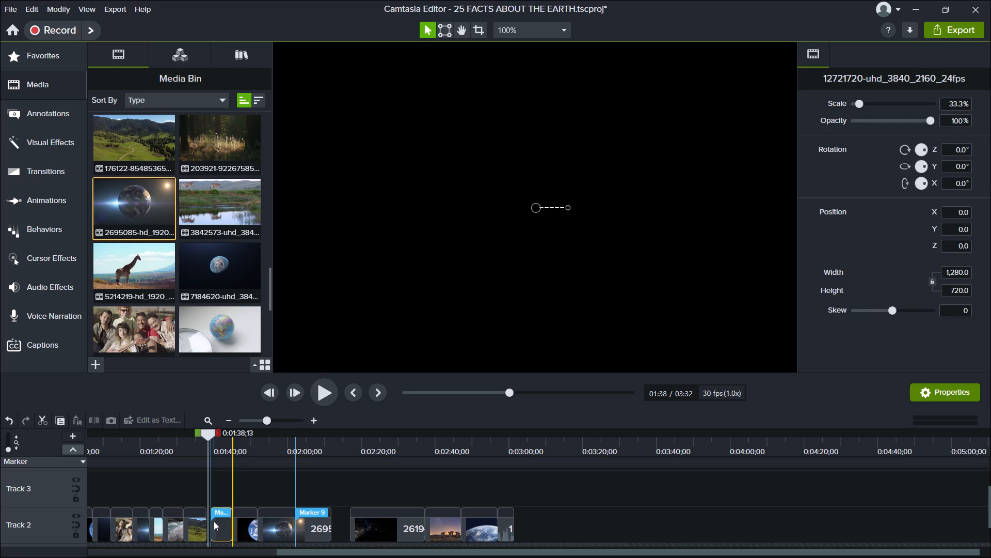
{"action": "left_click_drag", "start_coordinate": [214, 521], "coordinate": [209, 521]}
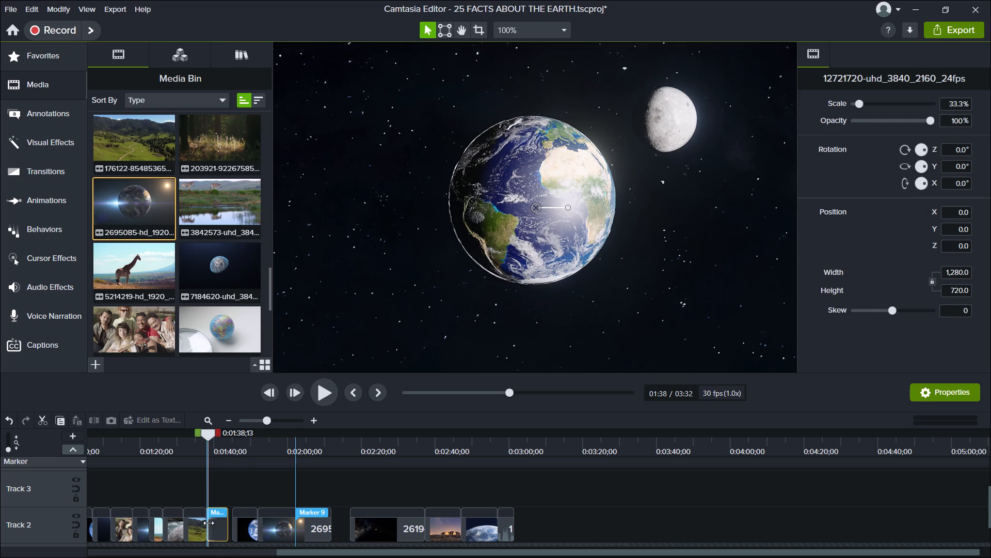
{"action": "left_click_drag", "start_coordinate": [241, 524], "coordinate": [232, 525]}
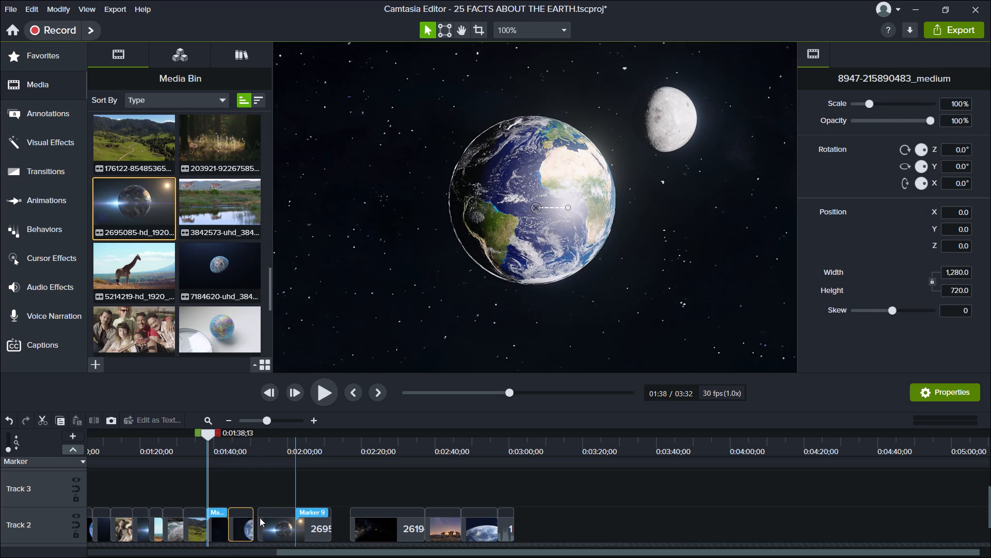
{"action": "left_click", "coordinate": [271, 524]}
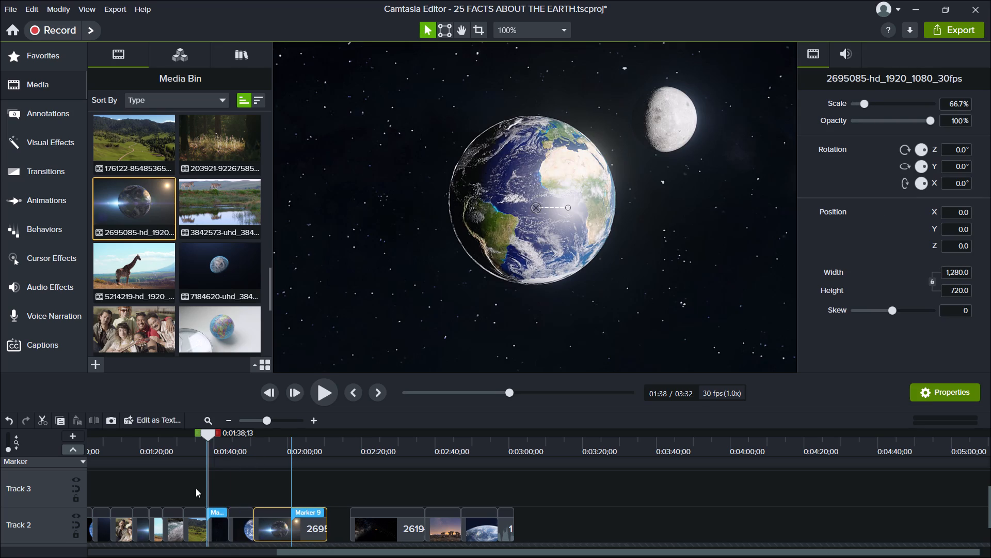
Add a timeline marker at 0:01:32;15 and play back the sequence from there.
{"action": "left_click", "coordinate": [186, 466]}
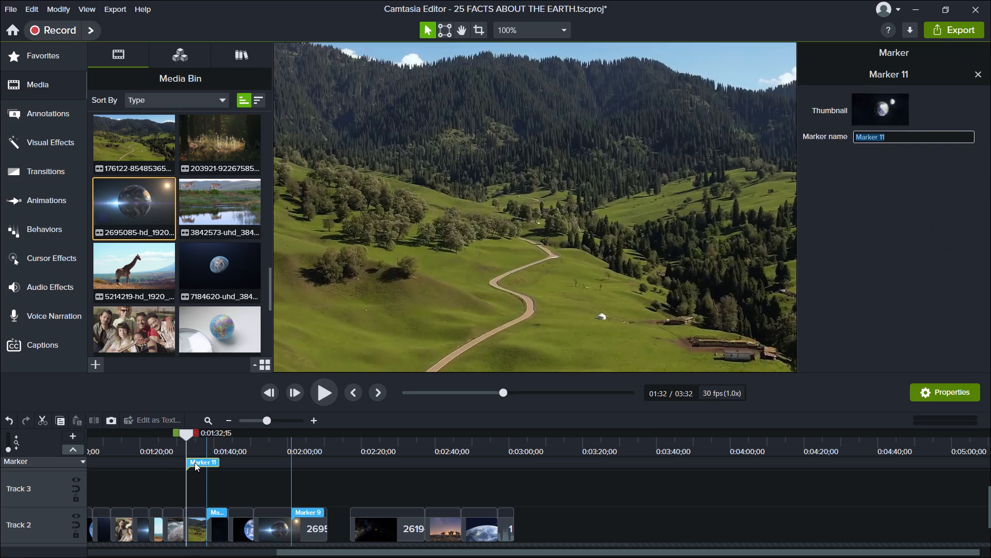
{"action": "left_click", "coordinate": [318, 393]}
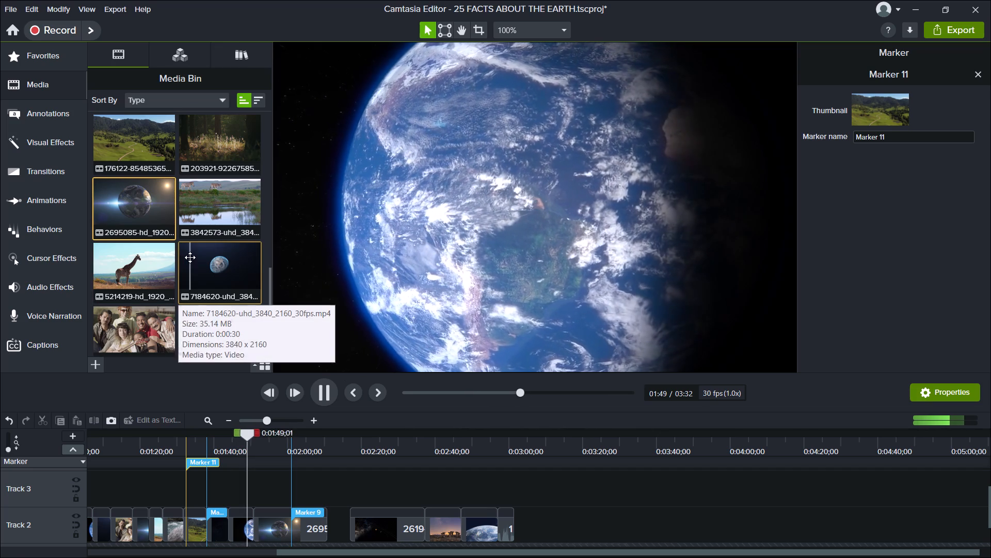
{"action": "scroll", "coordinate": [190, 257], "scroll_direction": "up", "scroll_amount": 2}
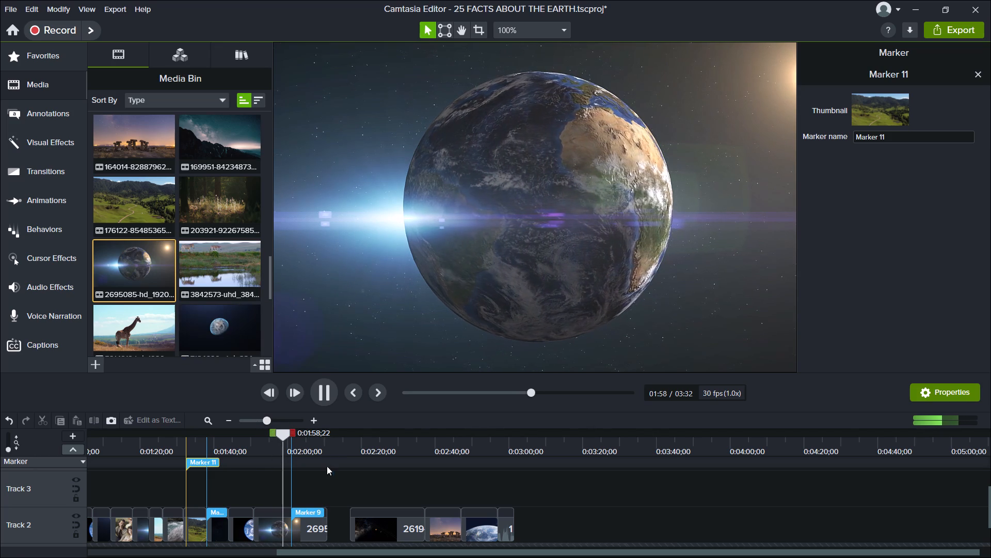
Cut the section of rotating Earth clip 2695085-hd from its start at 0:01:50;24 up to Marker 9.
{"action": "left_click", "coordinate": [285, 521]}
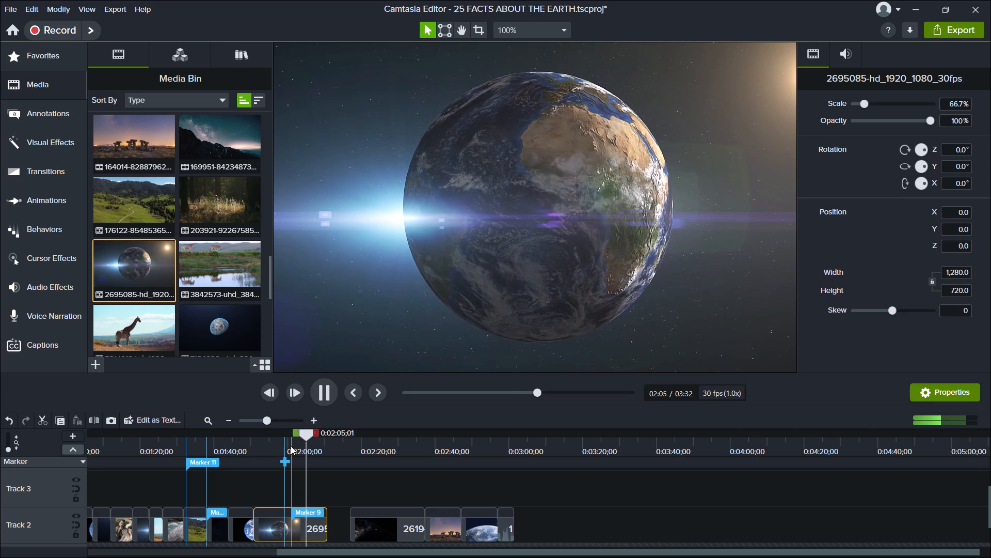
{"action": "left_click_drag", "start_coordinate": [298, 431], "coordinate": [249, 446]}
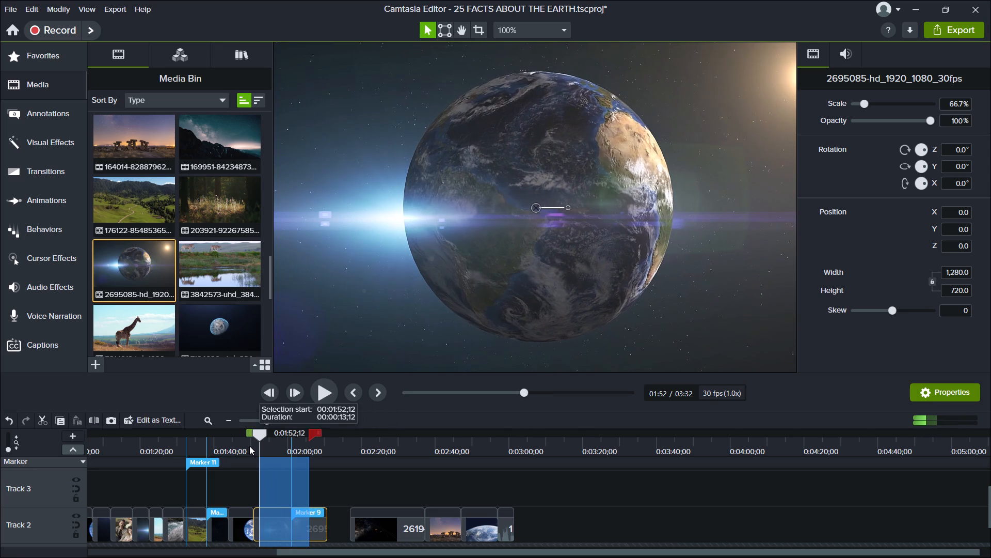
{"action": "left_click_drag", "start_coordinate": [249, 446], "coordinate": [243, 446]}
{"action": "left_click_drag", "start_coordinate": [312, 432], "coordinate": [309, 432]}
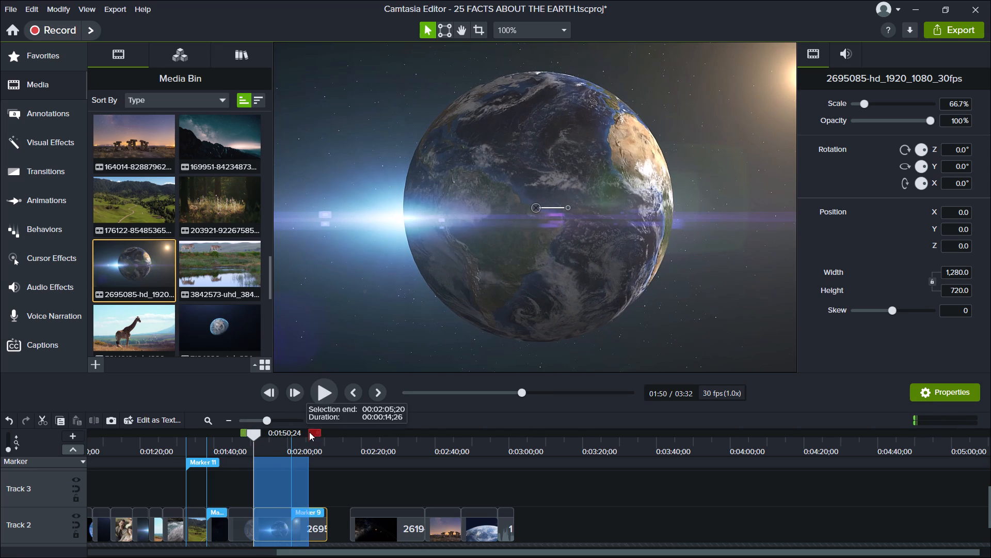
{"action": "left_click_drag", "start_coordinate": [309, 432], "coordinate": [297, 434]}
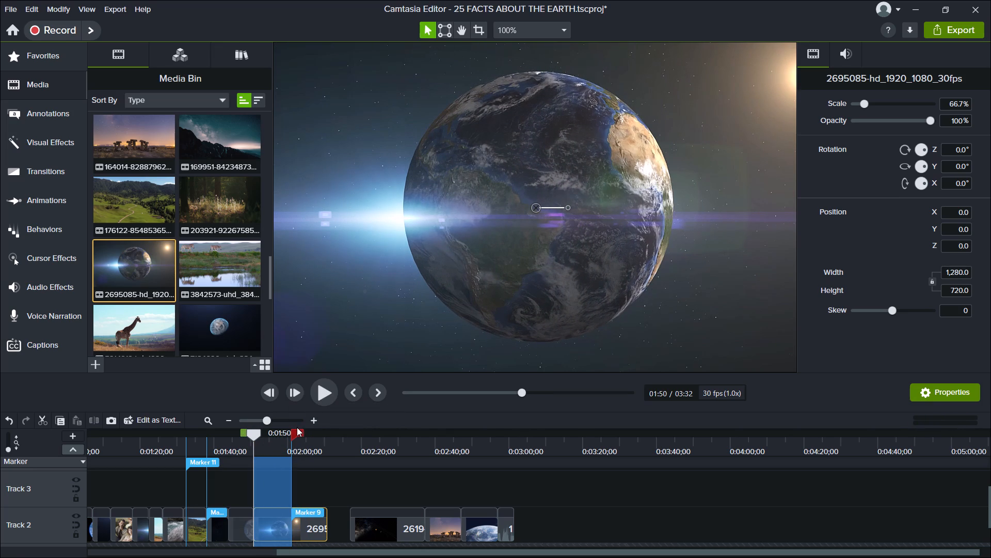
{"action": "key", "text": "BackSpace"}
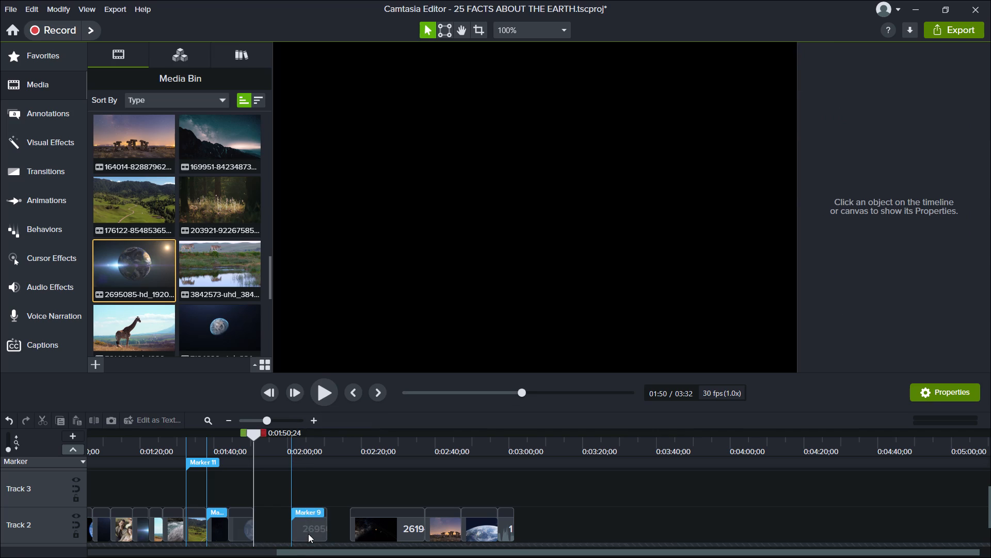
Move the remaining rotating Earth clip directly after Earth clip 8947, and solar-system clip 2619 directly after it on Track 2.
{"action": "left_click_drag", "start_coordinate": [306, 529], "coordinate": [269, 525]}
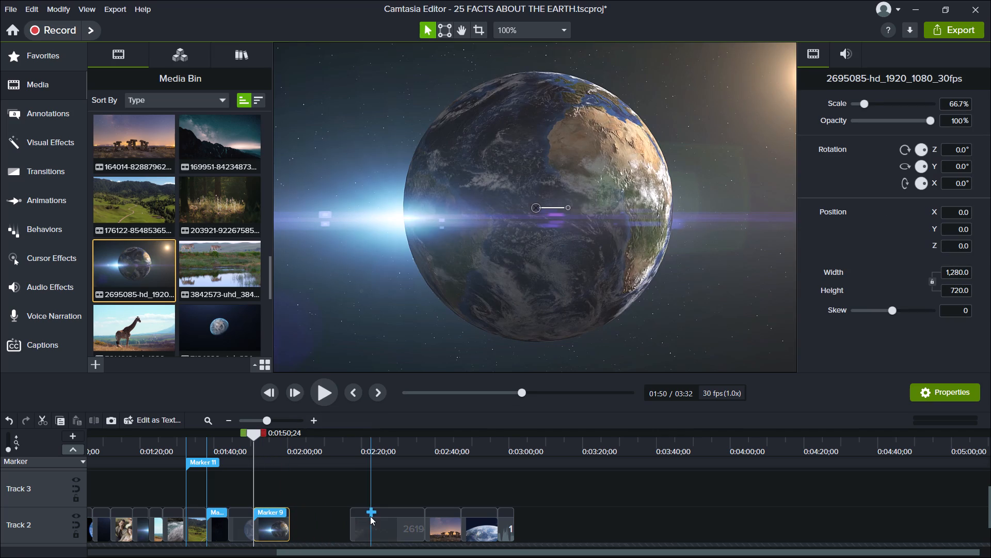
{"action": "left_click_drag", "start_coordinate": [365, 519], "coordinate": [301, 522]}
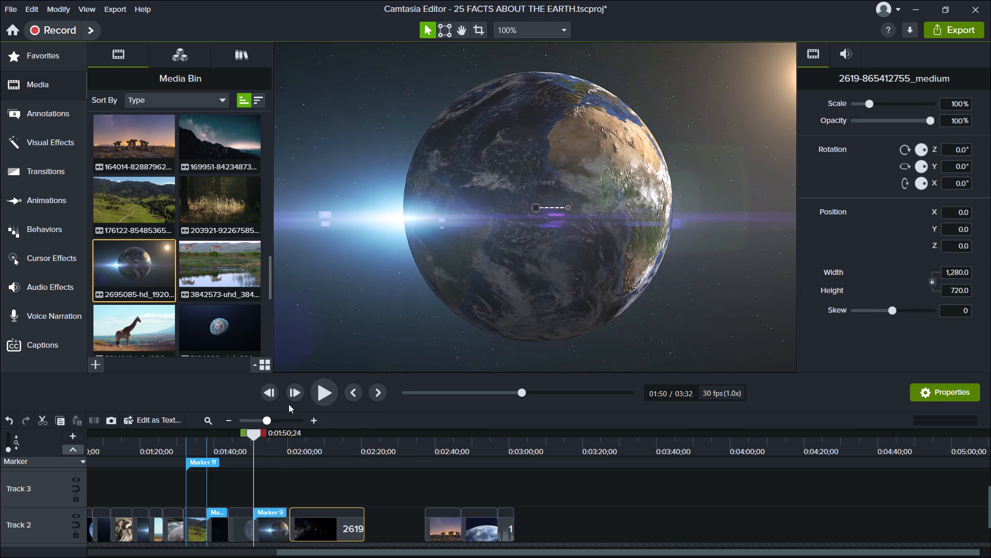
Play back the sequence from 0:01:50;24 and move sunset rocks clip 164014 and Earth-horizon clip 143641 earlier, directly following solar-system clip 2619.
{"action": "left_click", "coordinate": [325, 389]}
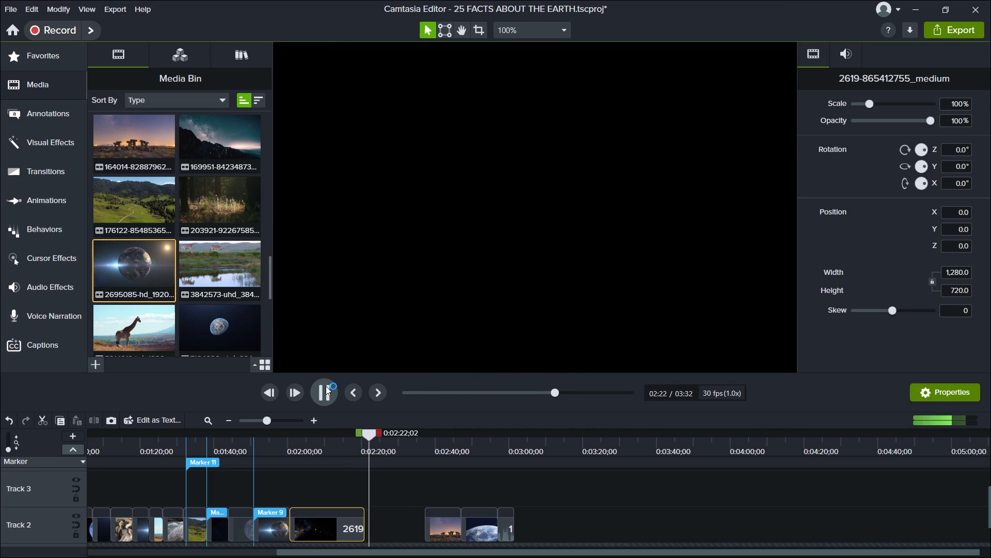
{"action": "left_click_drag", "start_coordinate": [441, 524], "coordinate": [380, 517]}
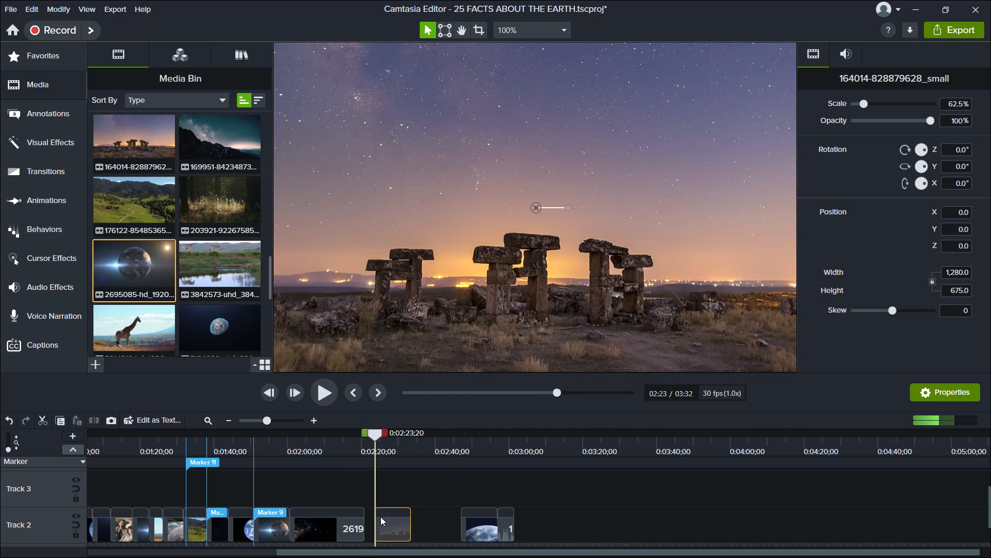
{"action": "left_click_drag", "start_coordinate": [380, 517], "coordinate": [368, 515]}
{"action": "left_click", "coordinate": [326, 395]}
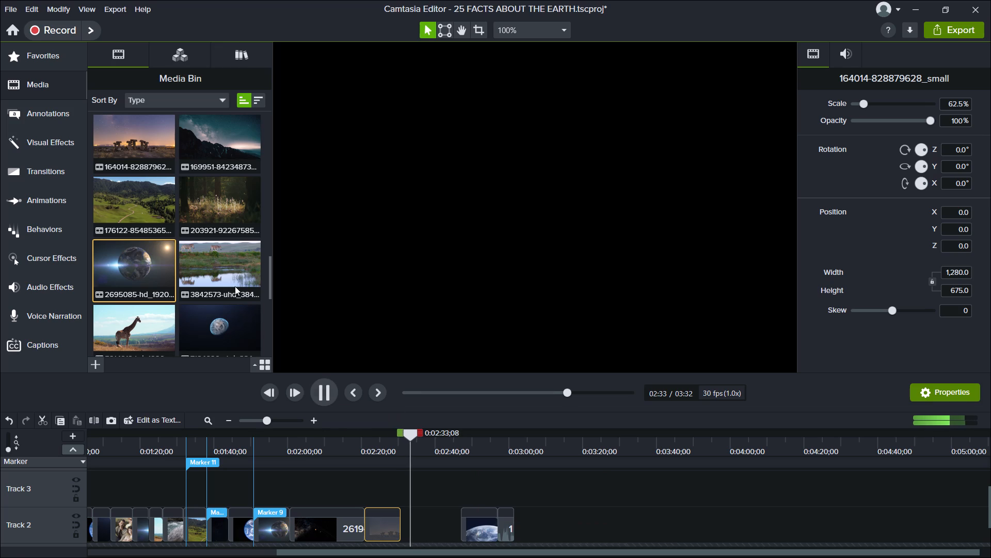
{"action": "left_click_drag", "start_coordinate": [477, 522], "coordinate": [420, 508]}
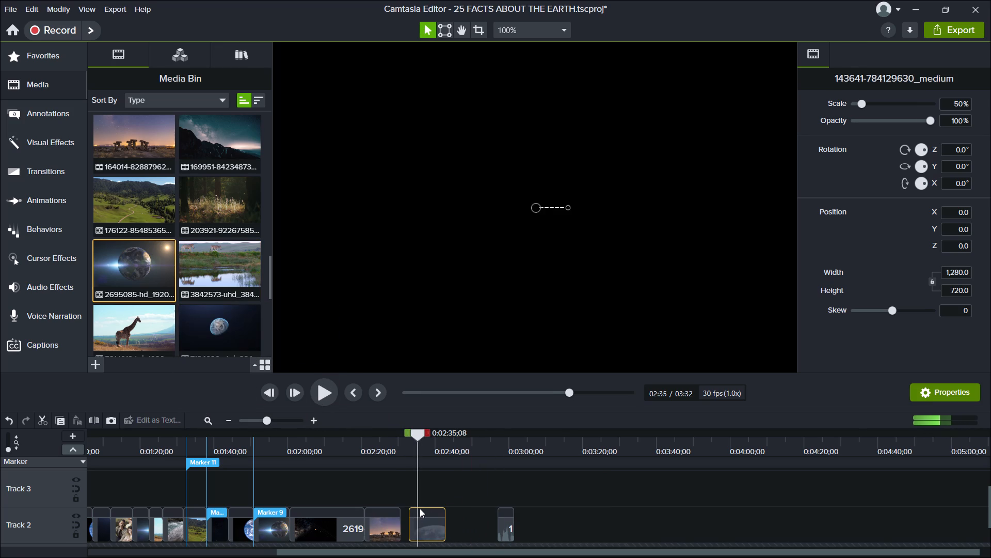
{"action": "left_click_drag", "start_coordinate": [420, 508], "coordinate": [414, 510]}
Play on past the Earth-horizon clip and delete audio clip 1, which starts at 0:02:57;01 on Track 2.
{"action": "left_click", "coordinate": [319, 397]}
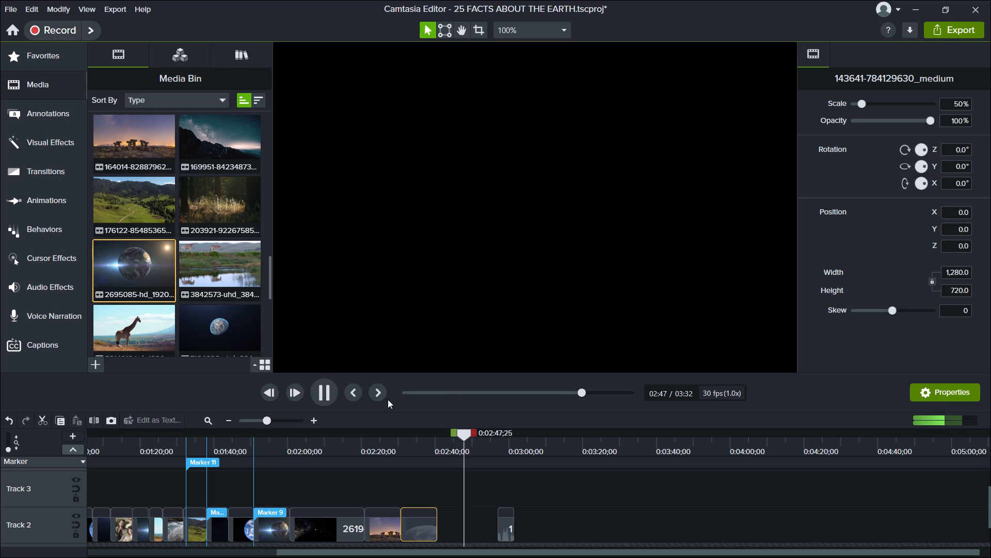
{"action": "scroll", "coordinate": [568, 492], "scroll_direction": "down", "scroll_amount": 1}
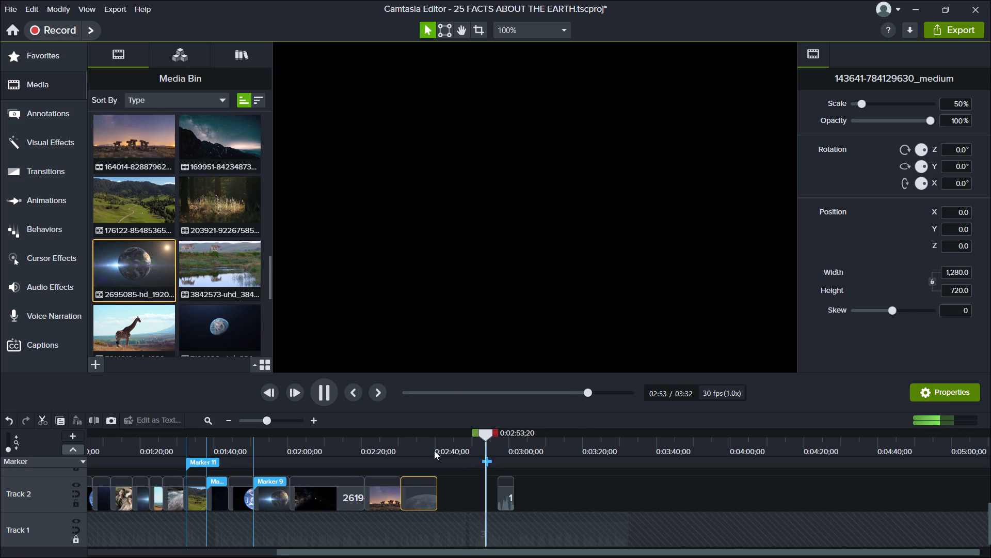
{"action": "scroll", "coordinate": [213, 302], "scroll_direction": "up", "scroll_amount": 1}
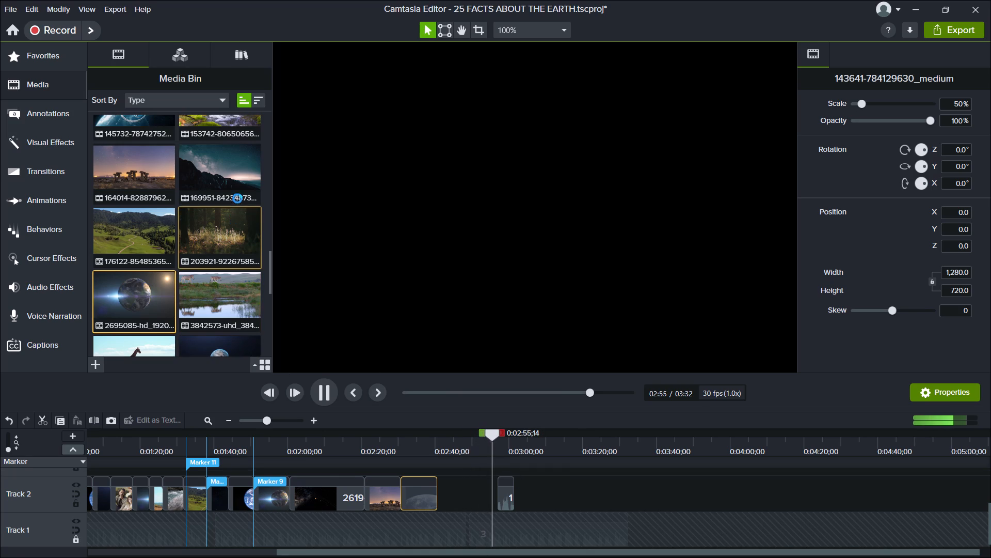
{"action": "left_click", "coordinate": [228, 178]}
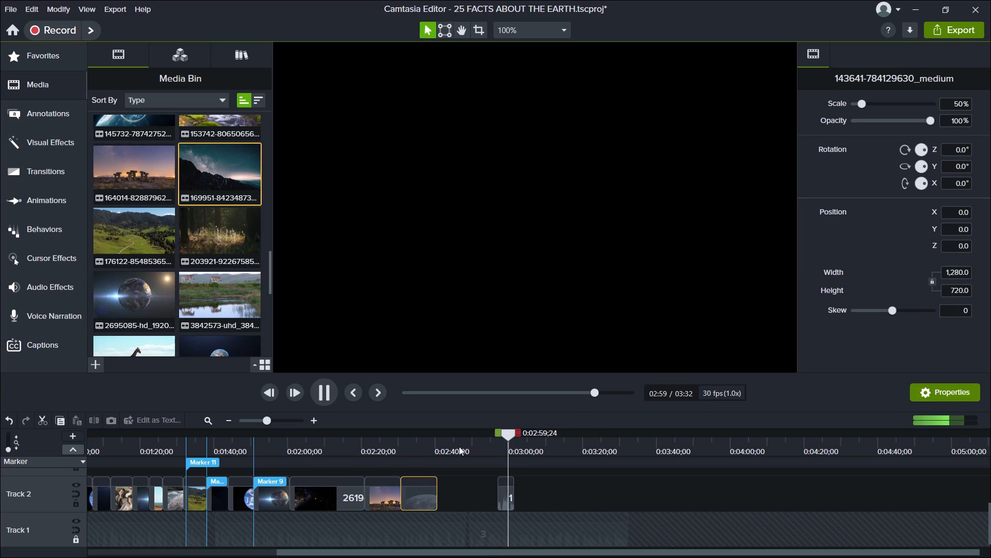
{"action": "left_click", "coordinate": [505, 494]}
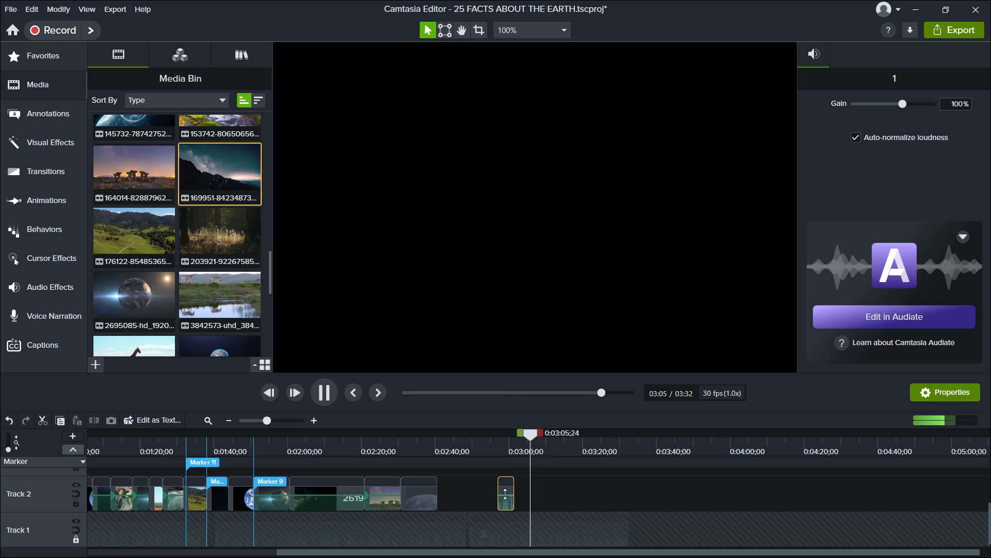
{"action": "key", "text": "BackSpace"}
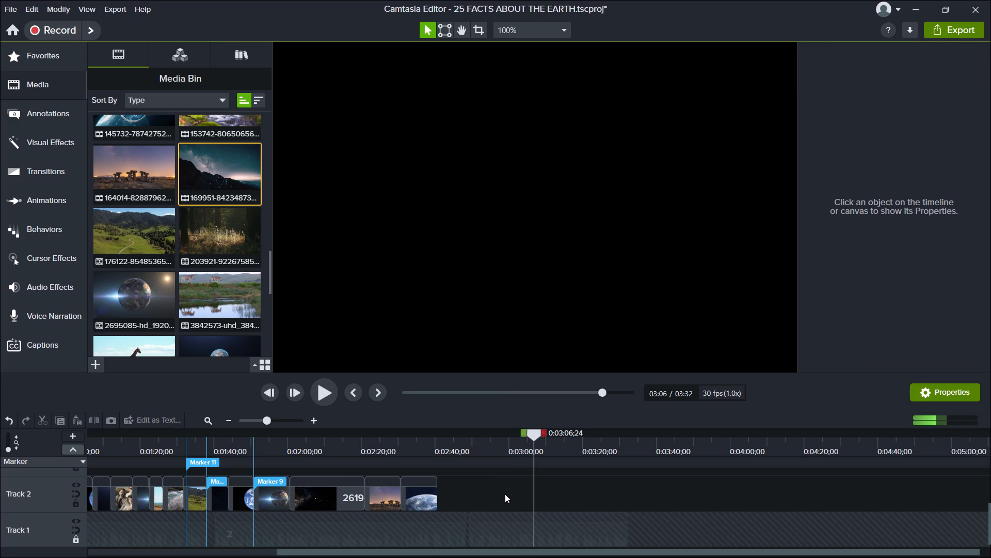
Add the starry mountain clip 169951 to Track 2 directly after Earth-horizon clip 143641.
{"action": "left_click_drag", "start_coordinate": [213, 176], "coordinate": [403, 402]}
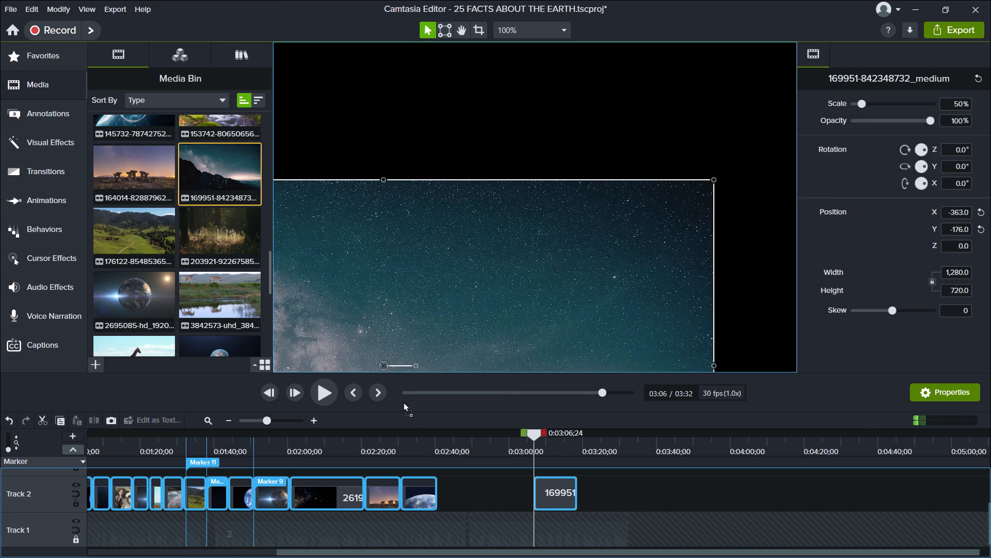
{"action": "left_click_drag", "start_coordinate": [403, 402], "coordinate": [445, 488]}
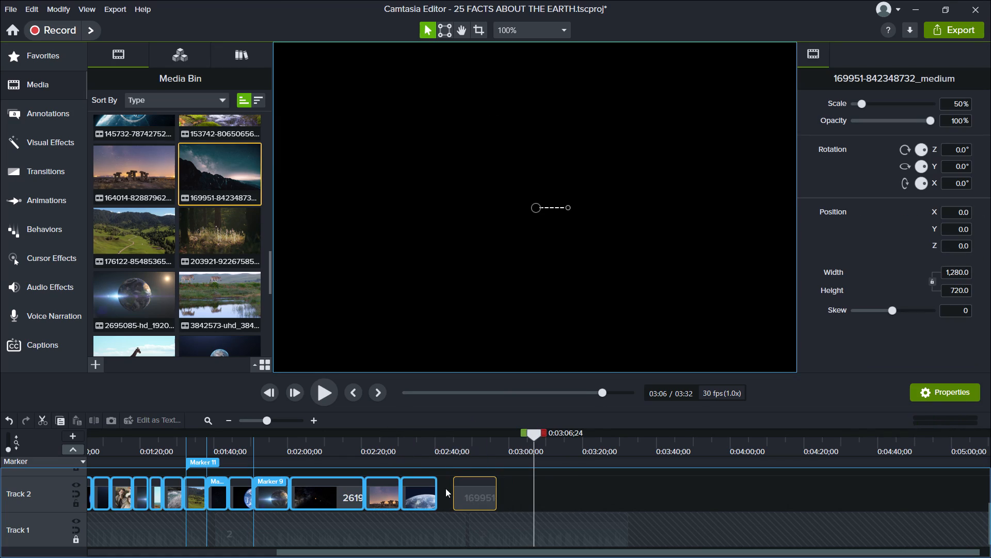
{"action": "left_click_drag", "start_coordinate": [445, 488], "coordinate": [440, 489]}
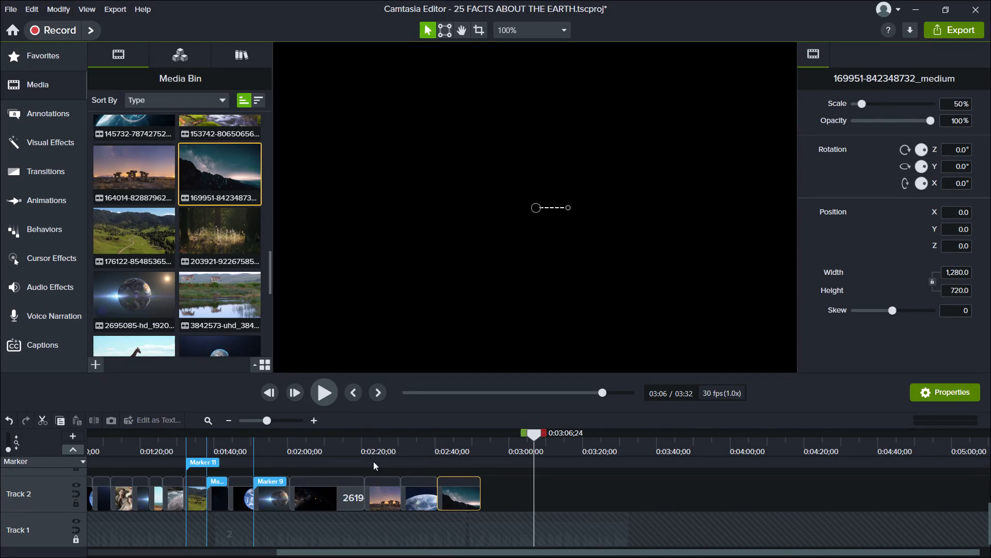
Play back the end of the sequence and add space-station clip 145732 to Track 2 directly after starry mountain clip 169951.
{"action": "left_click", "coordinate": [419, 446]}
{"action": "left_click", "coordinate": [328, 392]}
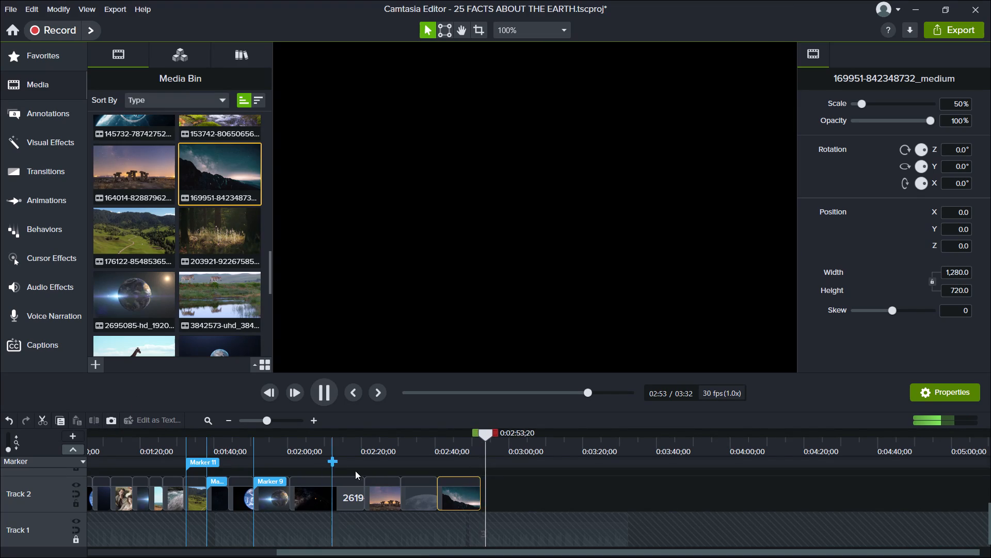
{"action": "scroll", "coordinate": [183, 211], "scroll_direction": "up", "scroll_amount": 2}
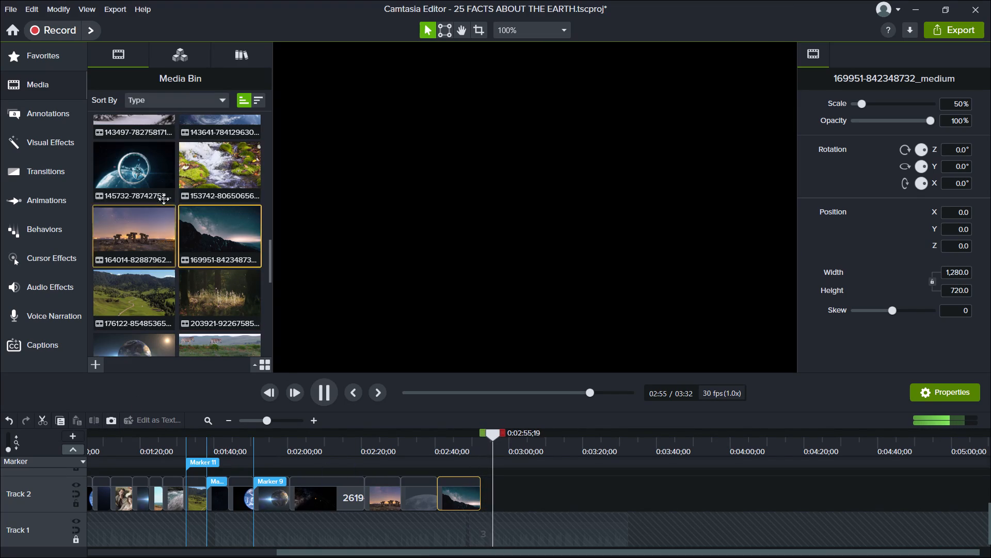
{"action": "left_click_drag", "start_coordinate": [137, 179], "coordinate": [517, 478]}
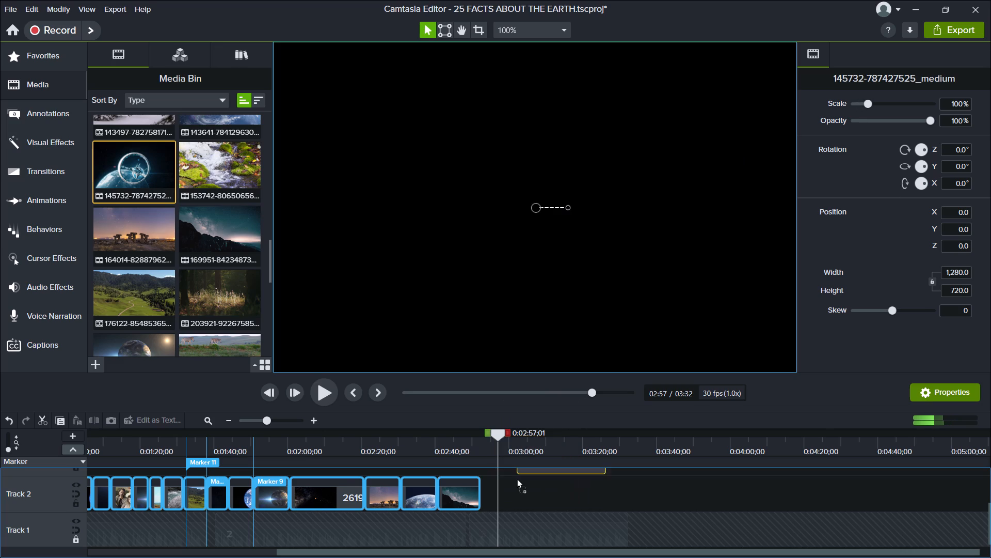
{"action": "left_click_drag", "start_coordinate": [517, 478], "coordinate": [472, 491]}
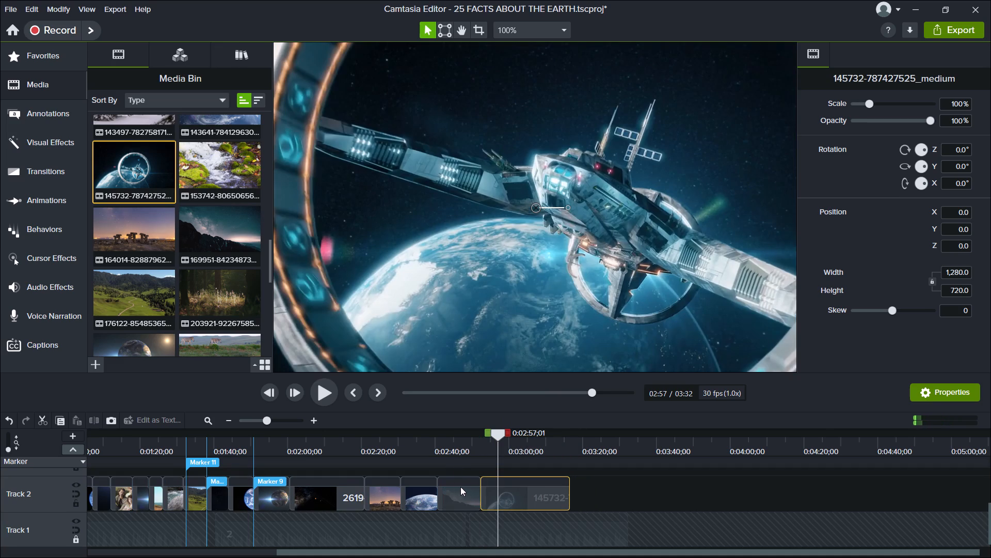
Play back from 0:02:44;05 and cut off the end of space-station clip 145732 from 0:03:03;10 to 0:03:16;20.
{"action": "left_click", "coordinate": [450, 438]}
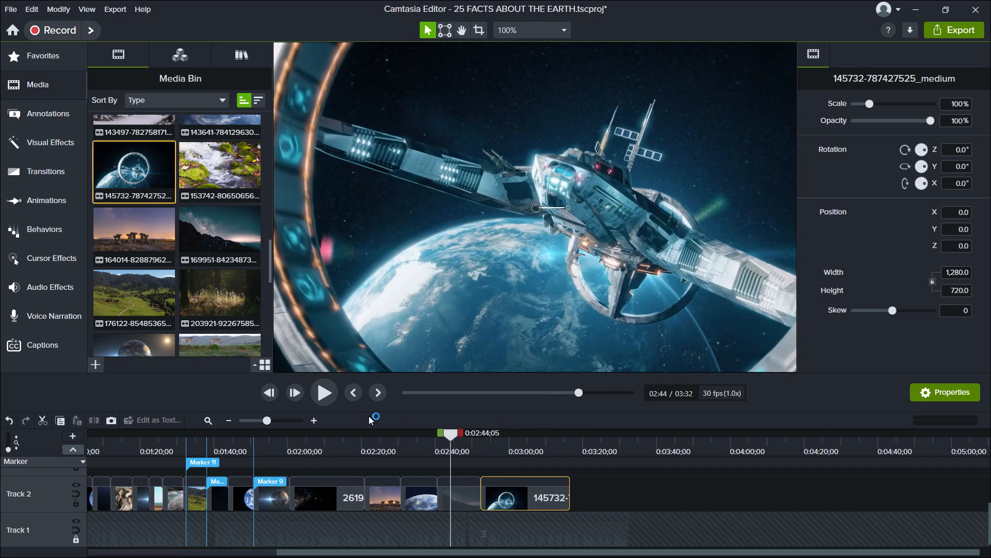
{"action": "left_click", "coordinate": [325, 397]}
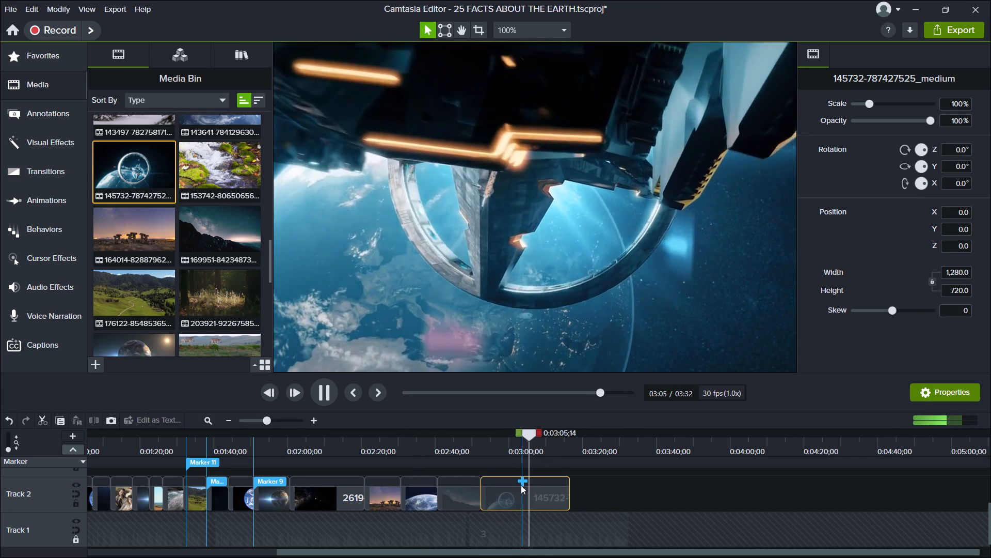
{"action": "left_click", "coordinate": [521, 486]}
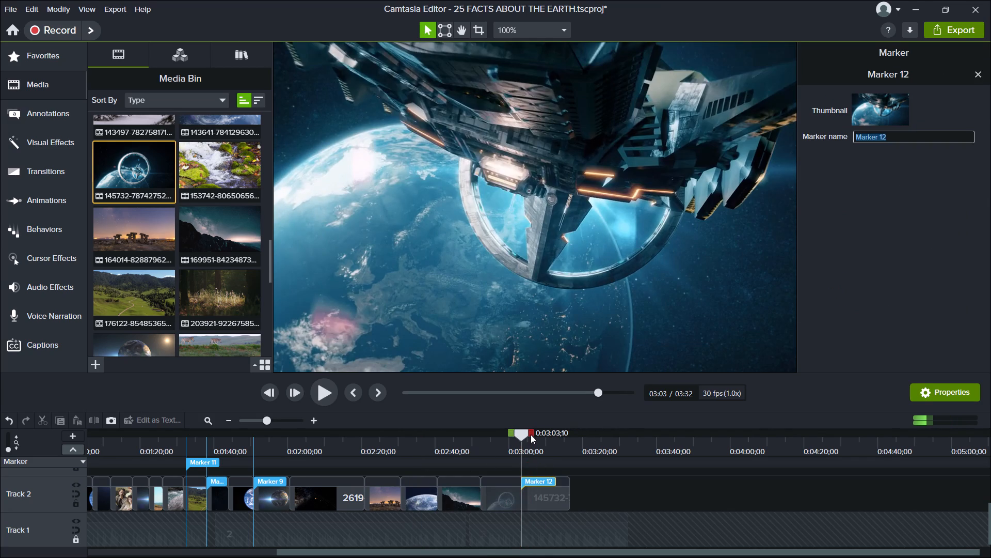
{"action": "left_click_drag", "start_coordinate": [531, 435], "coordinate": [582, 433]}
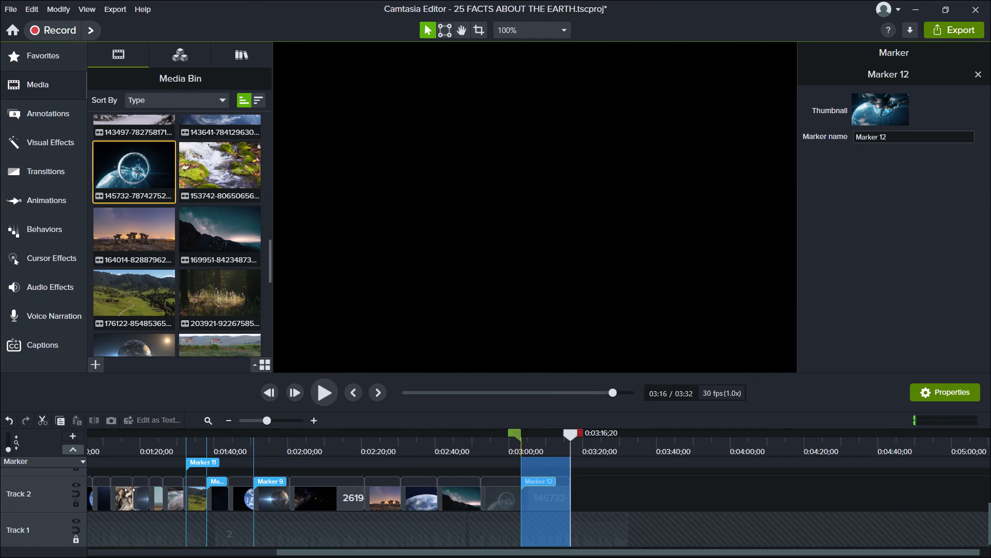
{"action": "left_click", "coordinate": [77, 506]}
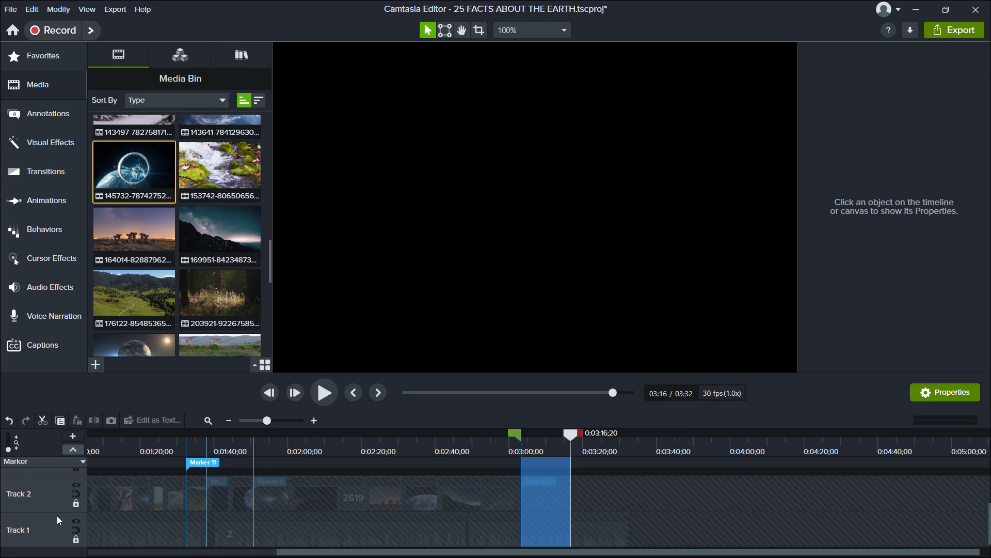
{"action": "scroll", "coordinate": [78, 522], "scroll_direction": "up", "scroll_amount": 1}
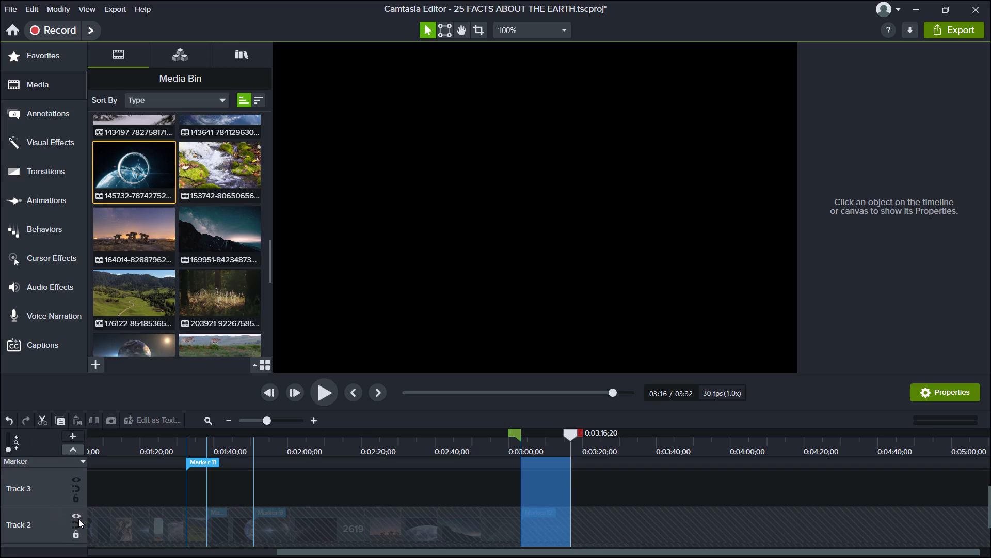
{"action": "left_click", "coordinate": [75, 533]}
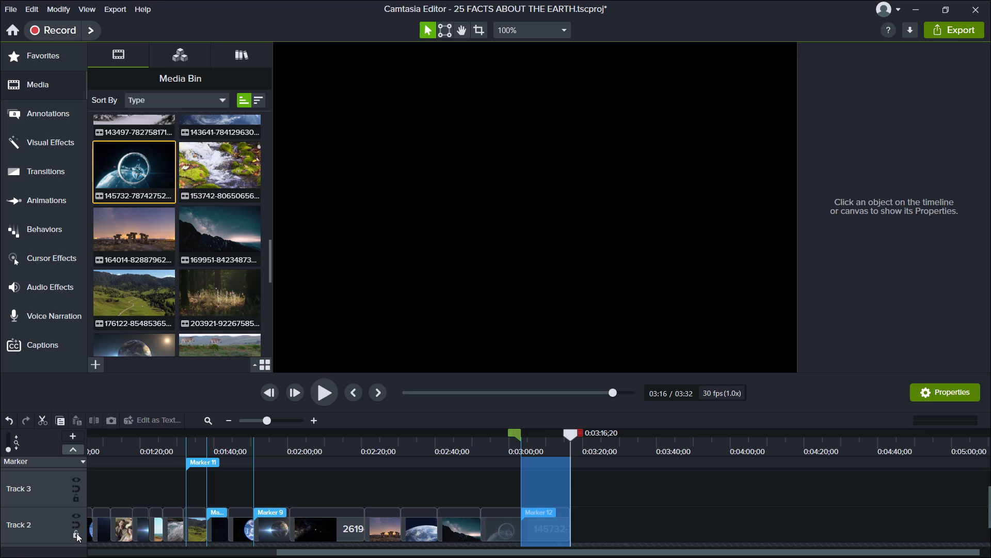
{"action": "scroll", "coordinate": [79, 532], "scroll_direction": "down", "scroll_amount": 1}
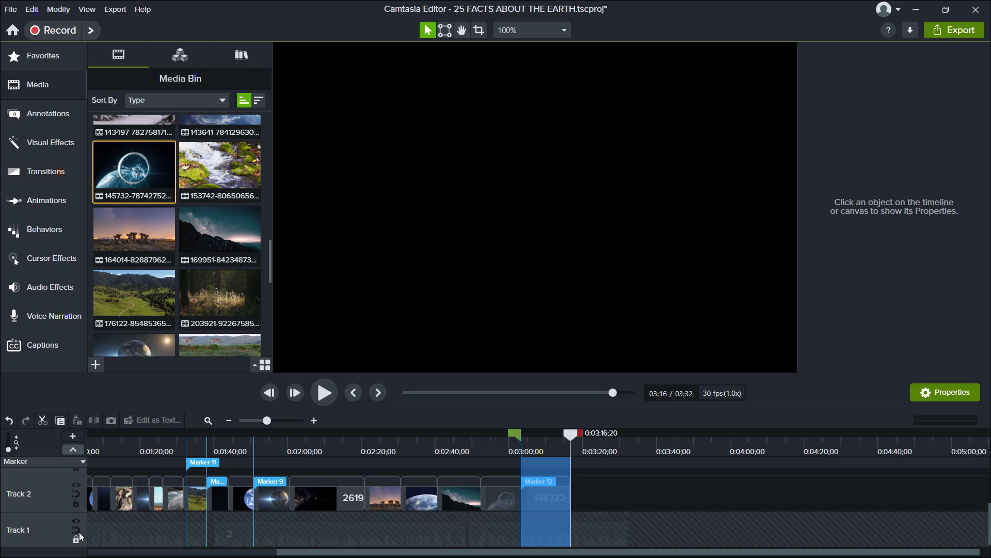
{"action": "key", "text": "BackSpace"}
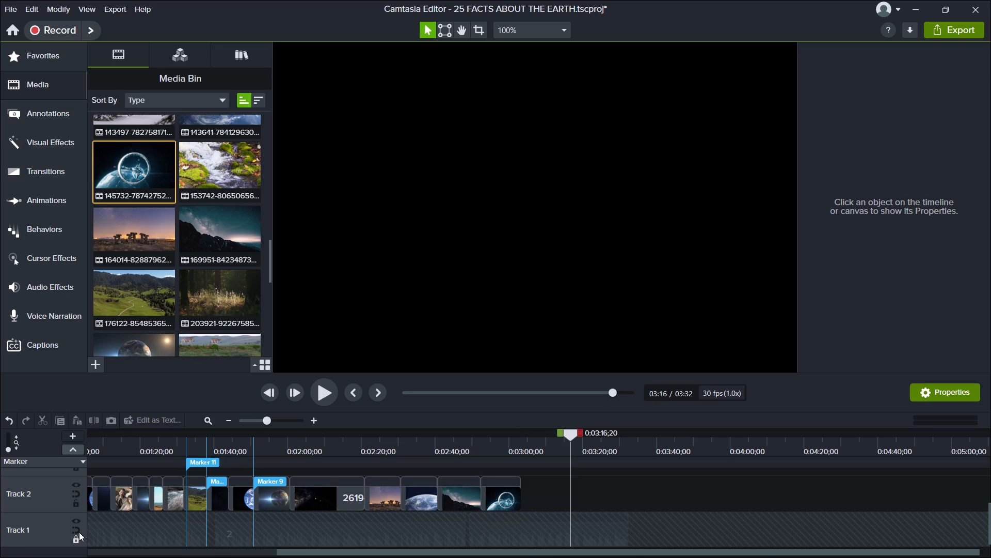
{"action": "scroll", "coordinate": [192, 202], "scroll_direction": "up", "scroll_amount": 1}
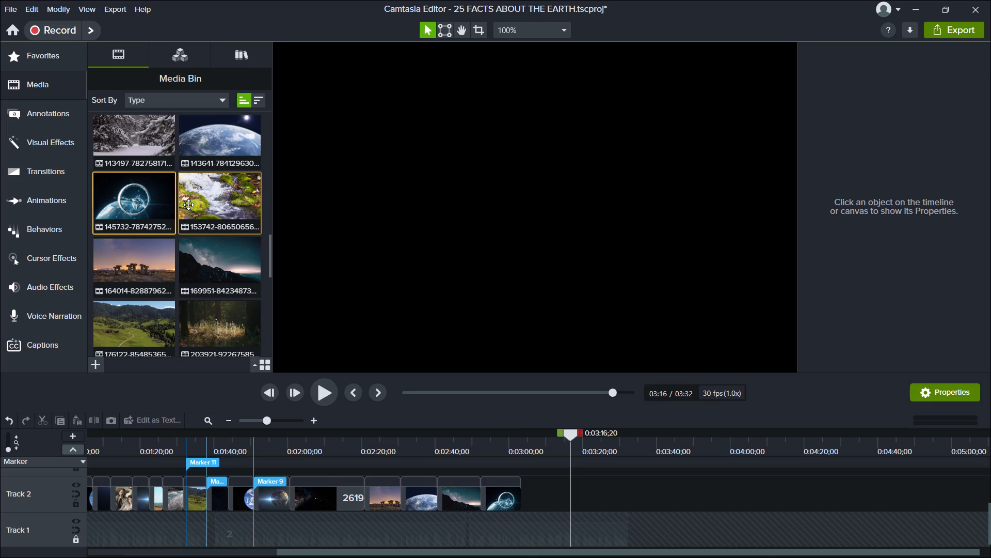
{"action": "scroll", "coordinate": [188, 205], "scroll_direction": "up", "scroll_amount": 5}
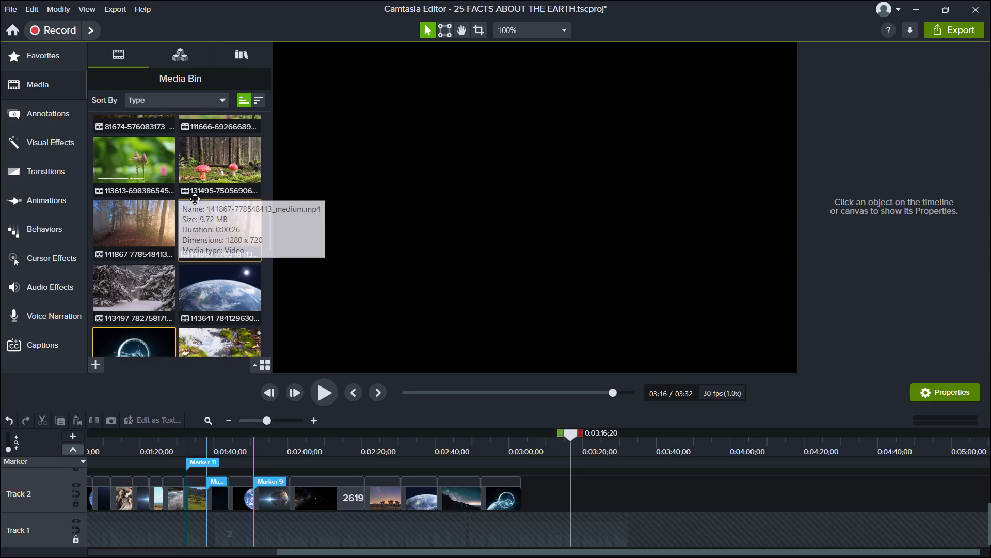
{"action": "scroll", "coordinate": [195, 199], "scroll_direction": "up", "scroll_amount": 14}
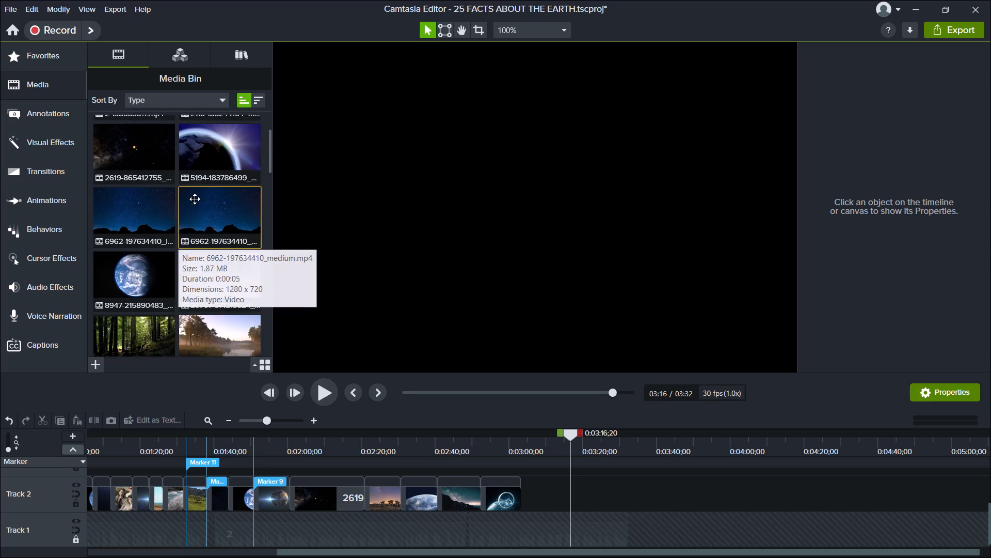
{"action": "scroll", "coordinate": [195, 199], "scroll_direction": "up", "scroll_amount": 5}
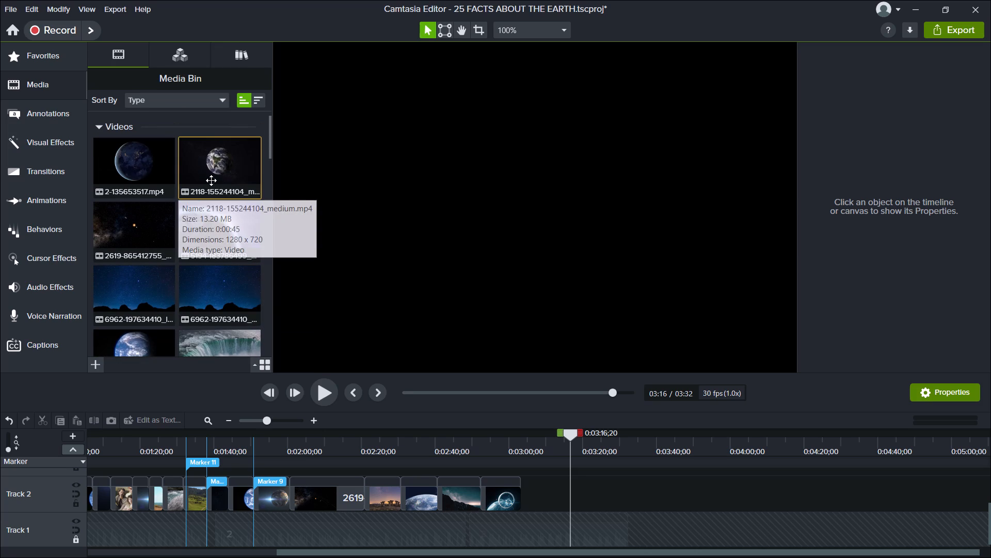
{"action": "left_click", "coordinate": [211, 180]}
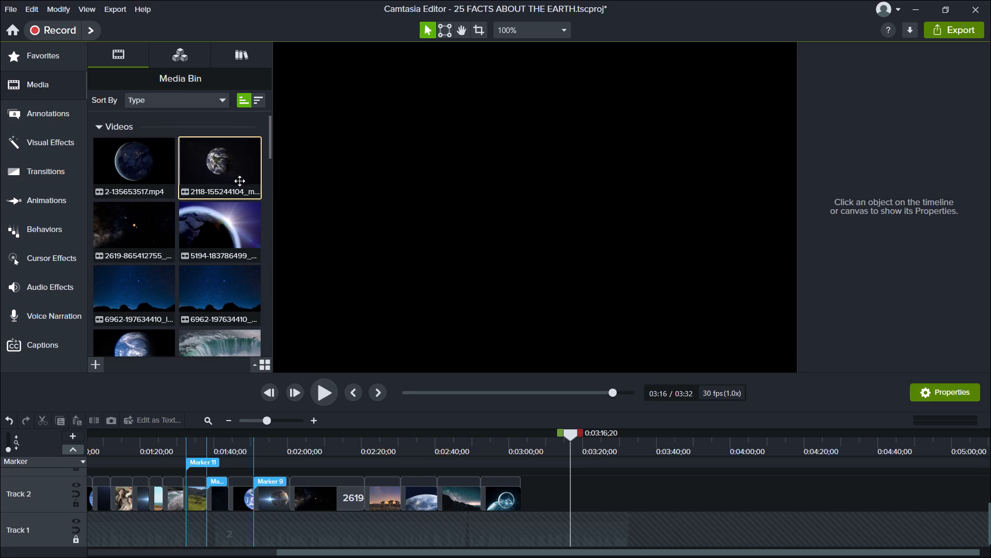
{"action": "left_click_drag", "start_coordinate": [241, 182], "coordinate": [539, 495]}
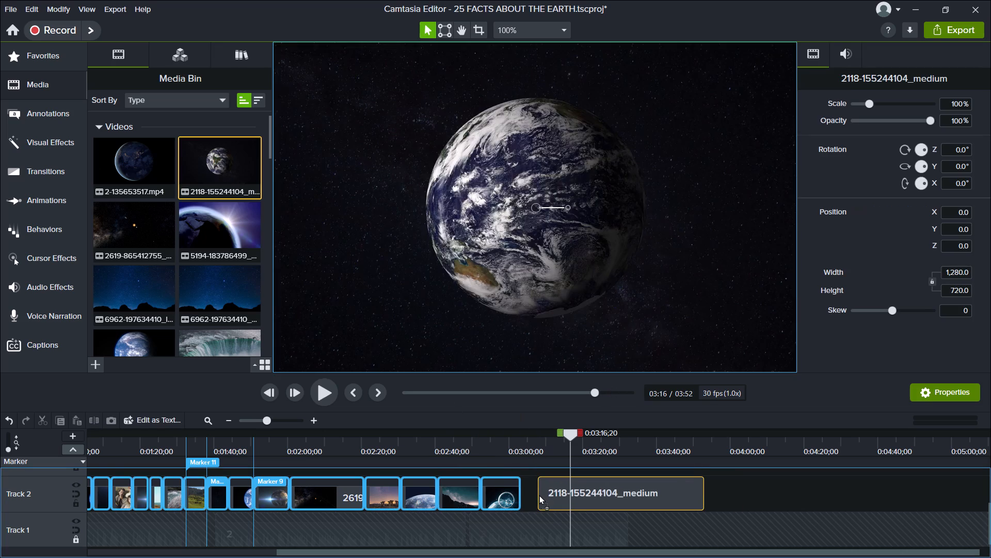
{"action": "left_click_drag", "start_coordinate": [539, 495], "coordinate": [522, 490]}
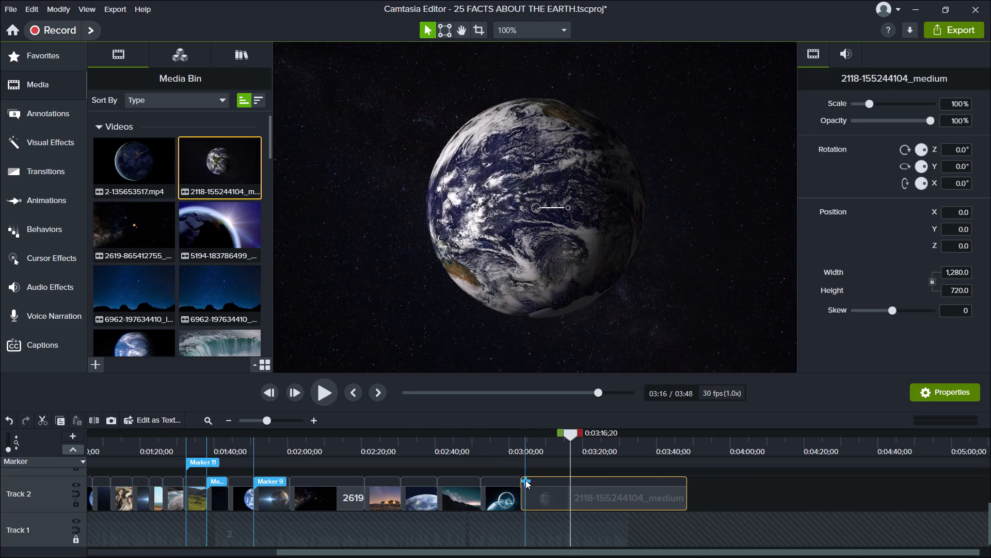
Play back from 0:02:57;26 and cut off the end of Earth clip 2118 from 0:03:22;03 to 0:03:48;11.
{"action": "left_click", "coordinate": [501, 437]}
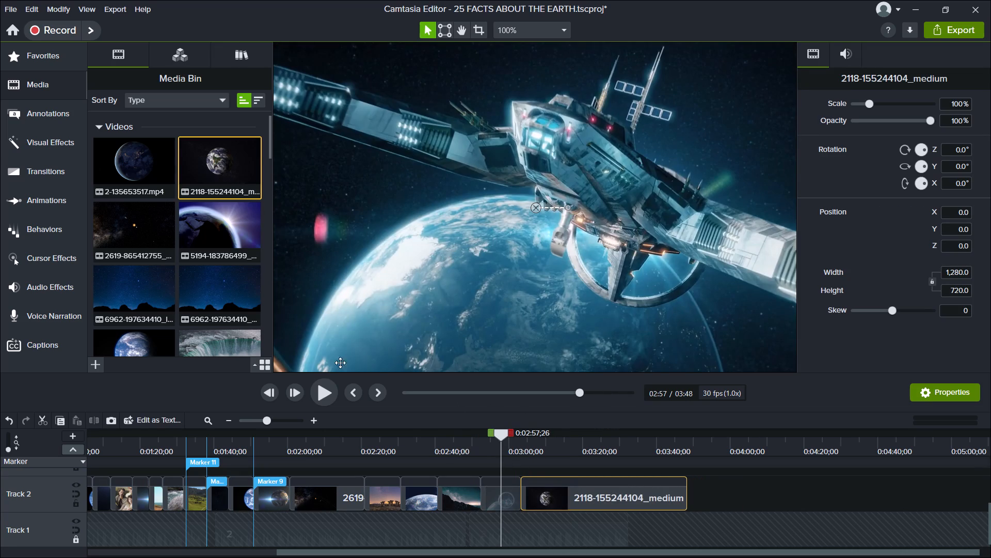
{"action": "left_click", "coordinate": [322, 398]}
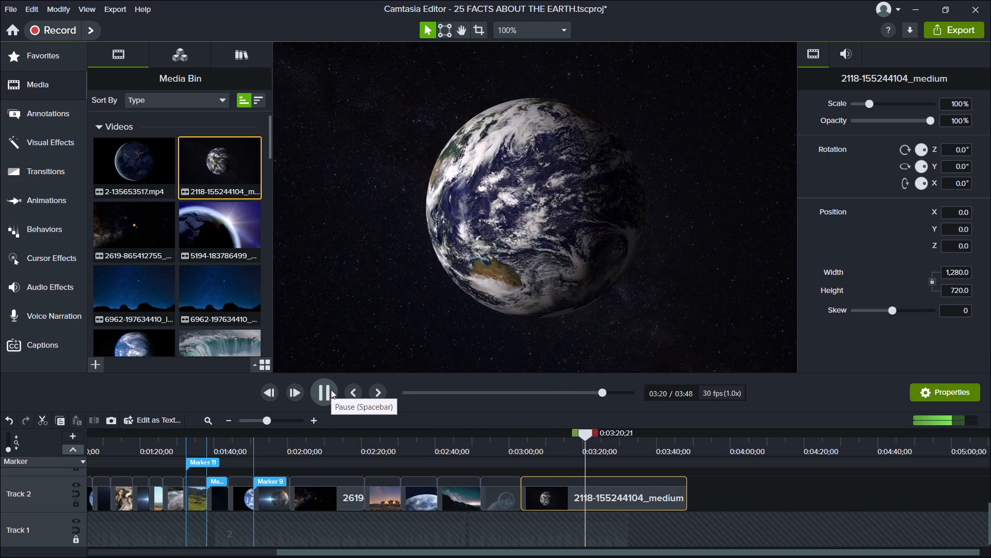
{"action": "left_click", "coordinate": [331, 390]}
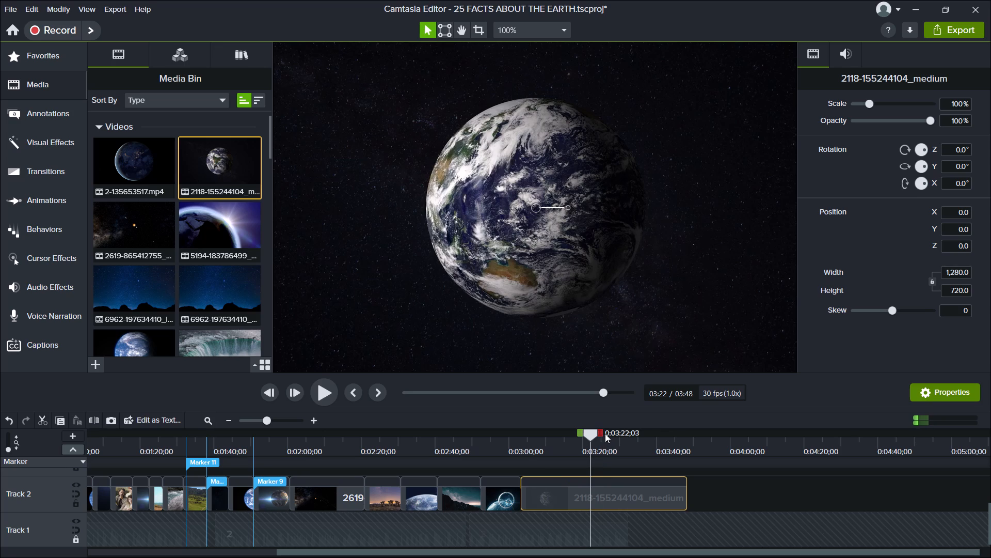
{"action": "left_click_drag", "start_coordinate": [602, 431], "coordinate": [714, 460]}
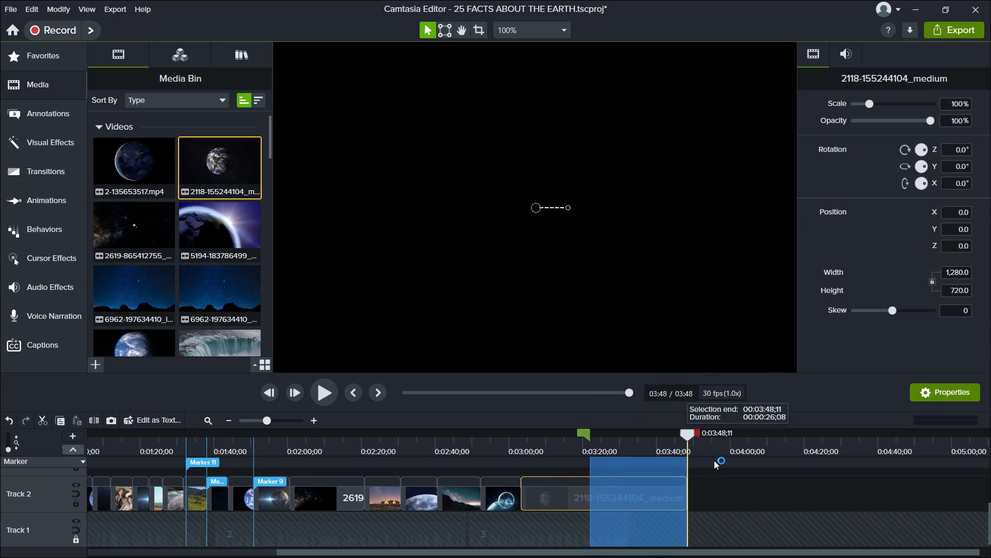
{"action": "left_click_drag", "start_coordinate": [714, 460], "coordinate": [714, 456]}
{"action": "key", "text": "BackSpace"}
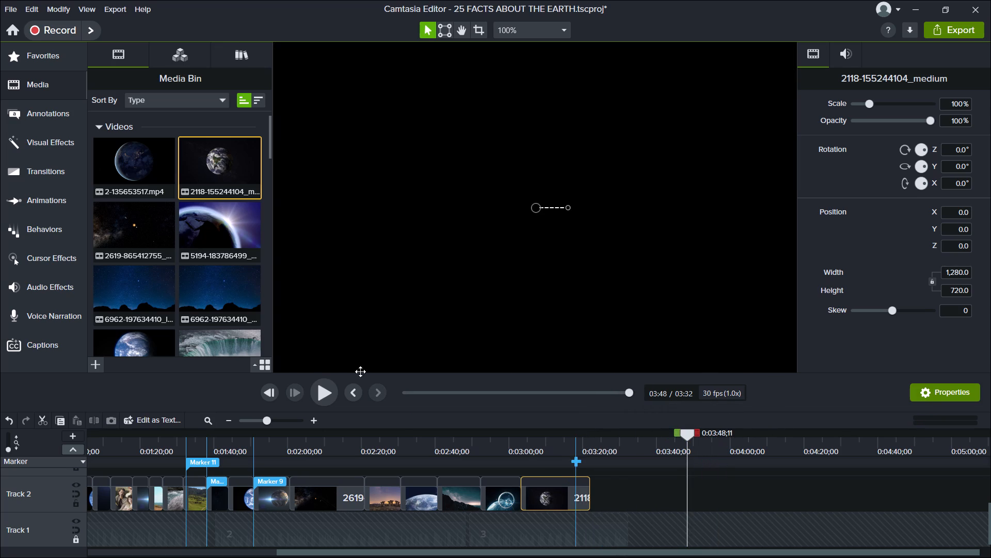
{"action": "left_click_drag", "start_coordinate": [147, 180], "coordinate": [379, 369]}
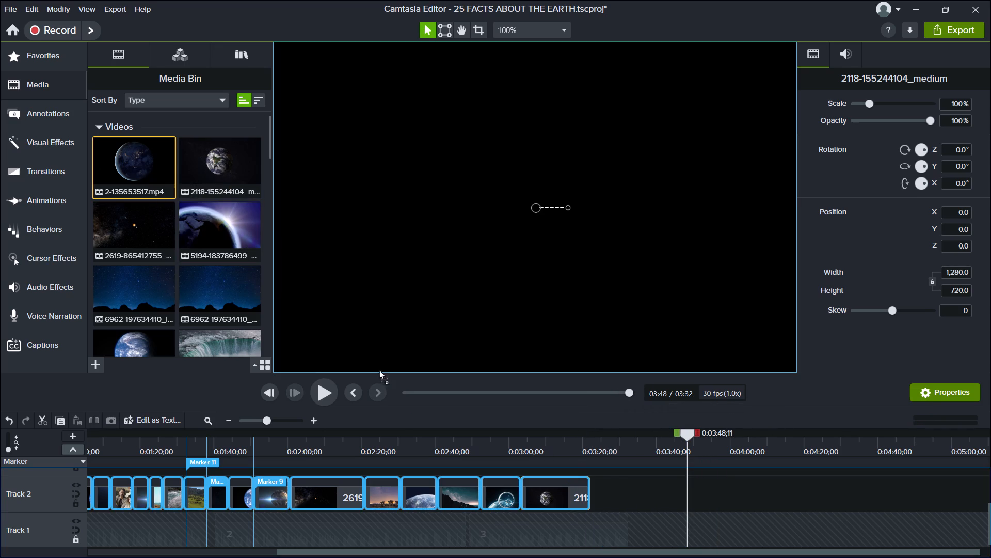
{"action": "left_click_drag", "start_coordinate": [379, 369], "coordinate": [606, 497]}
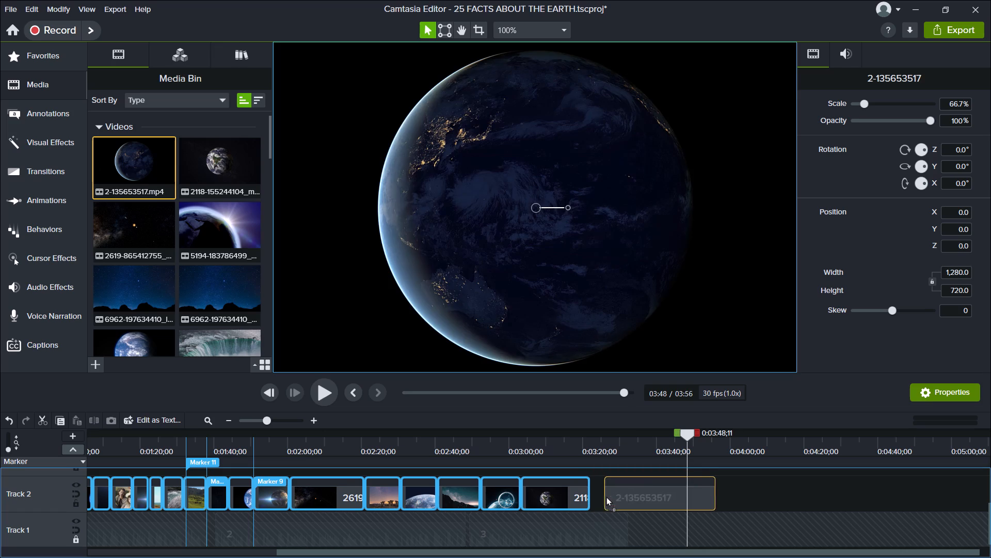
{"action": "left_click_drag", "start_coordinate": [606, 497], "coordinate": [592, 495]}
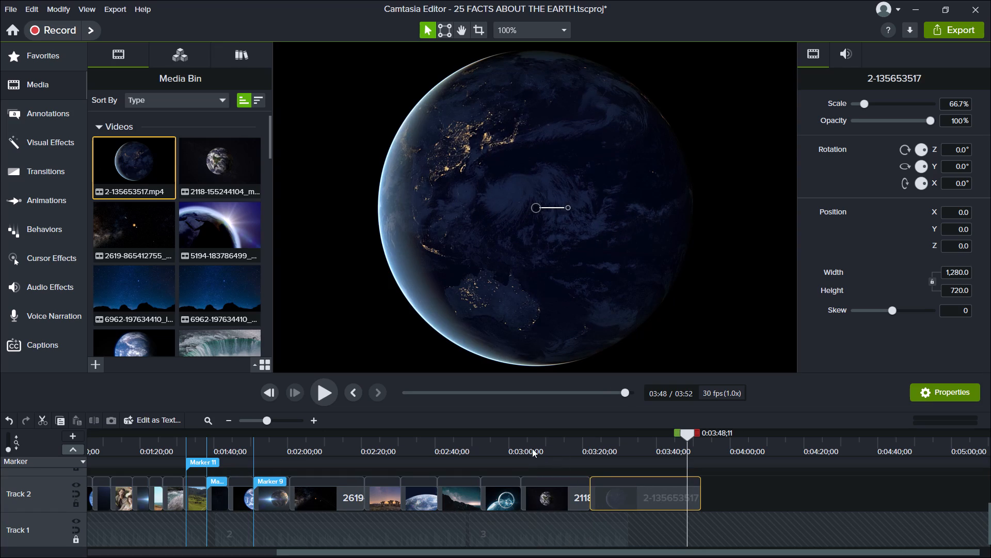
{"action": "left_click", "coordinate": [525, 441]}
{"action": "left_click", "coordinate": [323, 387]}
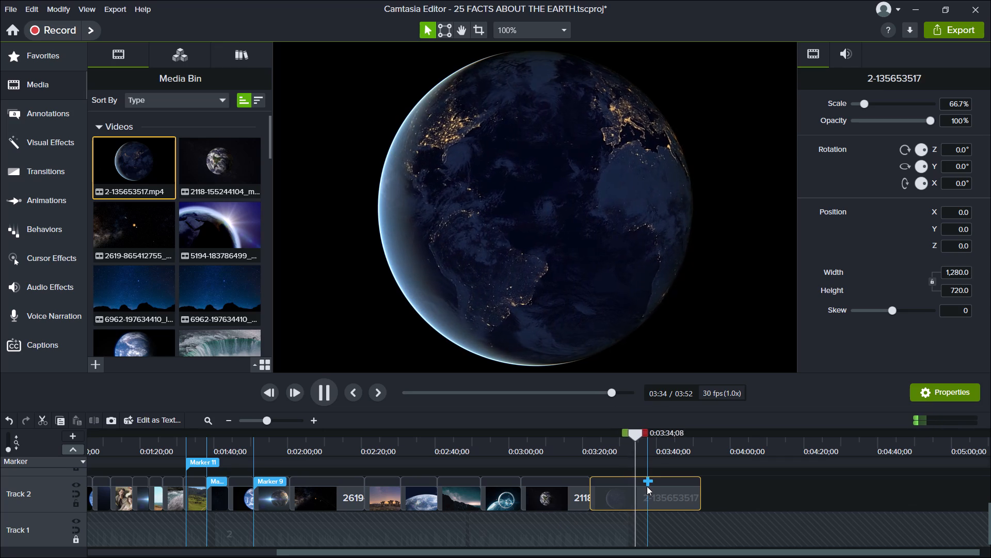
{"action": "left_click", "coordinate": [636, 455]}
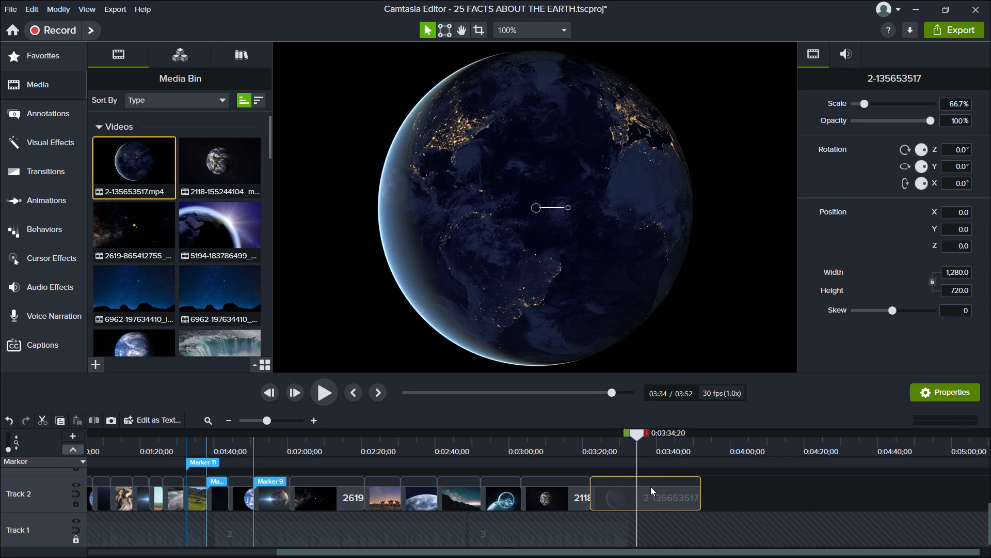
{"action": "left_click_drag", "start_coordinate": [649, 431], "coordinate": [714, 435]}
{"action": "key", "text": "BackSpace"}
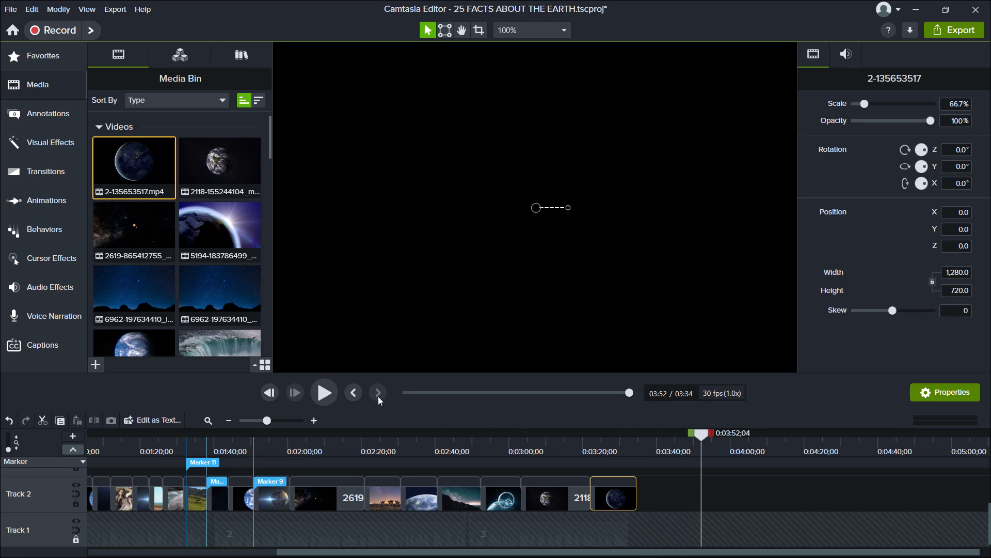
Import audio file 4 into the media bin from the 25 FACTS ABOUT THE EARTH folder inside New folder on the Desktop.
{"action": "scroll", "coordinate": [214, 238], "scroll_direction": "down", "scroll_amount": 2}
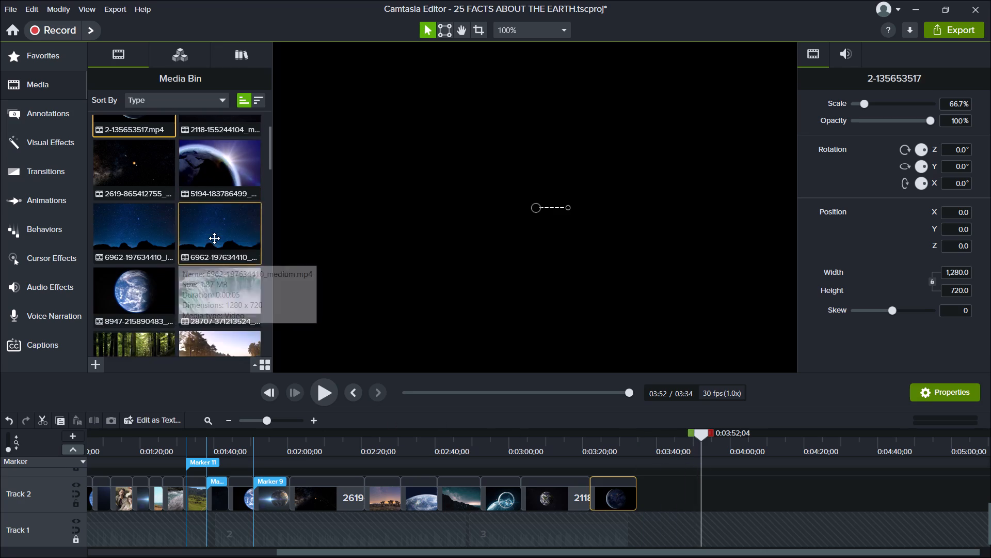
{"action": "scroll", "coordinate": [214, 238], "scroll_direction": "down", "scroll_amount": 14}
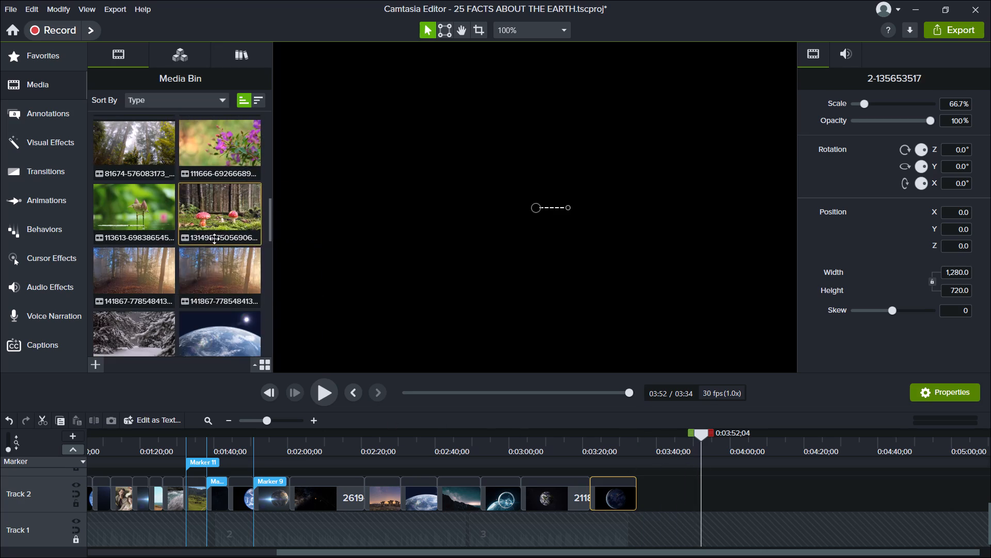
{"action": "scroll", "coordinate": [214, 239], "scroll_direction": "down", "scroll_amount": 20}
{"action": "scroll", "coordinate": [214, 239], "scroll_direction": "down", "scroll_amount": 13}
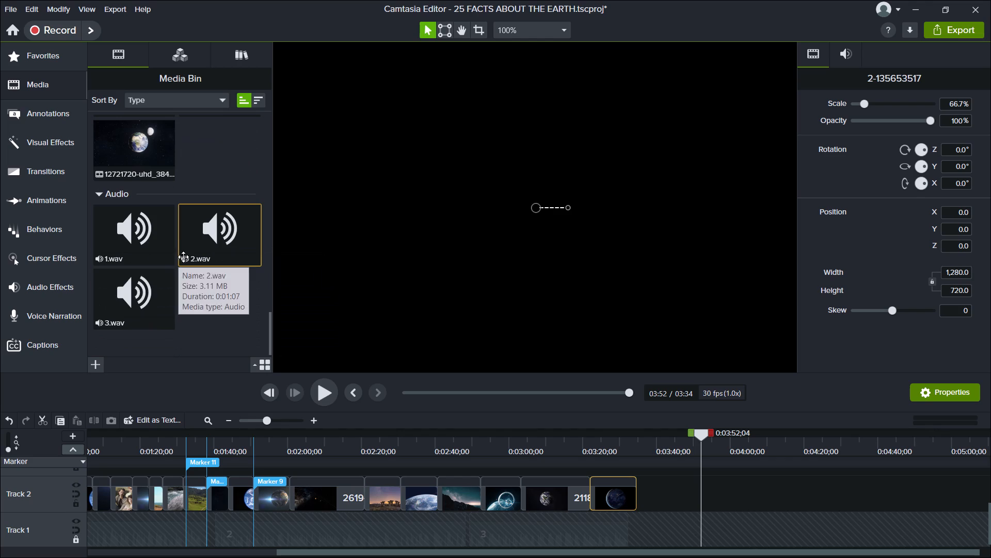
{"action": "left_click", "coordinate": [93, 367]}
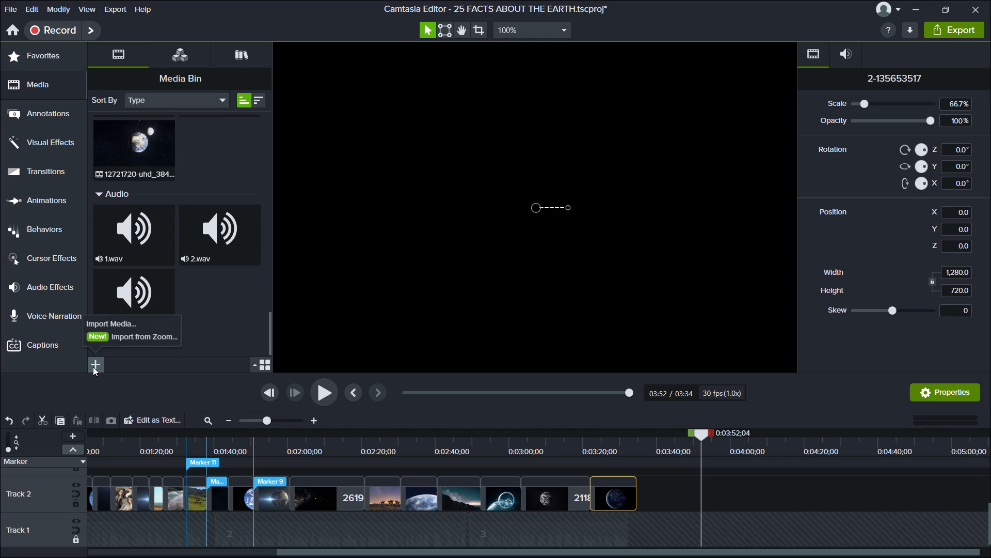
{"action": "left_click", "coordinate": [108, 320]}
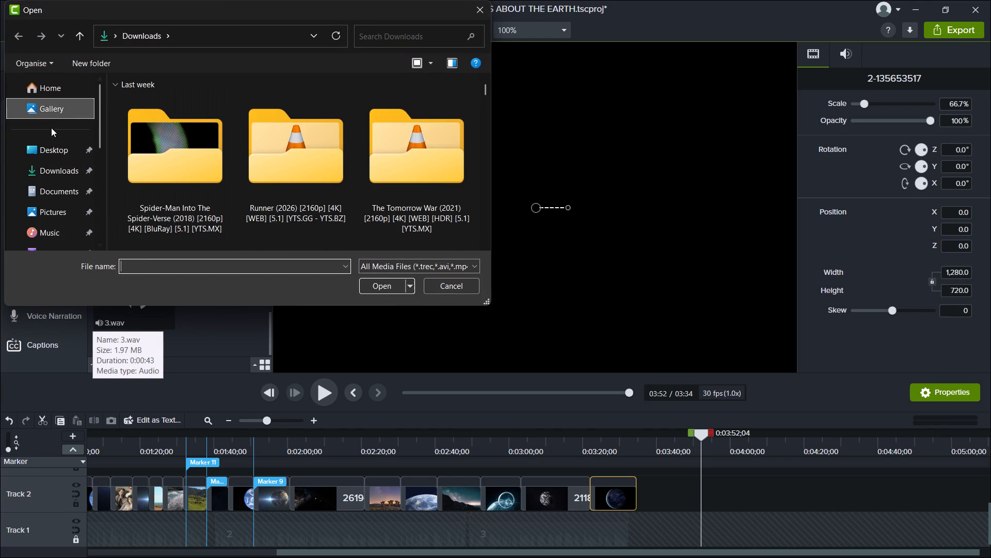
{"action": "left_click", "coordinate": [49, 142]}
{"action": "double_click", "coordinate": [142, 97]}
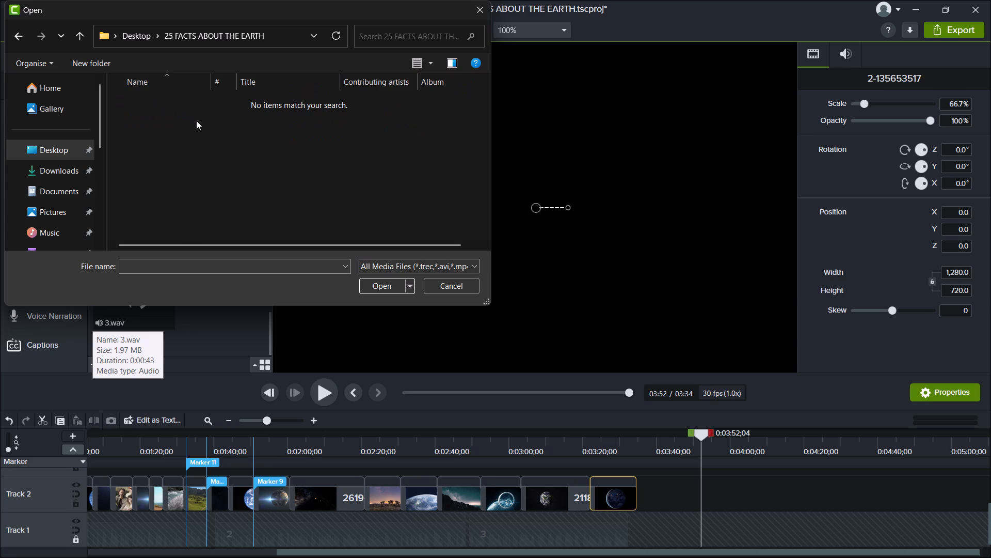
{"action": "left_click", "coordinate": [143, 38]}
{"action": "double_click", "coordinate": [147, 136]}
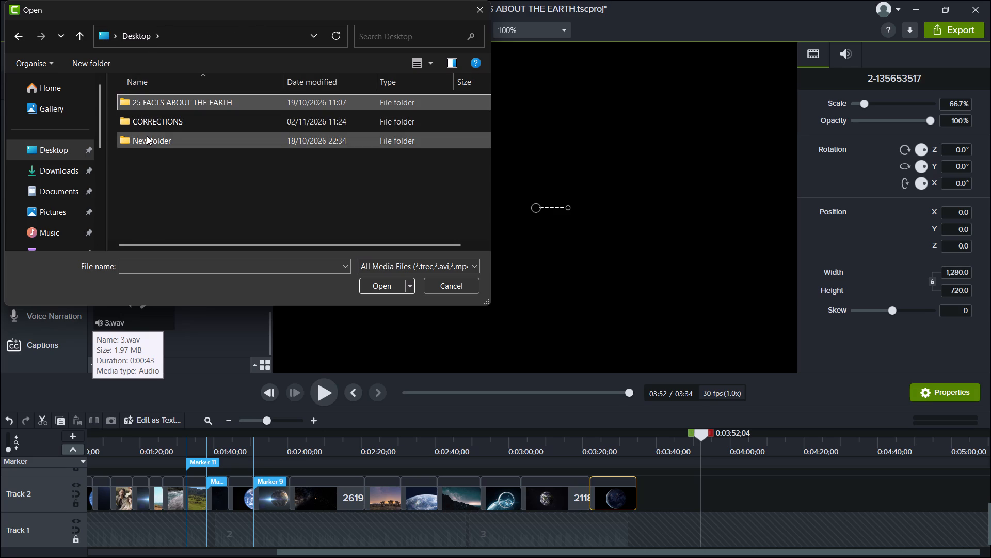
{"action": "double_click", "coordinate": [178, 104]}
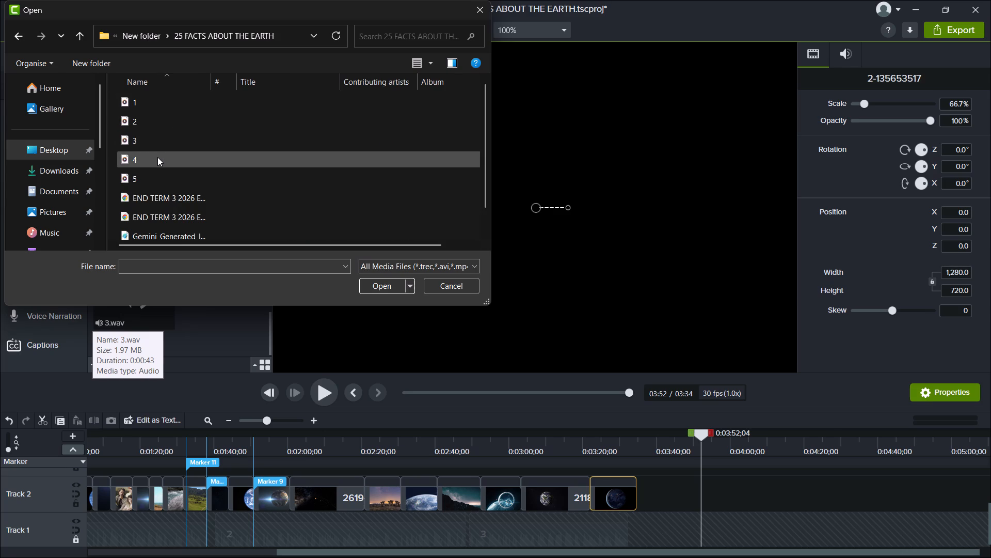
{"action": "left_click", "coordinate": [157, 157]}
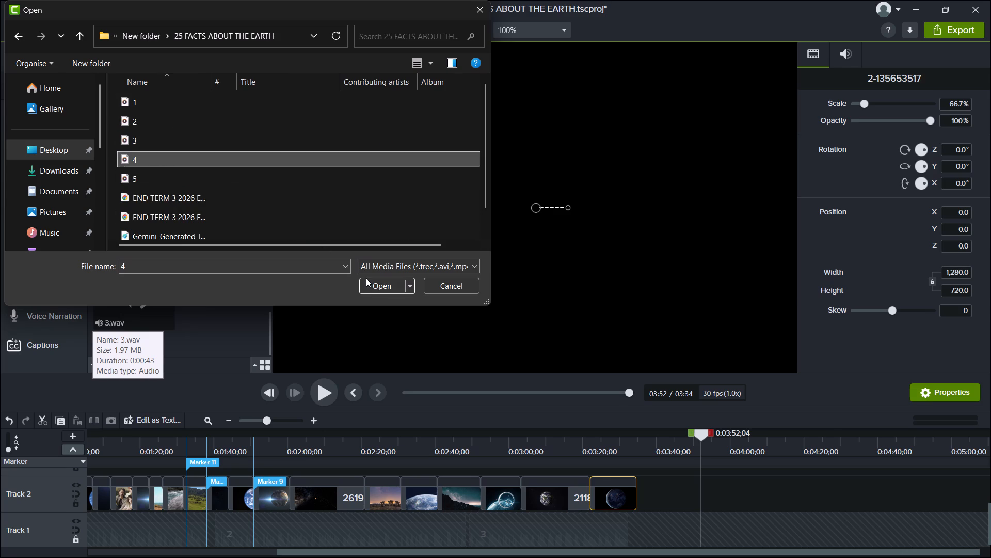
{"action": "left_click", "coordinate": [386, 289]}
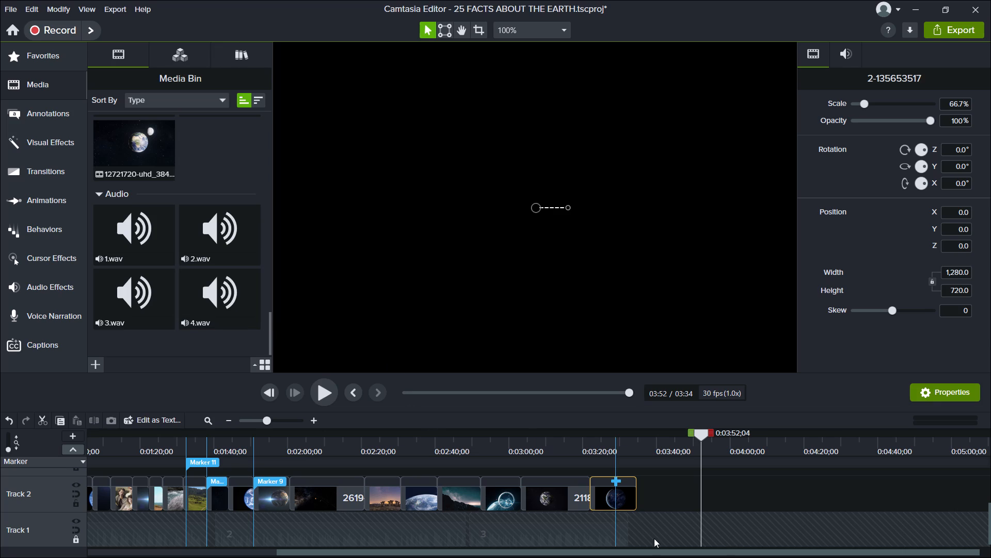
Unlock Track 1 and add narration 4.wav after narration 3, starting where the last Track 2 clip ends.
{"action": "left_click", "coordinate": [74, 539]}
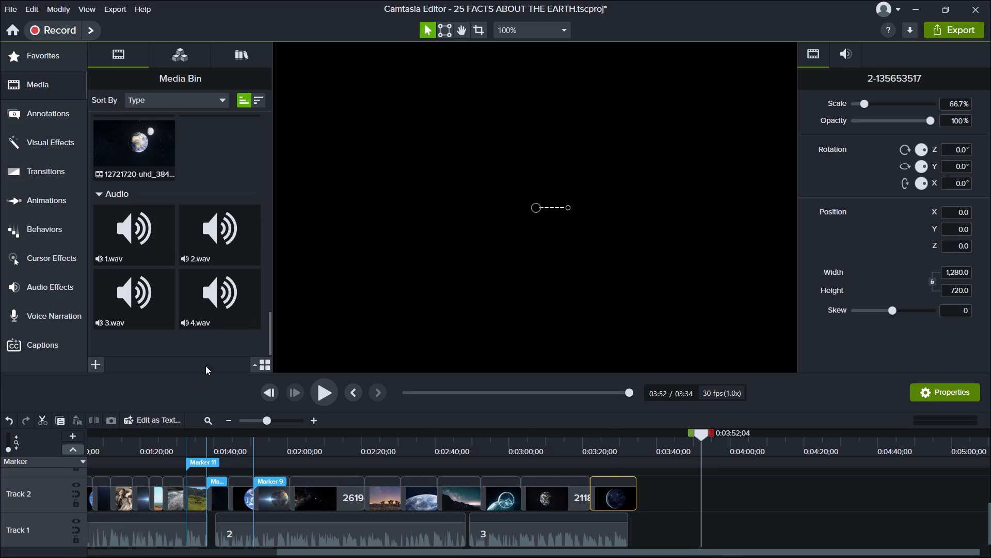
{"action": "left_click_drag", "start_coordinate": [216, 305], "coordinate": [645, 516]}
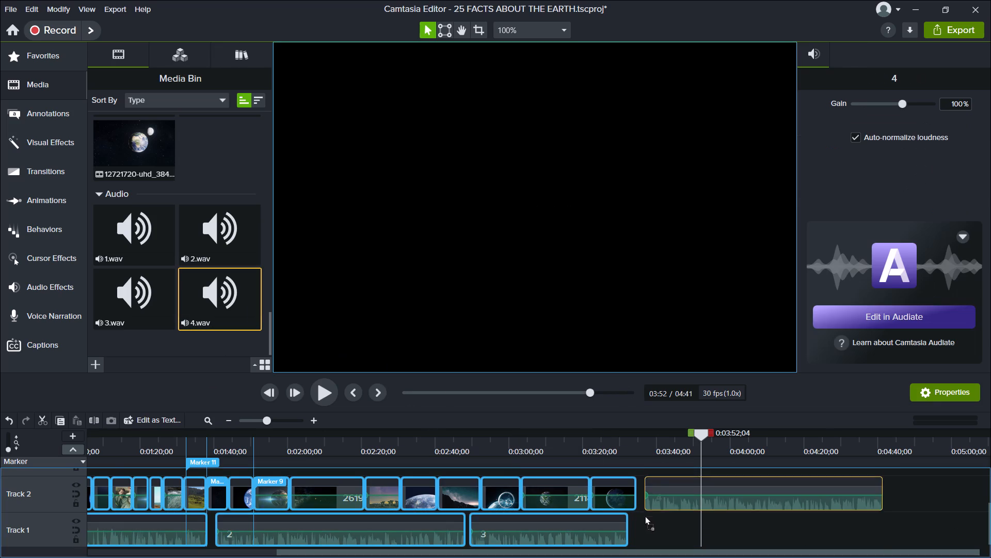
{"action": "left_click_drag", "start_coordinate": [645, 516], "coordinate": [637, 528]}
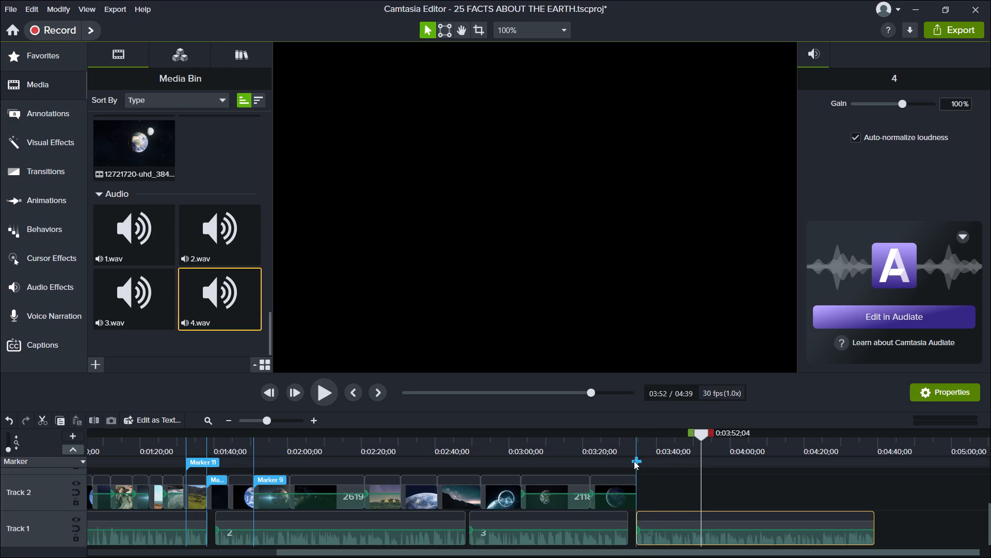
{"action": "left_click", "coordinate": [632, 444]}
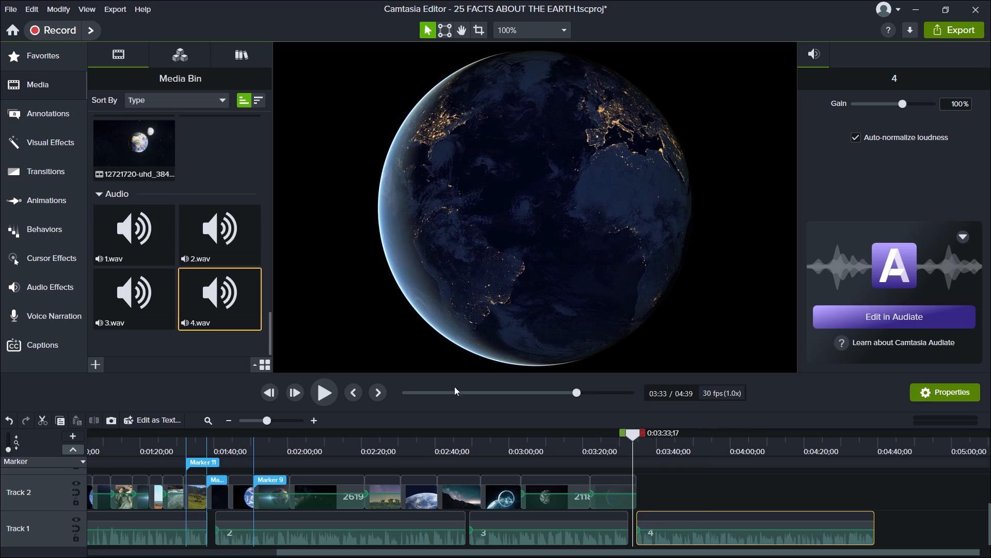
{"action": "left_click", "coordinate": [324, 393]}
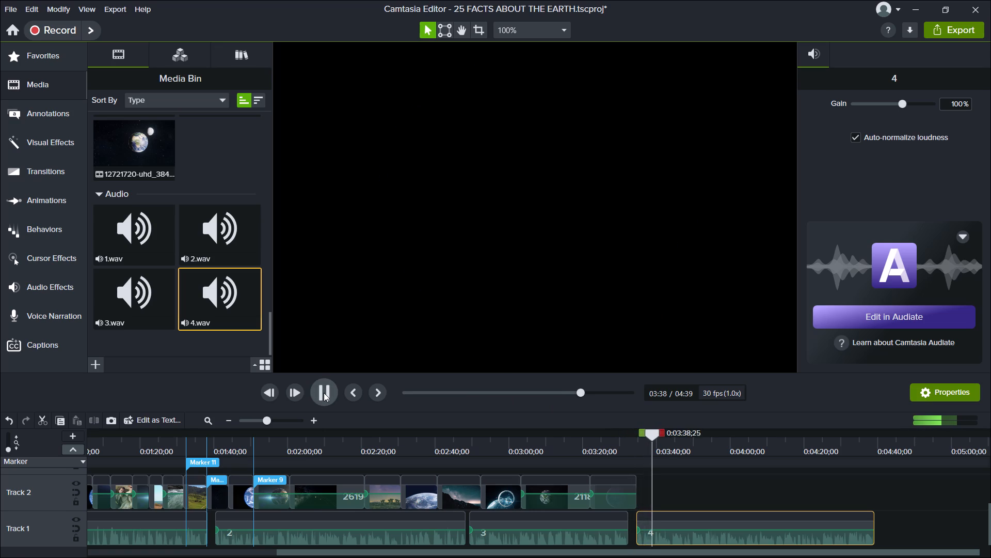
{"action": "scroll", "coordinate": [143, 207], "scroll_direction": "up", "scroll_amount": 2}
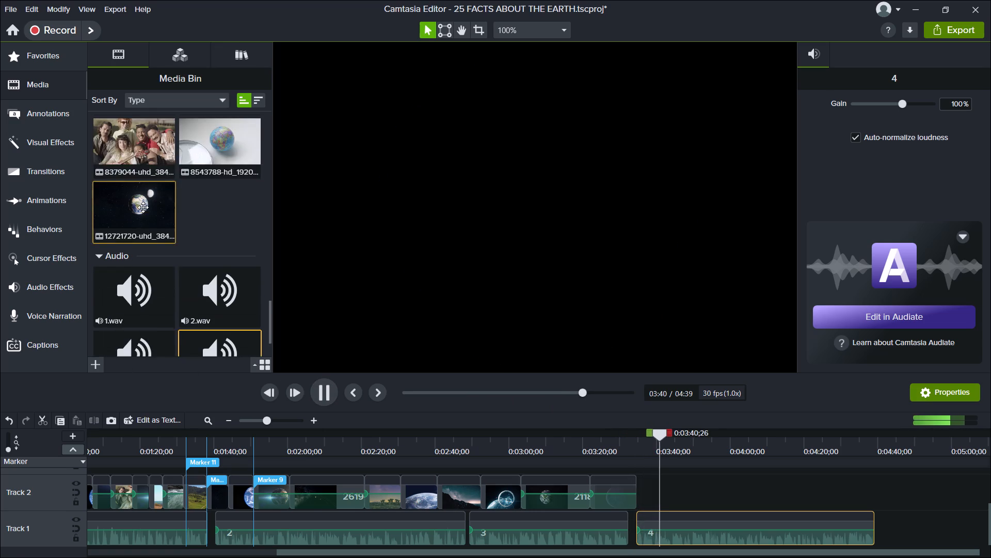
{"action": "scroll", "coordinate": [143, 200], "scroll_direction": "up", "scroll_amount": 4}
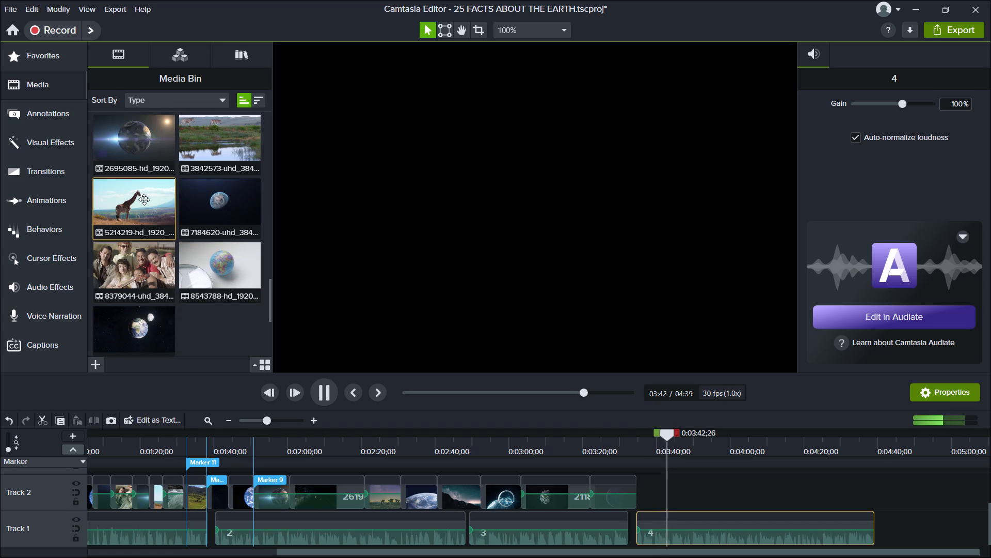
{"action": "scroll", "coordinate": [144, 199], "scroll_direction": "up", "scroll_amount": 4}
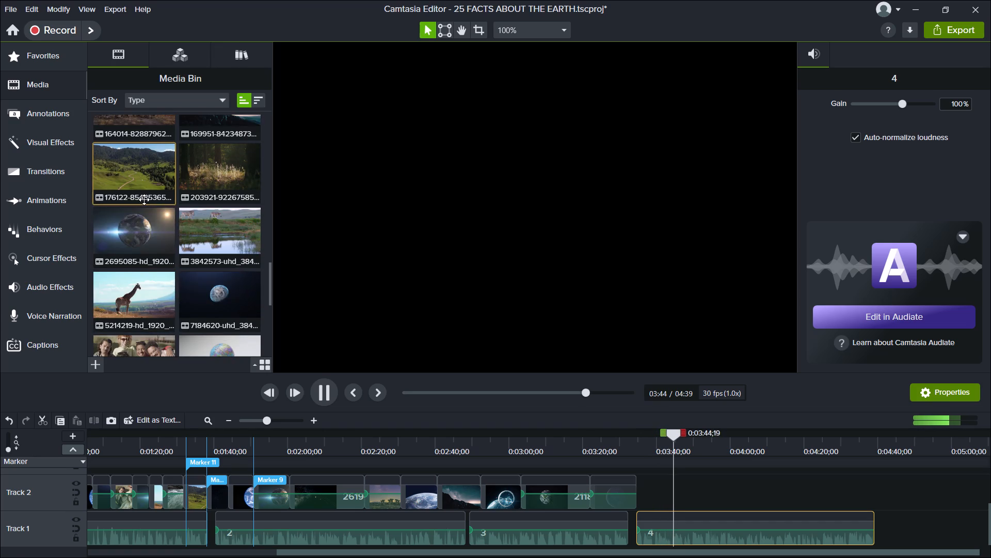
{"action": "scroll", "coordinate": [144, 199], "scroll_direction": "up", "scroll_amount": 3}
{"action": "scroll", "coordinate": [144, 199], "scroll_direction": "down", "scroll_amount": 1}
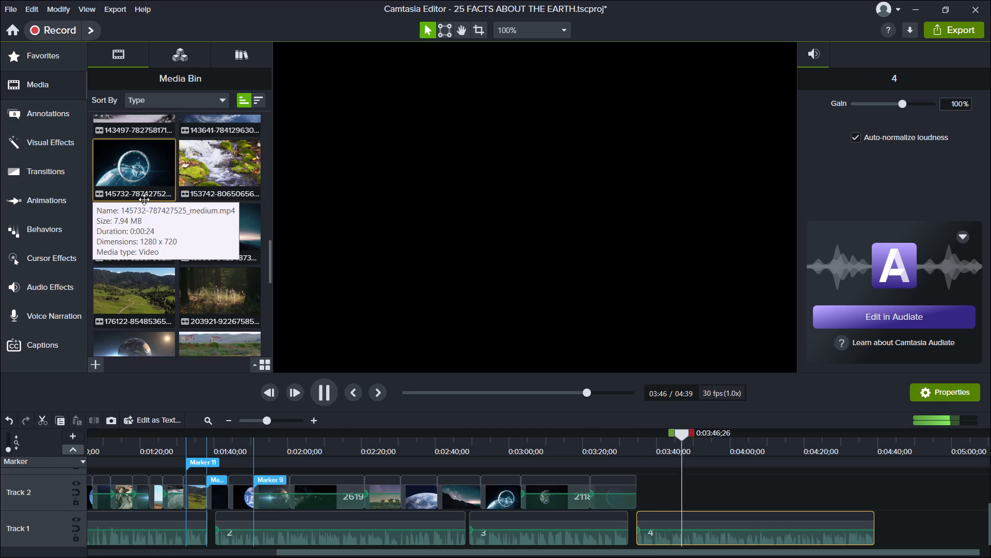
{"action": "scroll", "coordinate": [144, 199], "scroll_direction": "up", "scroll_amount": 6}
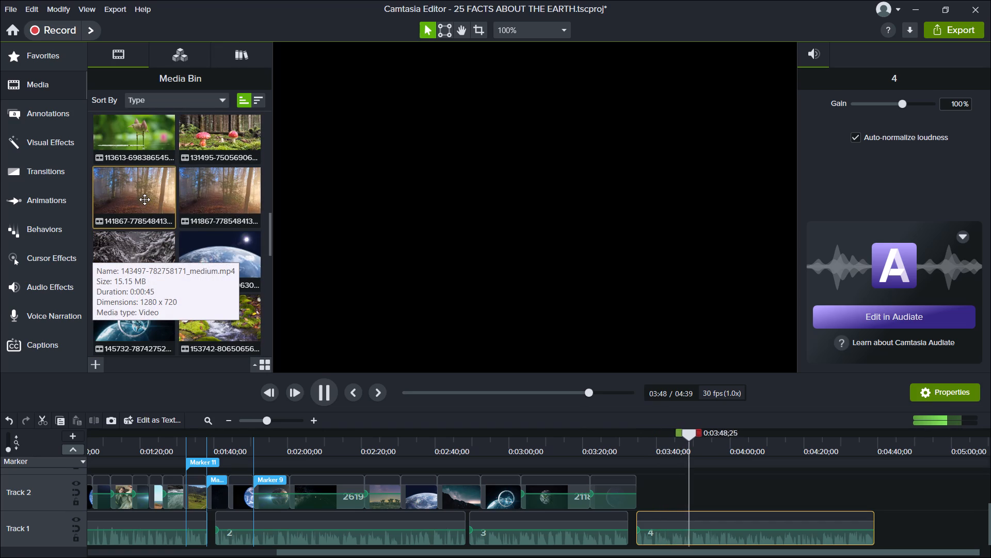
{"action": "scroll", "coordinate": [145, 199], "scroll_direction": "up", "scroll_amount": 7}
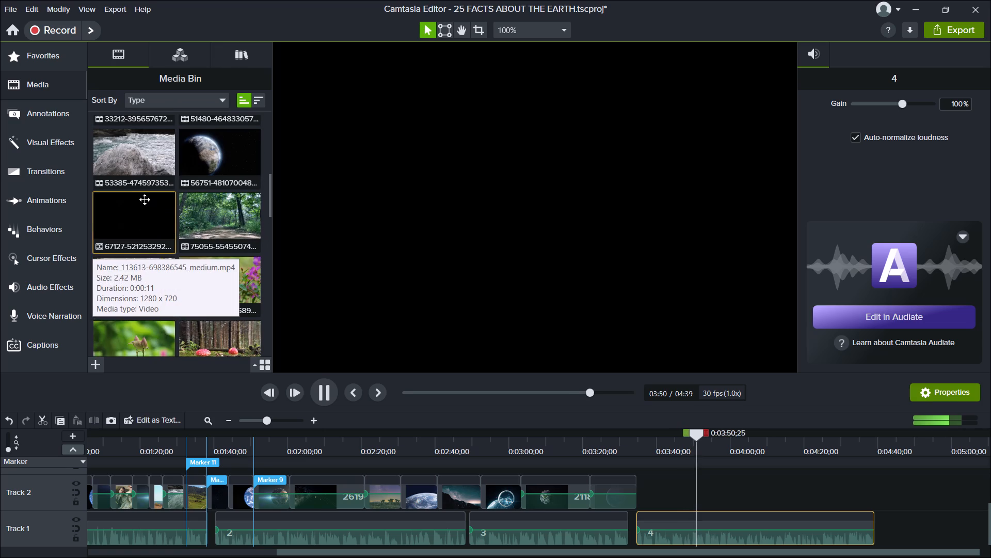
{"action": "left_click", "coordinate": [139, 211]}
{"action": "left_click_drag", "start_coordinate": [133, 220], "coordinate": [282, 244]}
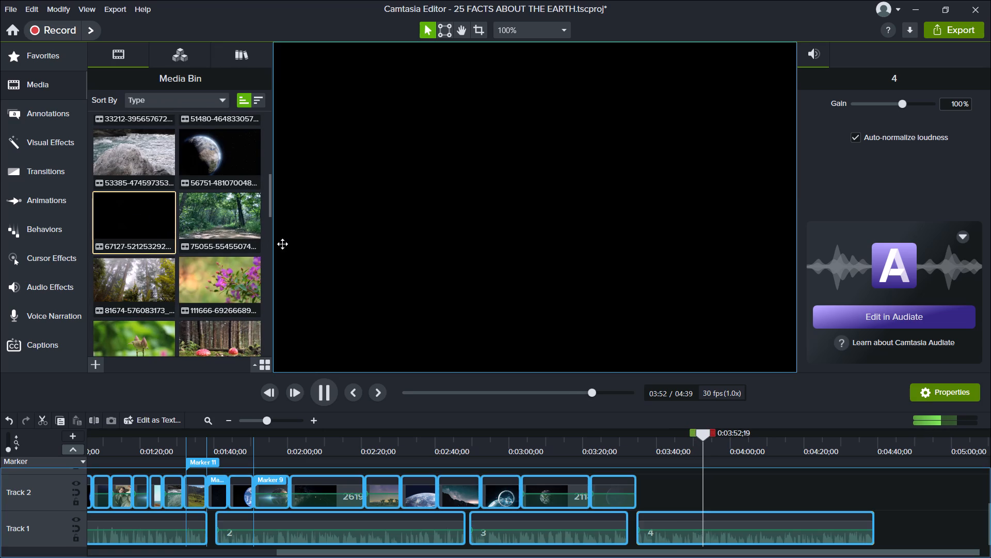
{"action": "left_click_drag", "start_coordinate": [282, 244], "coordinate": [660, 460]}
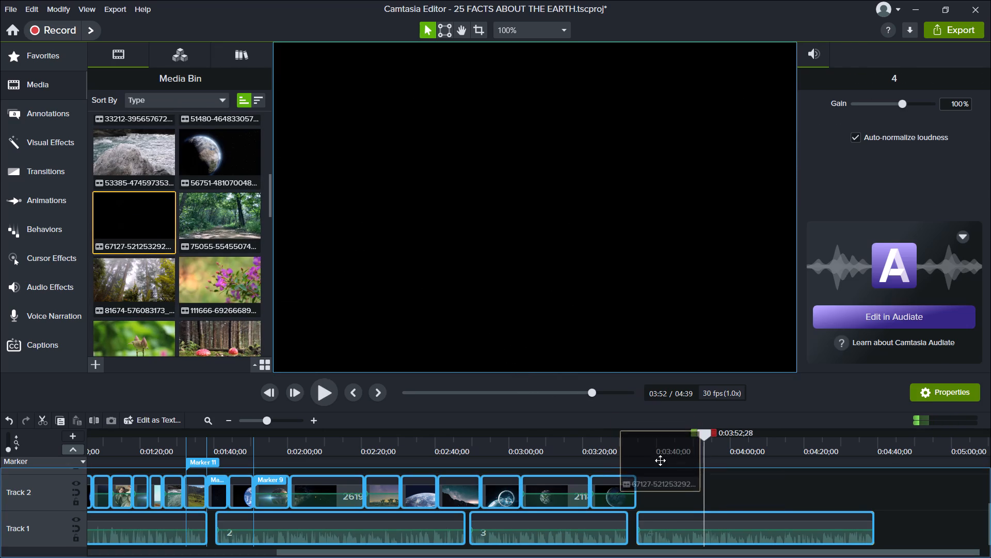
{"action": "left_click_drag", "start_coordinate": [660, 460], "coordinate": [638, 486]}
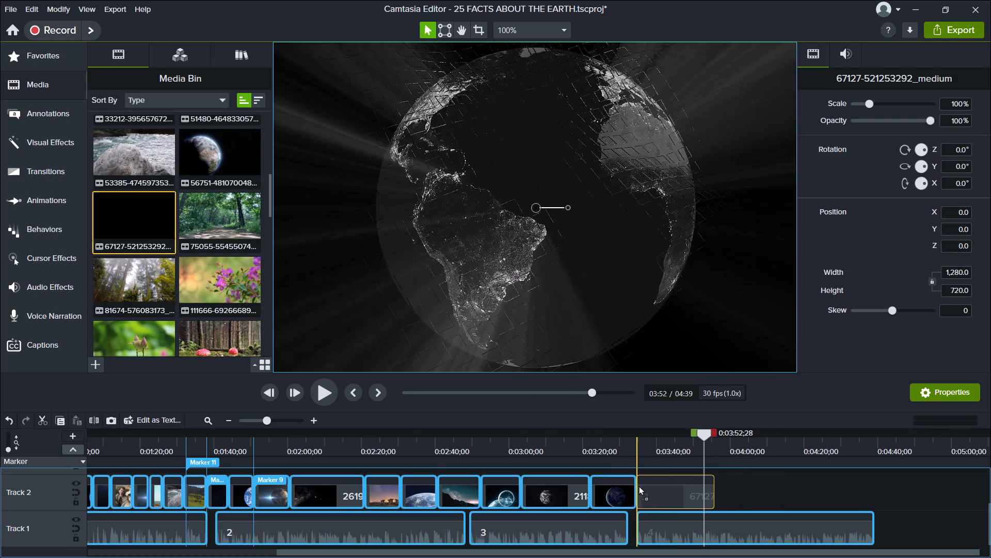
{"action": "left_click_drag", "start_coordinate": [638, 486], "coordinate": [639, 486]}
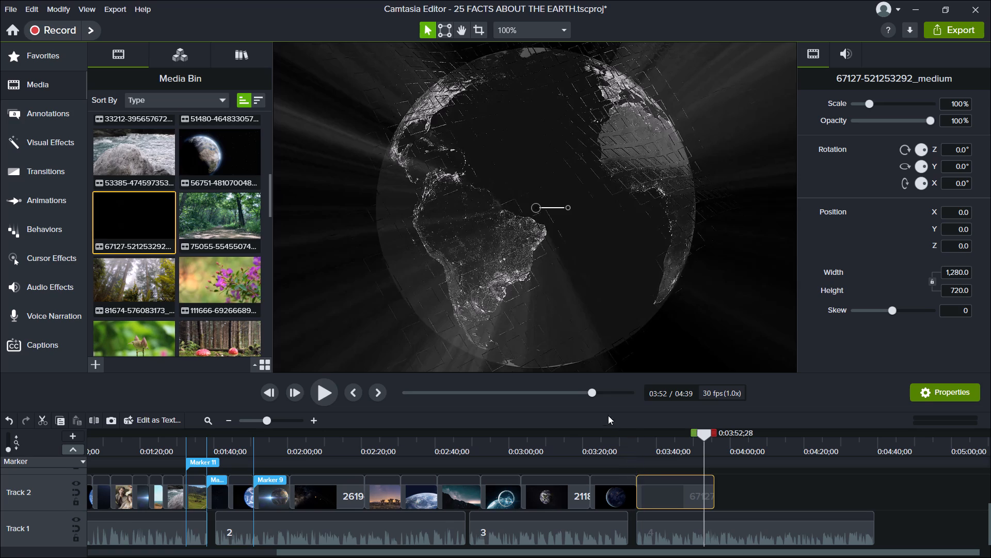
Play back from 0:03:33;08, lock Track 1 and cut off the end of Earth clip 67127 from 0:03:49;28 to 0:03:55;23.
{"action": "left_click", "coordinate": [631, 439]}
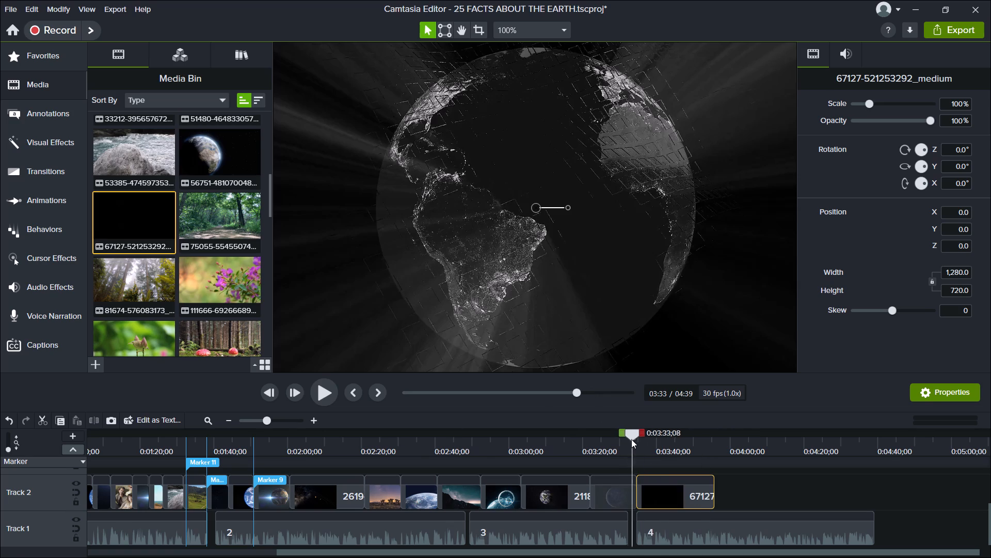
{"action": "left_click", "coordinate": [317, 391]}
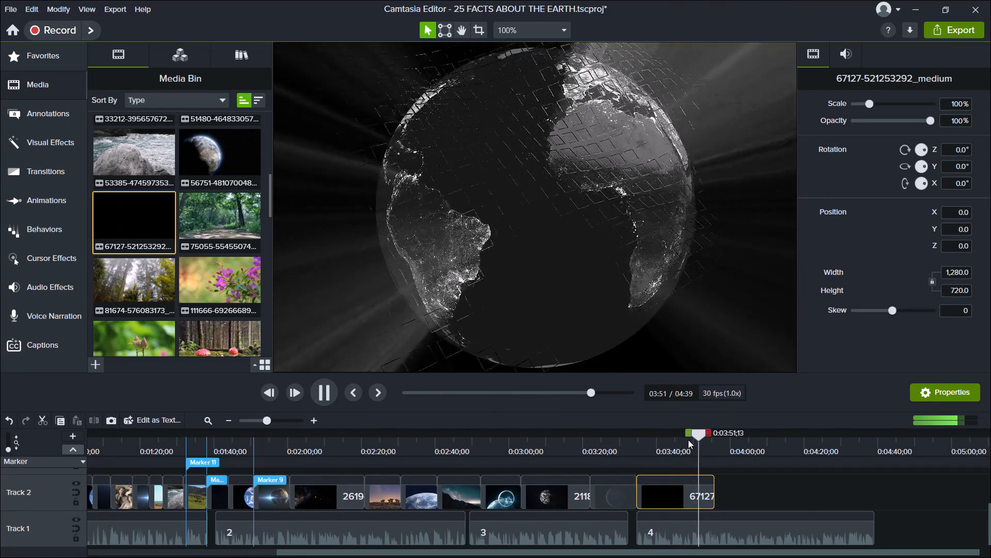
{"action": "left_click", "coordinate": [688, 440]}
{"action": "left_click", "coordinate": [693, 440]}
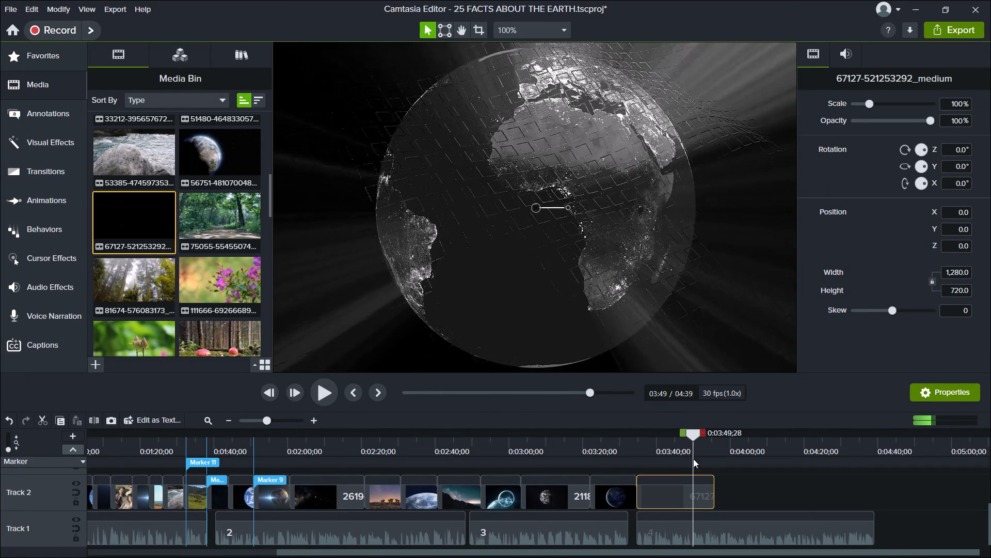
{"action": "left_click_drag", "start_coordinate": [705, 430], "coordinate": [717, 435]}
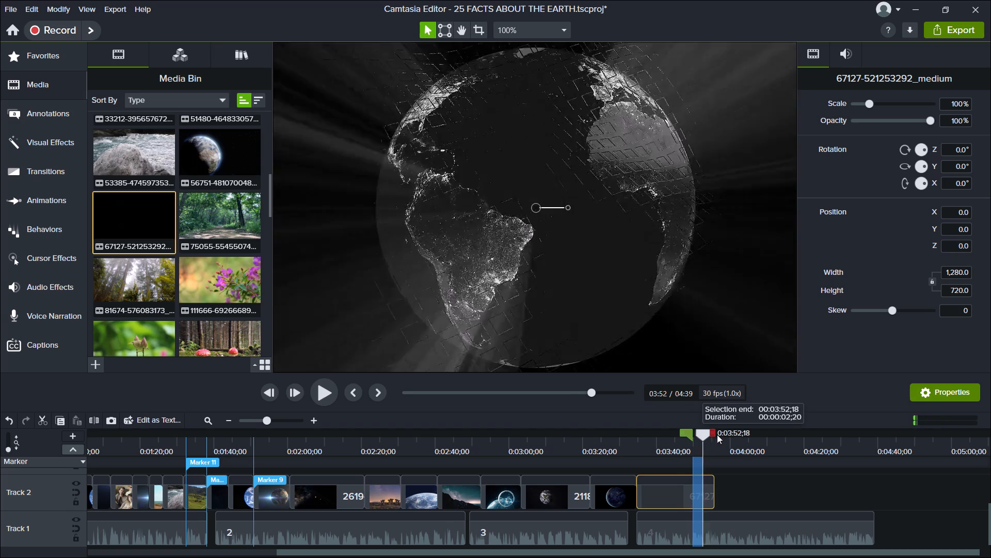
{"action": "left_click_drag", "start_coordinate": [717, 435], "coordinate": [728, 437]}
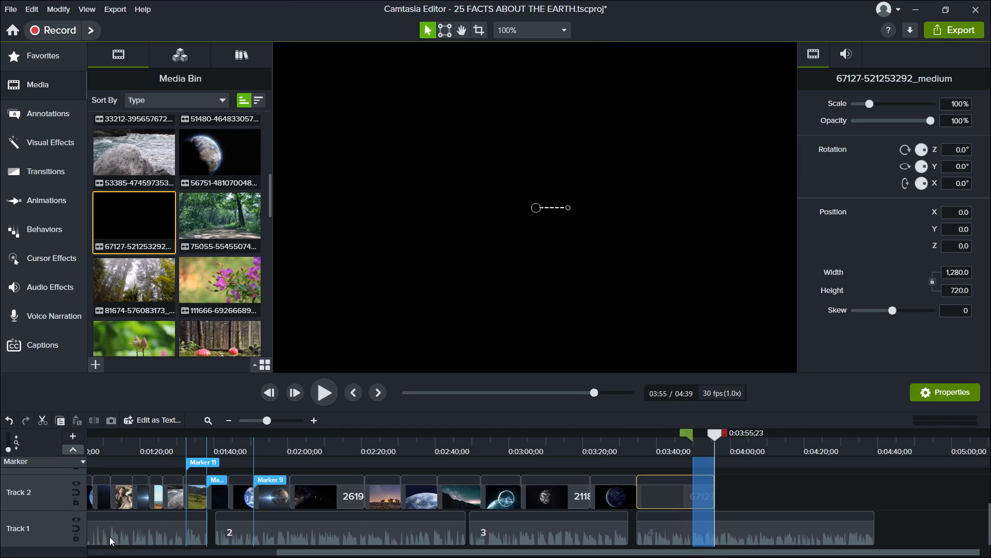
{"action": "left_click", "coordinate": [81, 536]}
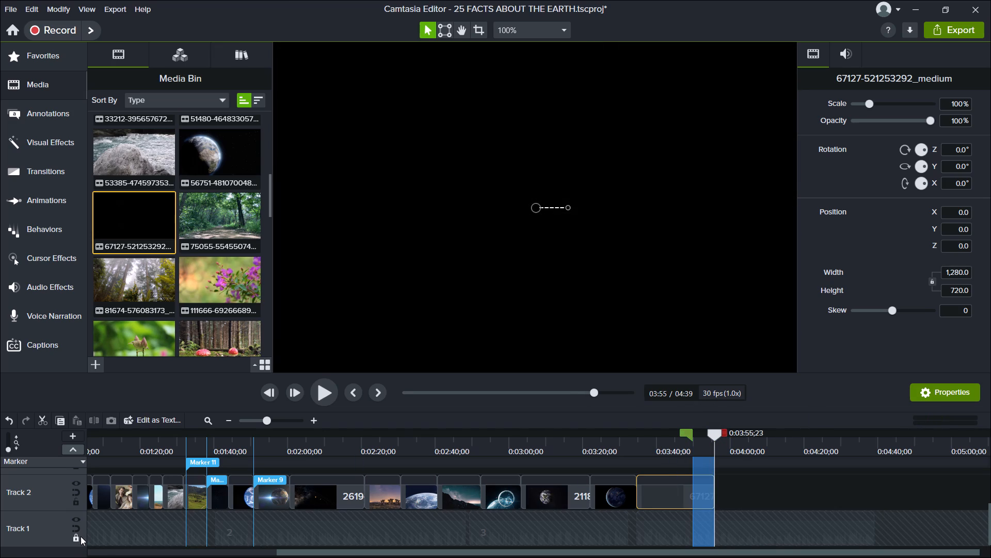
{"action": "key", "text": "BackSpace"}
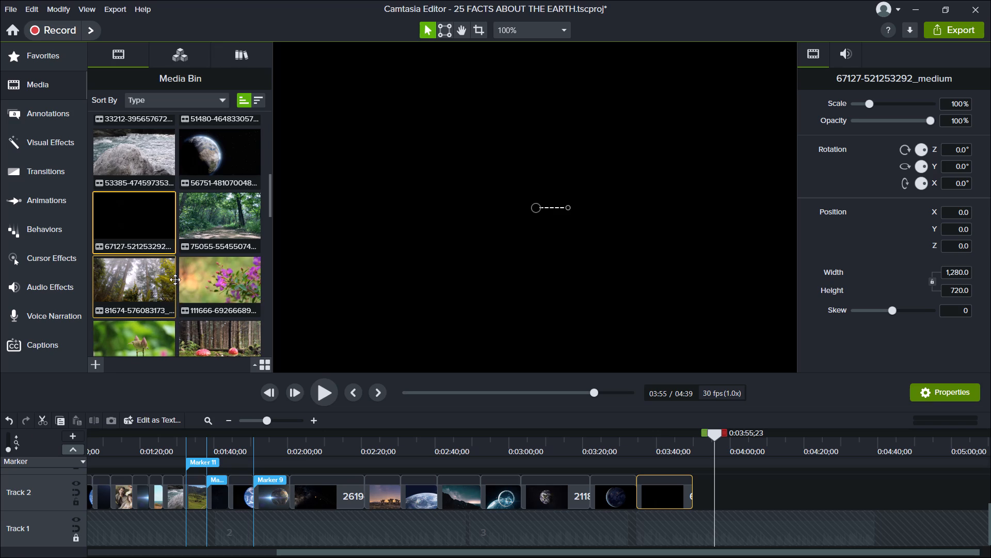
{"action": "left_click", "coordinate": [148, 288]}
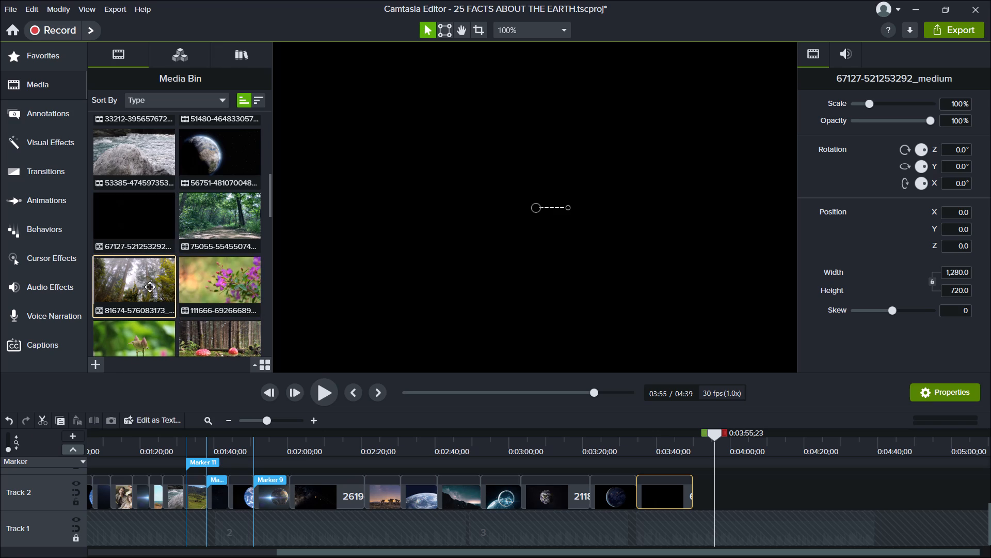
{"action": "left_click_drag", "start_coordinate": [150, 287], "coordinate": [752, 481]}
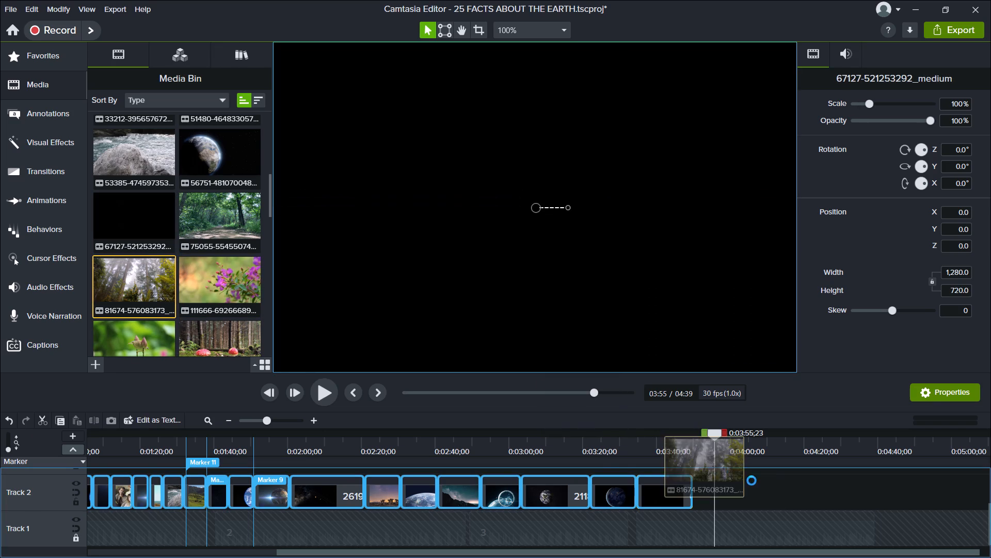
{"action": "left_click_drag", "start_coordinate": [752, 481], "coordinate": [697, 488]}
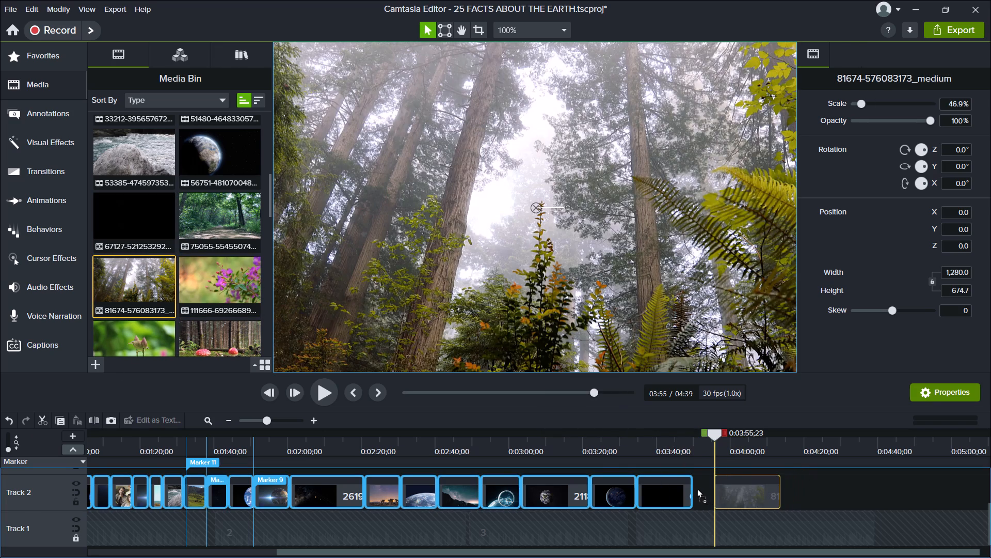
{"action": "left_click_drag", "start_coordinate": [697, 488], "coordinate": [689, 488]}
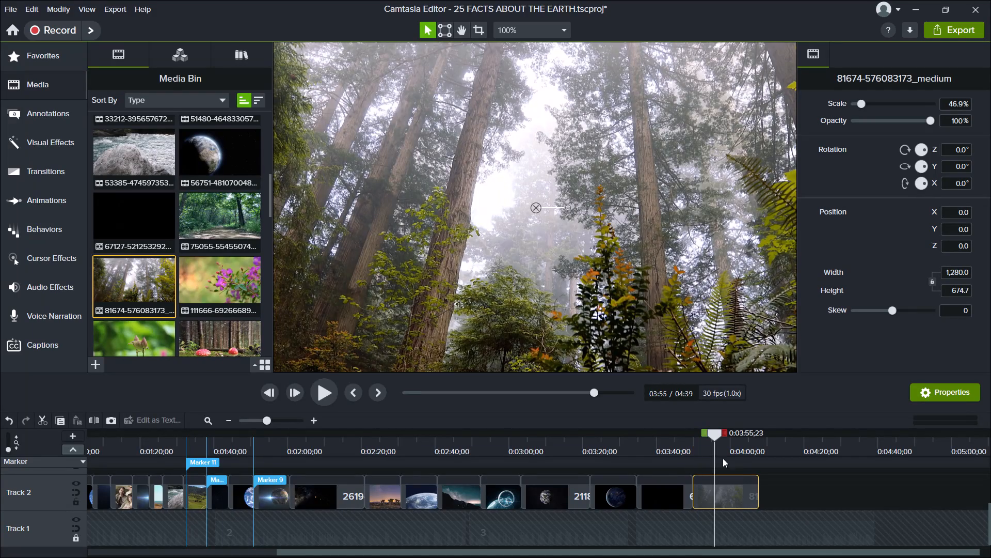
Cut off the end of forest clip 81674 on Track 2 from 0:03:58;01 to 0:04:07;26.
{"action": "left_click", "coordinate": [695, 441]}
{"action": "left_click", "coordinate": [694, 440]}
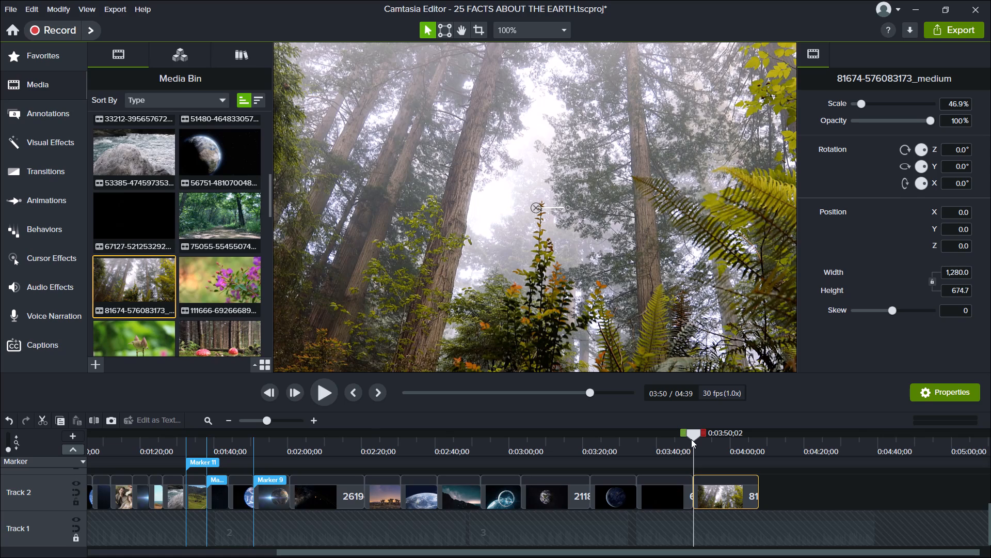
{"action": "left_click_drag", "start_coordinate": [691, 439], "coordinate": [720, 447]}
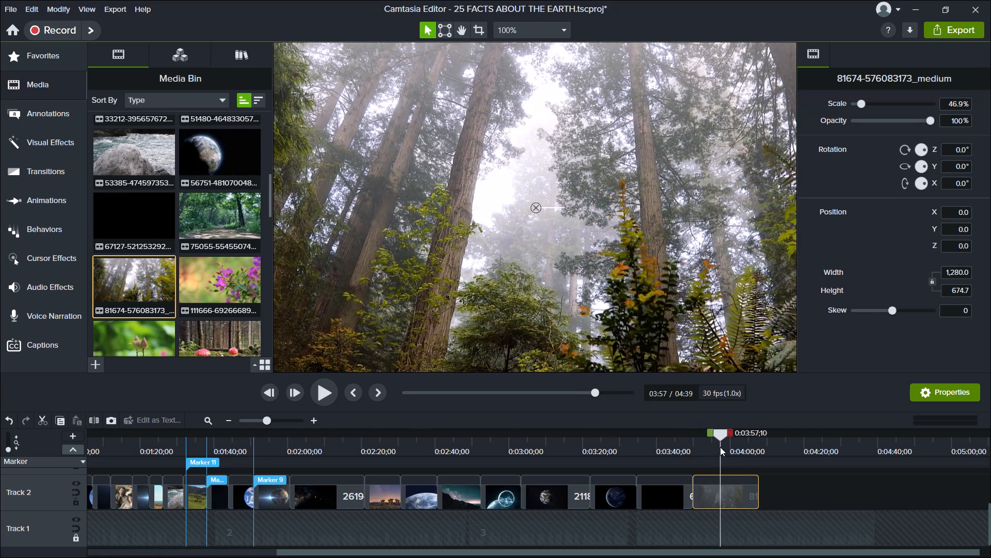
{"action": "left_click_drag", "start_coordinate": [720, 447], "coordinate": [721, 447]}
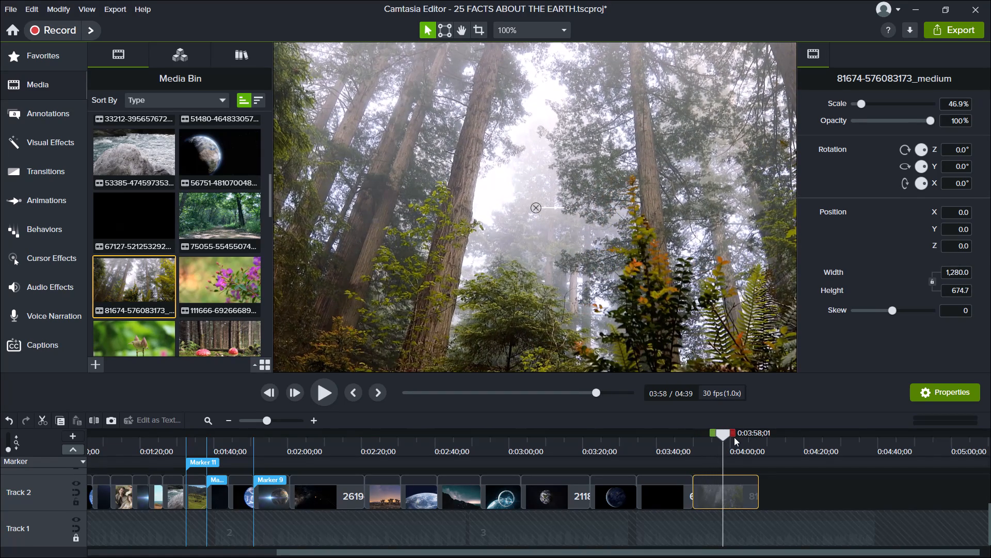
{"action": "left_click_drag", "start_coordinate": [733, 433], "coordinate": [768, 432]}
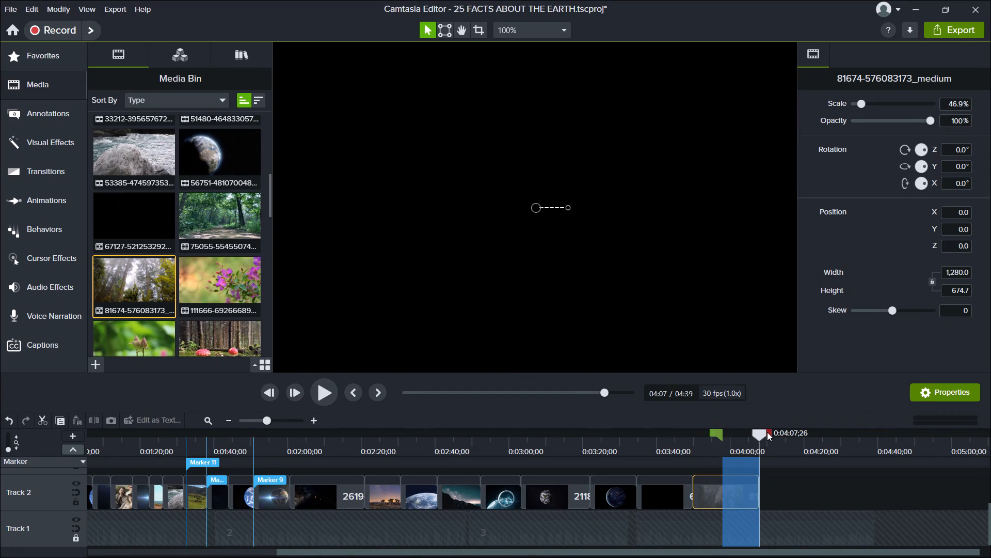
{"action": "key", "text": "BackSpace"}
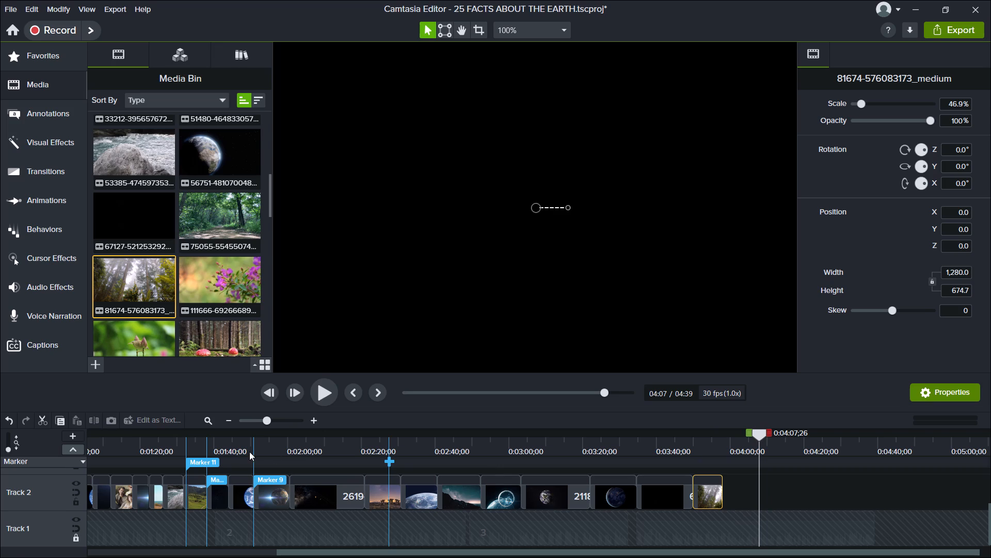
{"action": "left_click", "coordinate": [694, 438]}
{"action": "left_click", "coordinate": [694, 438]}
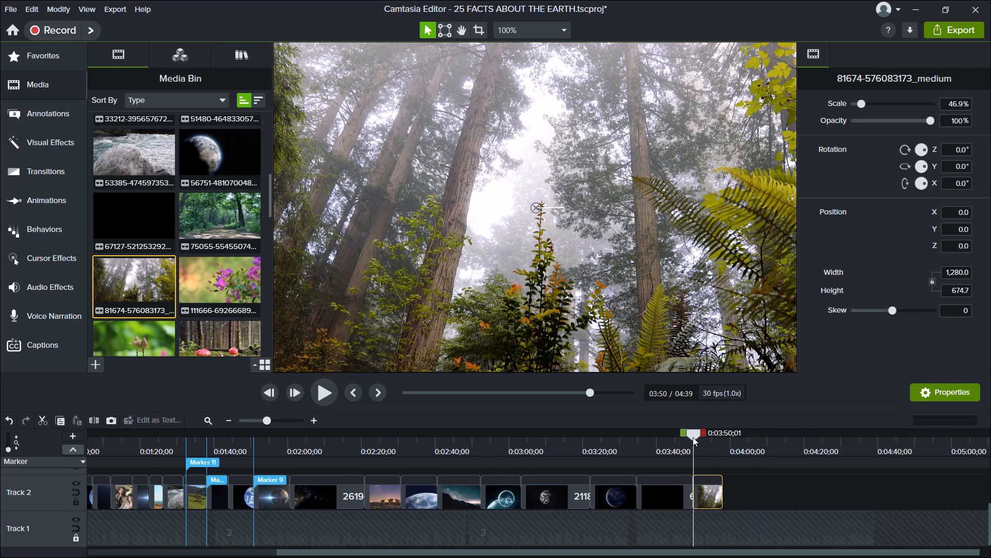
{"action": "left_click", "coordinate": [326, 393]}
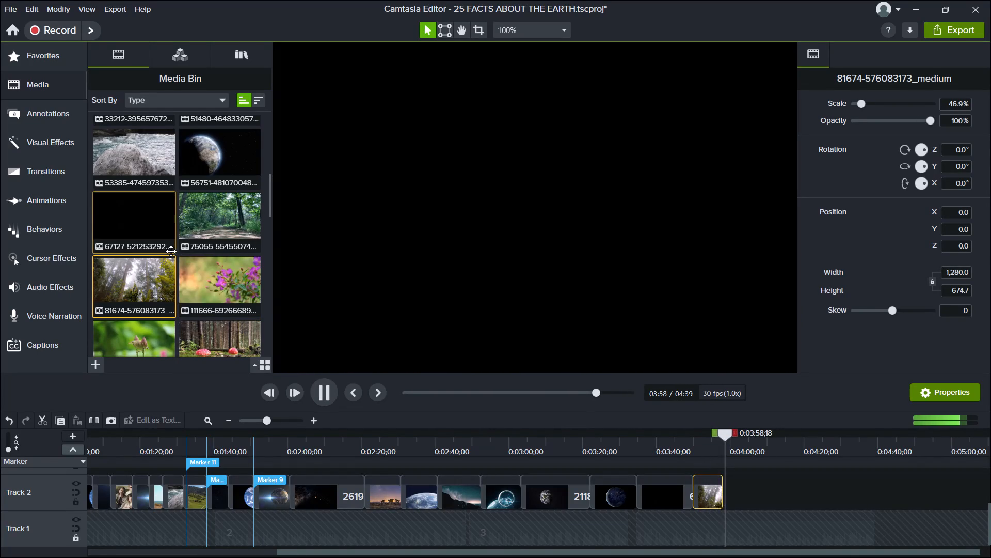
{"action": "scroll", "coordinate": [171, 261], "scroll_direction": "down", "scroll_amount": 5}
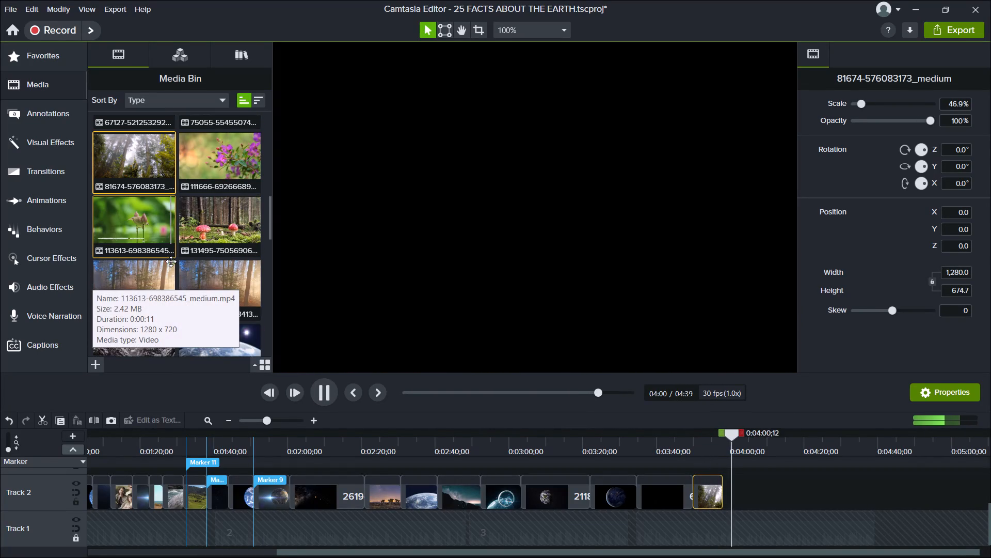
{"action": "scroll", "coordinate": [171, 261], "scroll_direction": "down", "scroll_amount": 5}
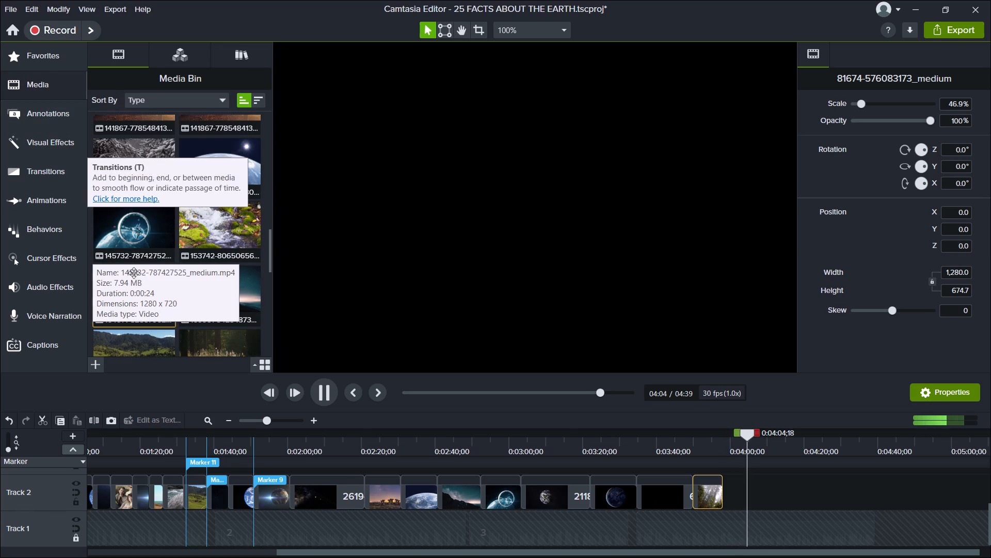
{"action": "scroll", "coordinate": [142, 280], "scroll_direction": "down", "scroll_amount": 1}
{"action": "left_click", "coordinate": [229, 189]}
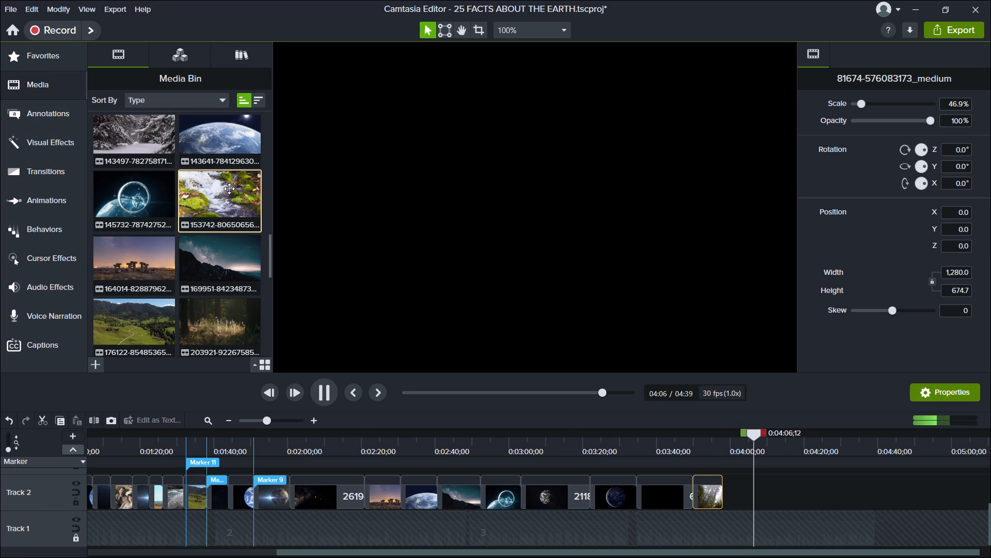
{"action": "left_click_drag", "start_coordinate": [220, 200], "coordinate": [553, 283]}
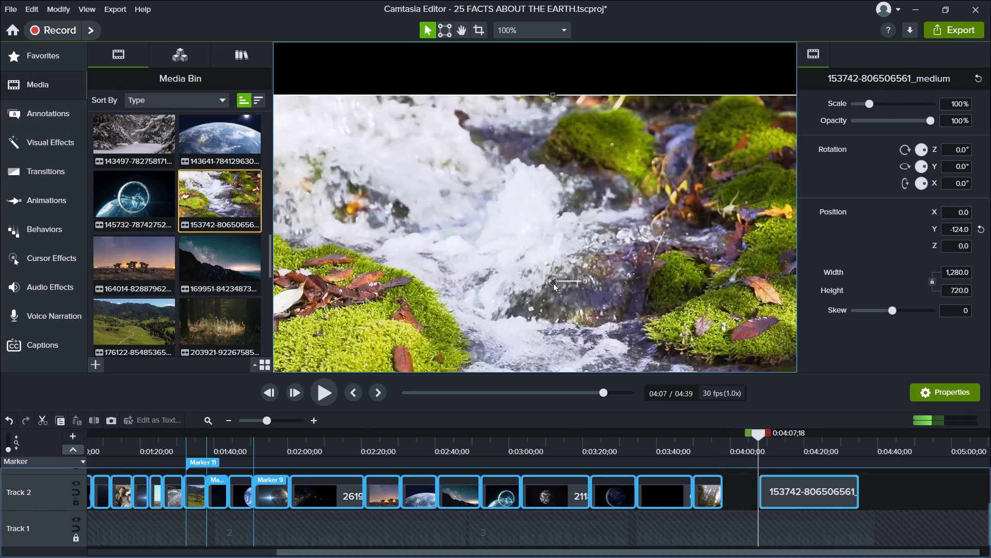
{"action": "left_click_drag", "start_coordinate": [553, 283], "coordinate": [550, 320]}
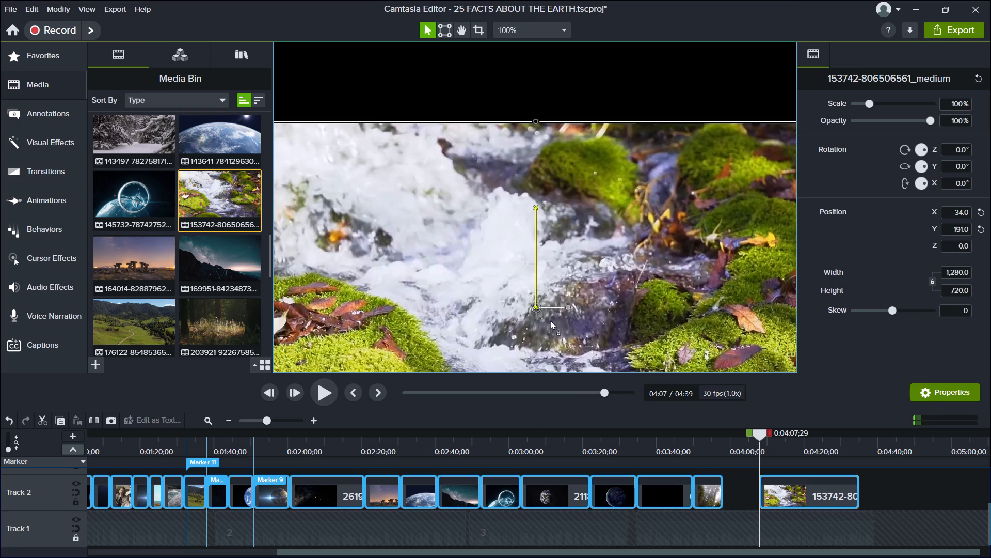
{"action": "left_click_drag", "start_coordinate": [550, 320], "coordinate": [730, 492]}
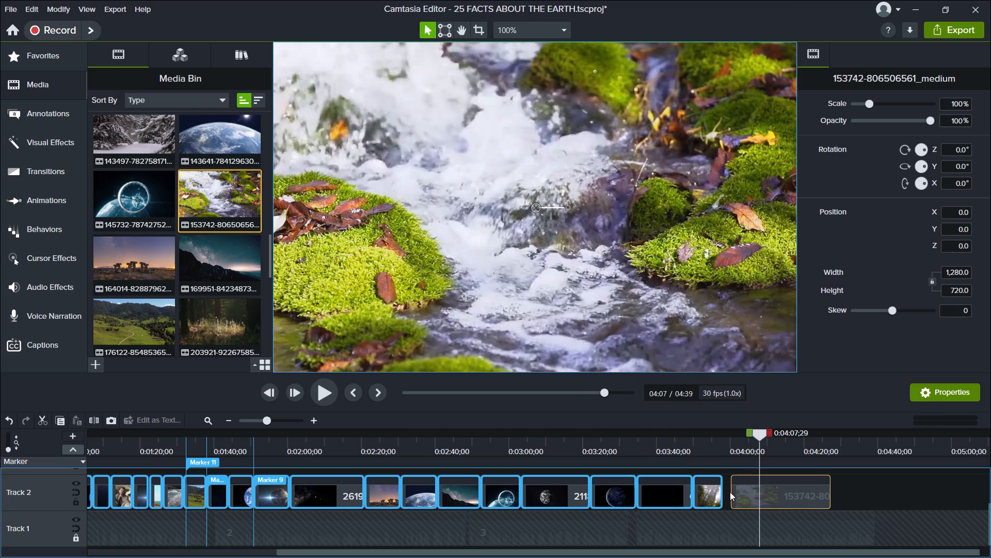
{"action": "left_click_drag", "start_coordinate": [730, 492], "coordinate": [724, 486]}
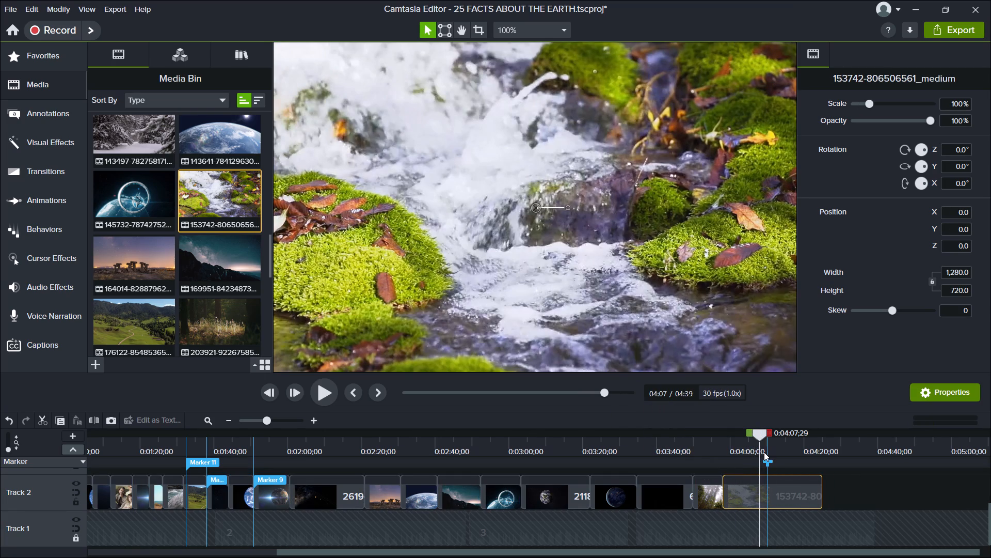
Remove the stream clip's opening from 0:03:58;01 to 0:04:07;29 and move the remainder against the forest clip's end.
{"action": "left_click_drag", "start_coordinate": [749, 432], "coordinate": [712, 427]}
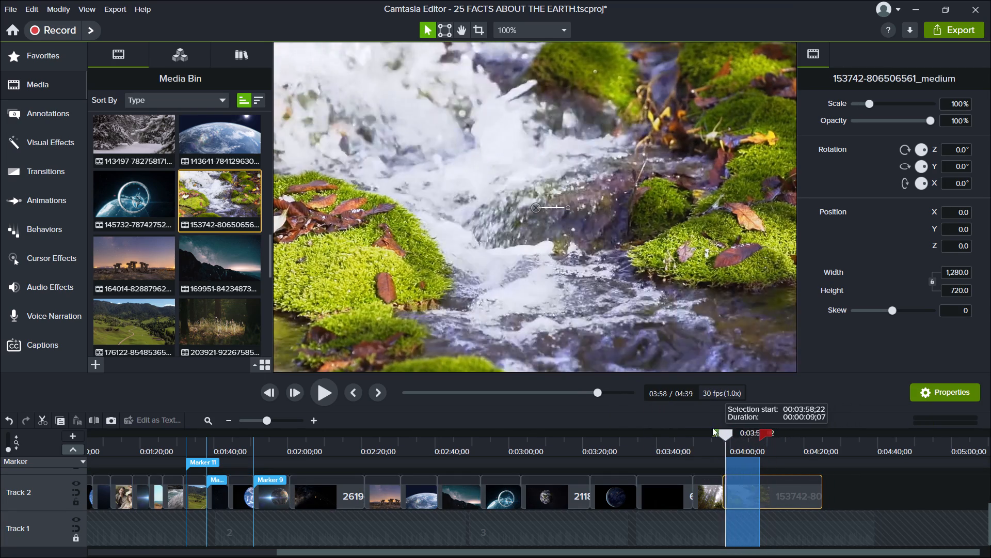
{"action": "left_click_drag", "start_coordinate": [712, 427], "coordinate": [711, 427]}
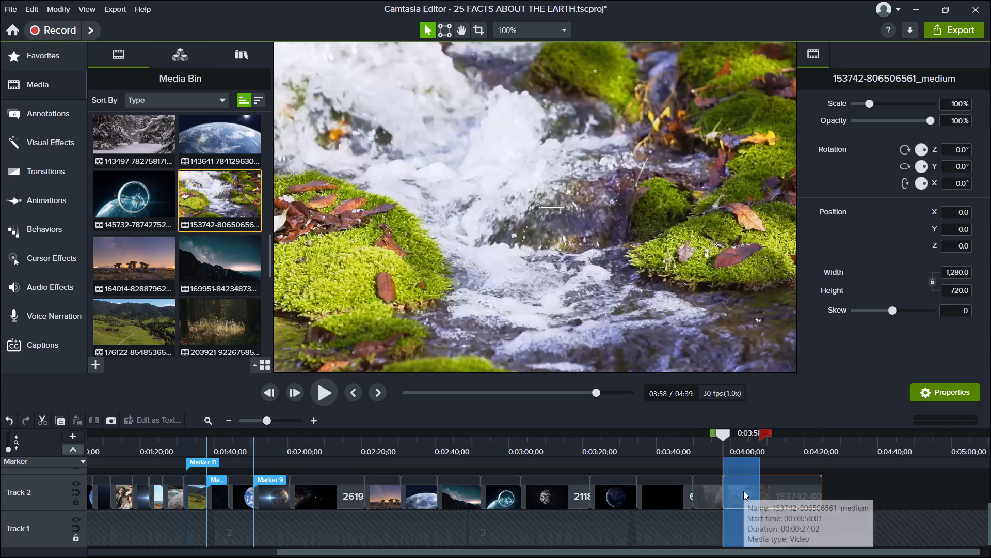
{"action": "key", "text": "BackSpace"}
{"action": "left_click_drag", "start_coordinate": [781, 490], "coordinate": [779, 490]}
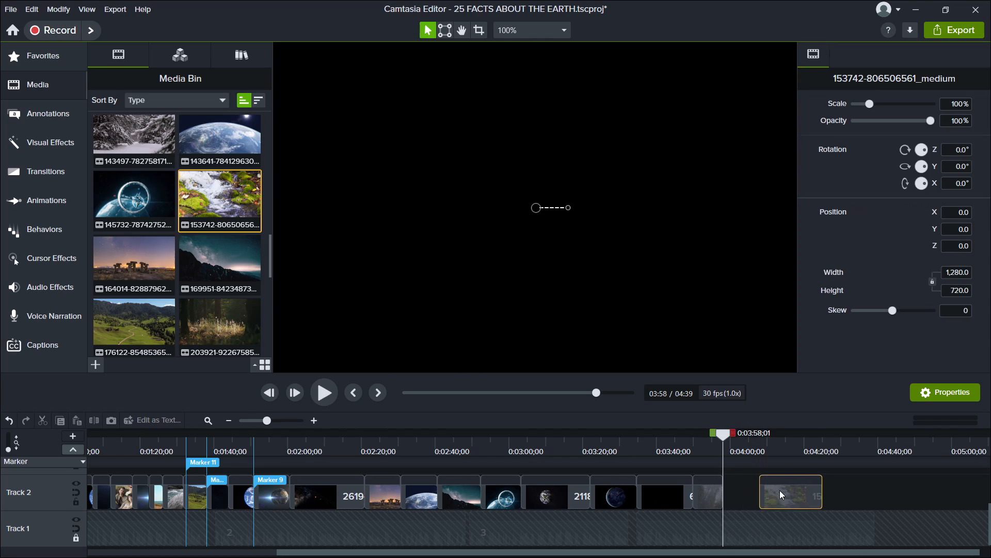
{"action": "left_click_drag", "start_coordinate": [779, 490], "coordinate": [745, 489]}
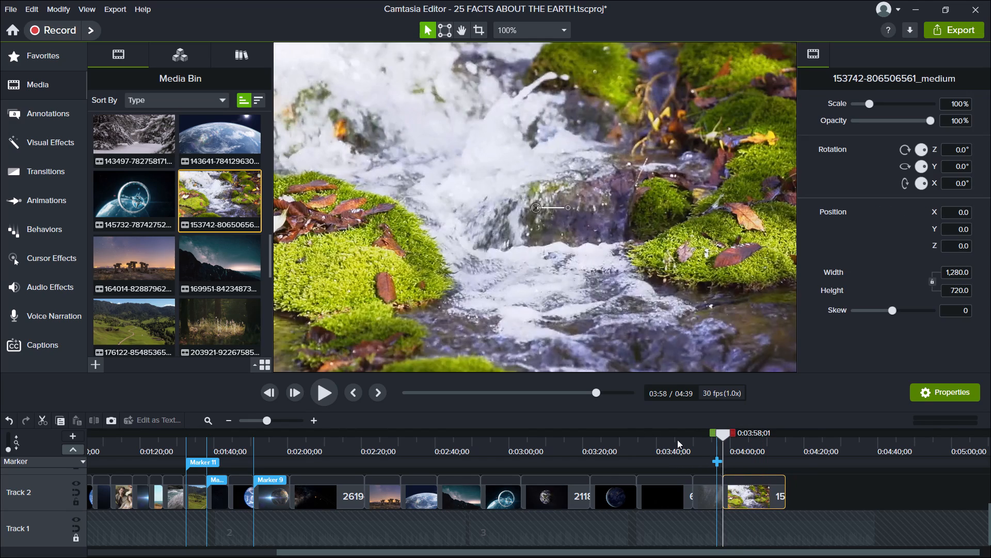
Play back from 0:03:58;01 and cut off the end of stream clip 153742 from 0:04:06;29 to 0:04:15;05.
{"action": "left_click", "coordinate": [323, 397]}
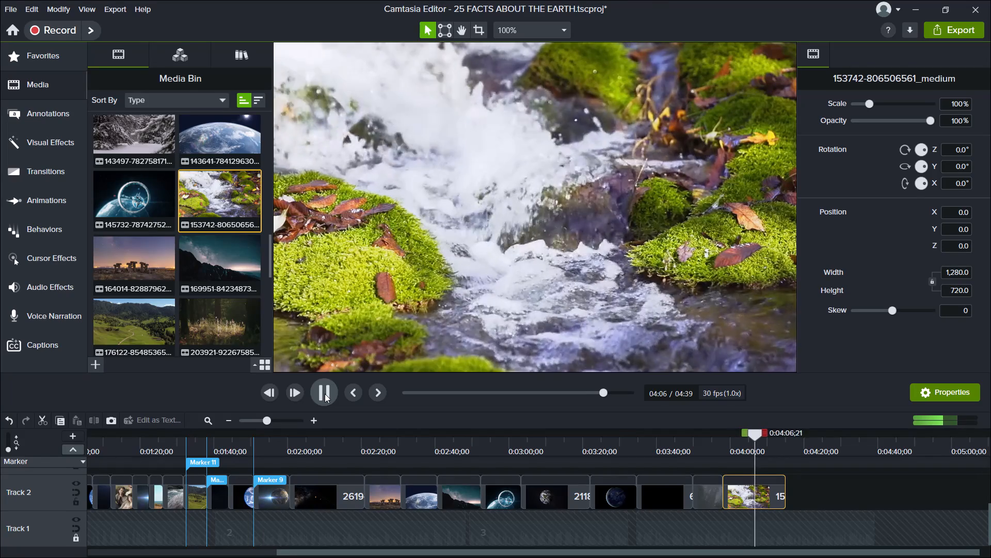
{"action": "left_click", "coordinate": [325, 394]}
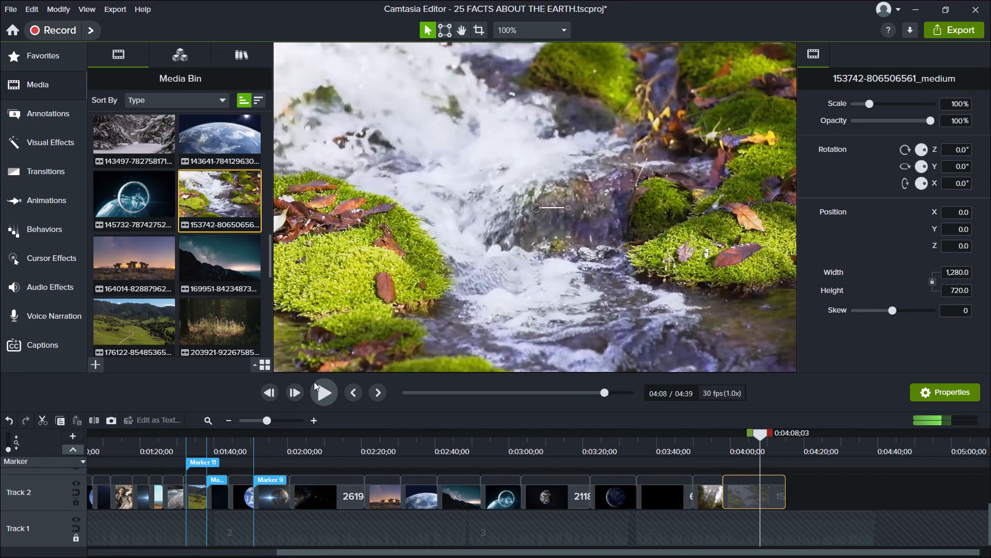
{"action": "left_click", "coordinate": [761, 436]}
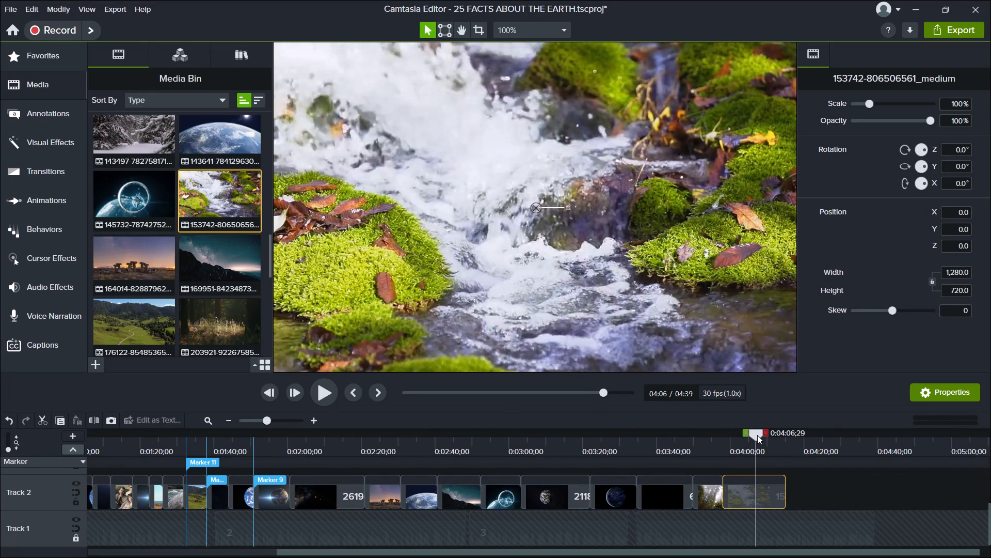
{"action": "left_click_drag", "start_coordinate": [767, 432], "coordinate": [801, 437]}
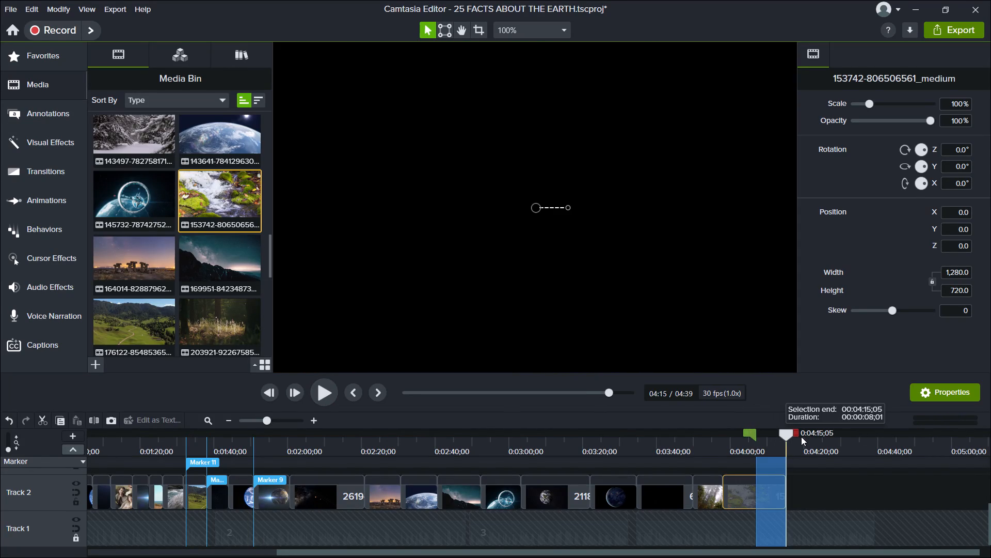
{"action": "left_click_drag", "start_coordinate": [801, 437], "coordinate": [802, 437]}
{"action": "key", "text": "BackSpace"}
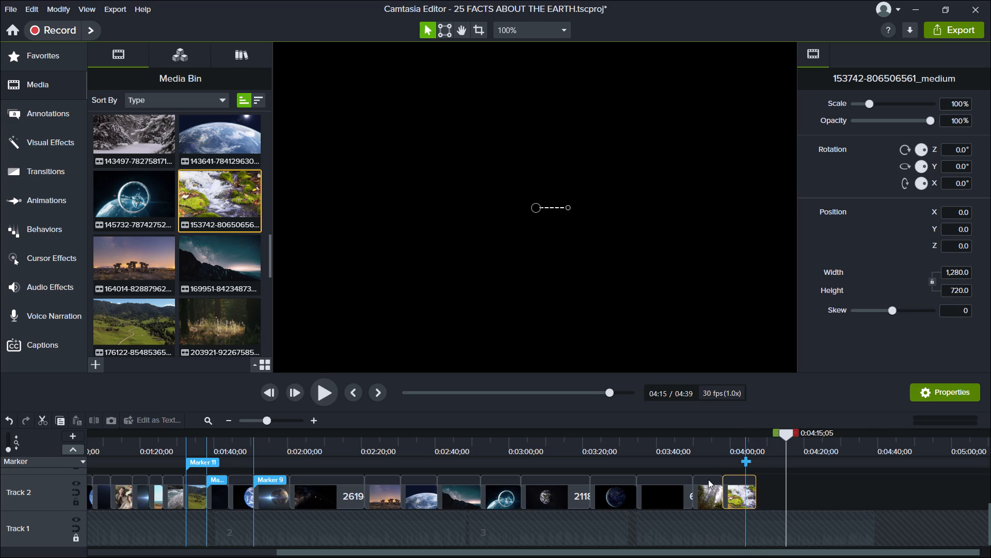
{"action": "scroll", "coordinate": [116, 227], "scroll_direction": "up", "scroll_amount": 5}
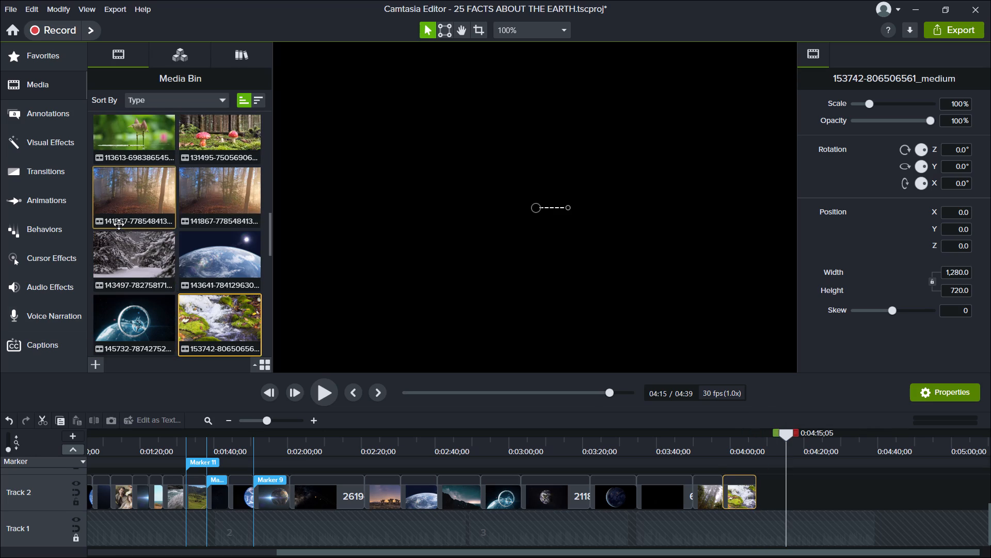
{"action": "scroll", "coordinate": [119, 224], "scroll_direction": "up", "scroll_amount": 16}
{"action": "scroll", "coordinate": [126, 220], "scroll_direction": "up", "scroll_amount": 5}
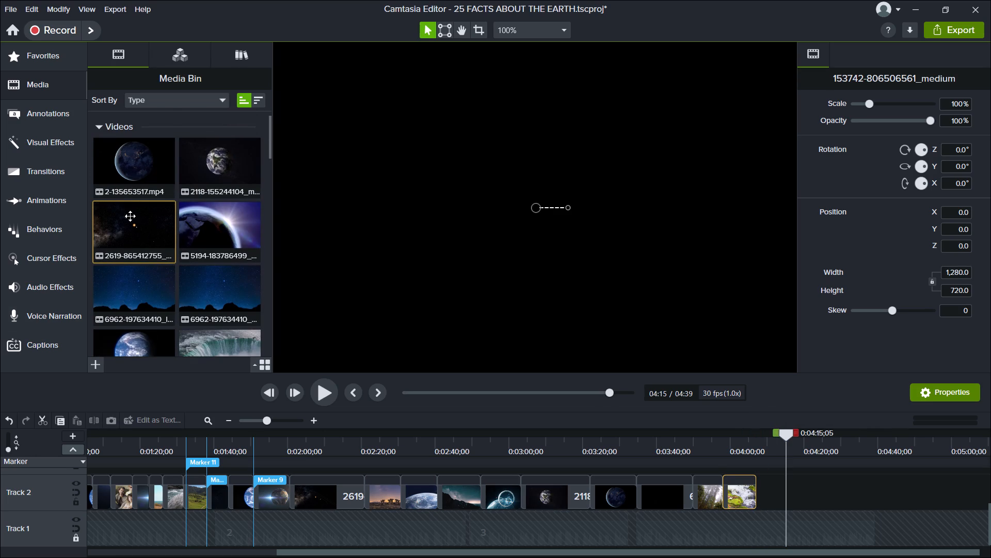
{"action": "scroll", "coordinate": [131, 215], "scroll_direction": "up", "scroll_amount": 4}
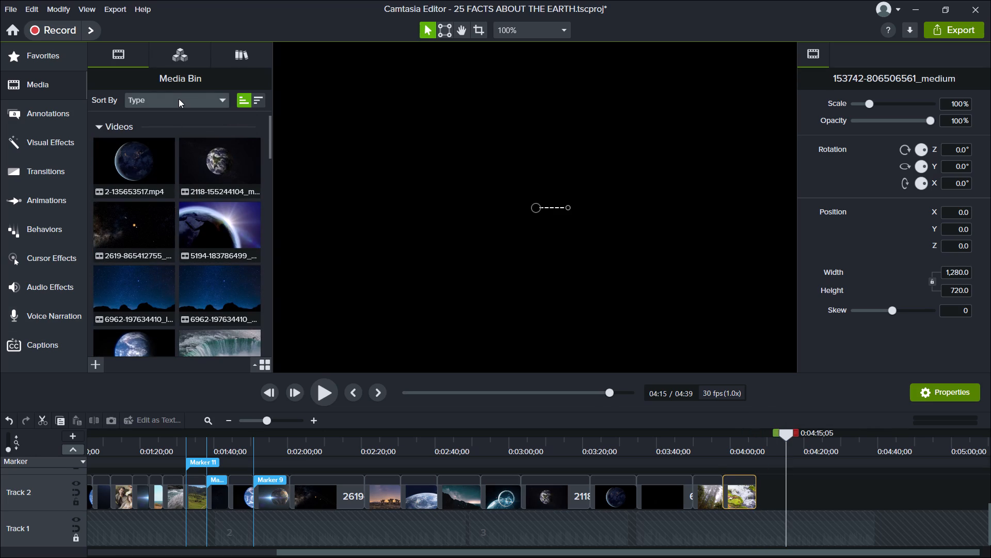
Save the 25 FACTS ABOUT THE EARTH project and close the editor.
{"action": "left_click", "coordinate": [11, 8]}
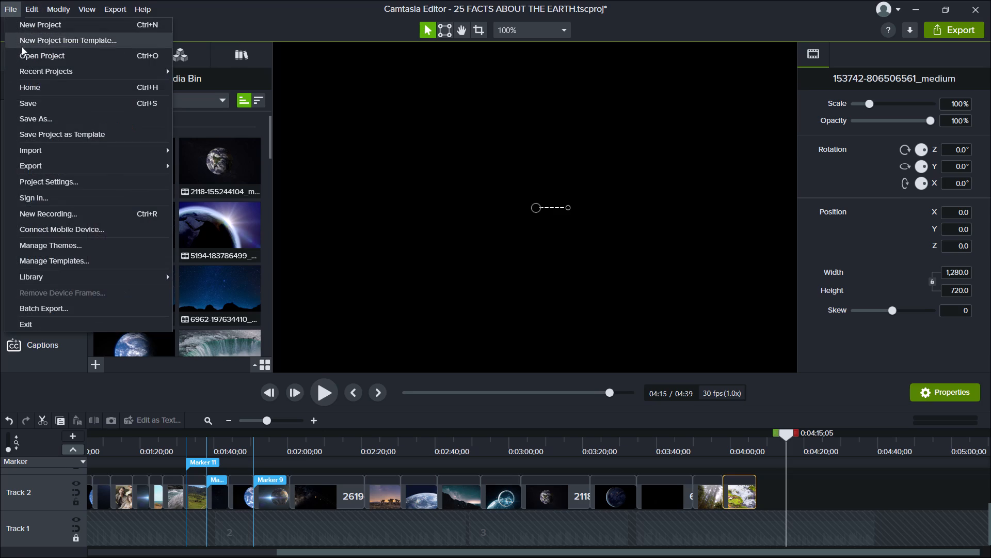
{"action": "left_click", "coordinate": [31, 100]}
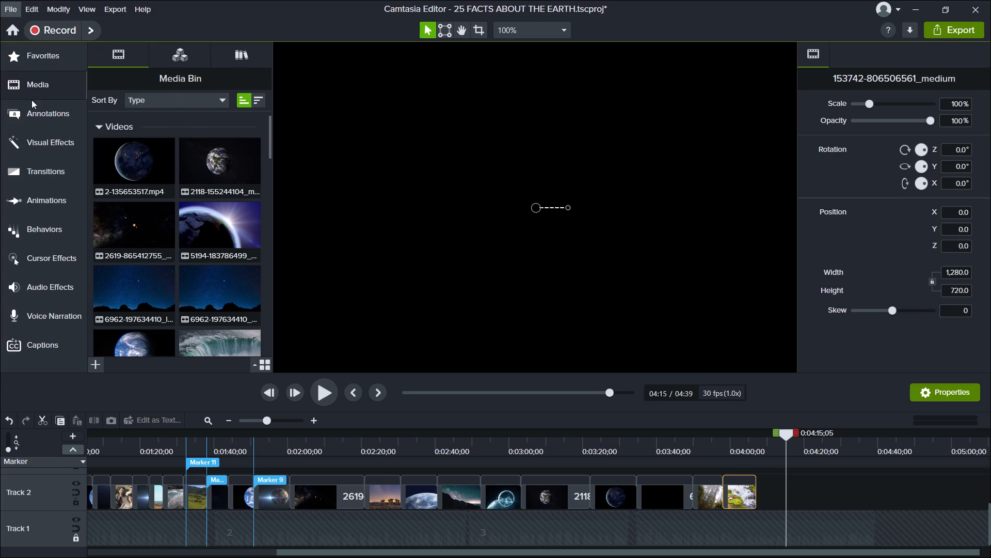
{"action": "left_click", "coordinate": [981, 9]}
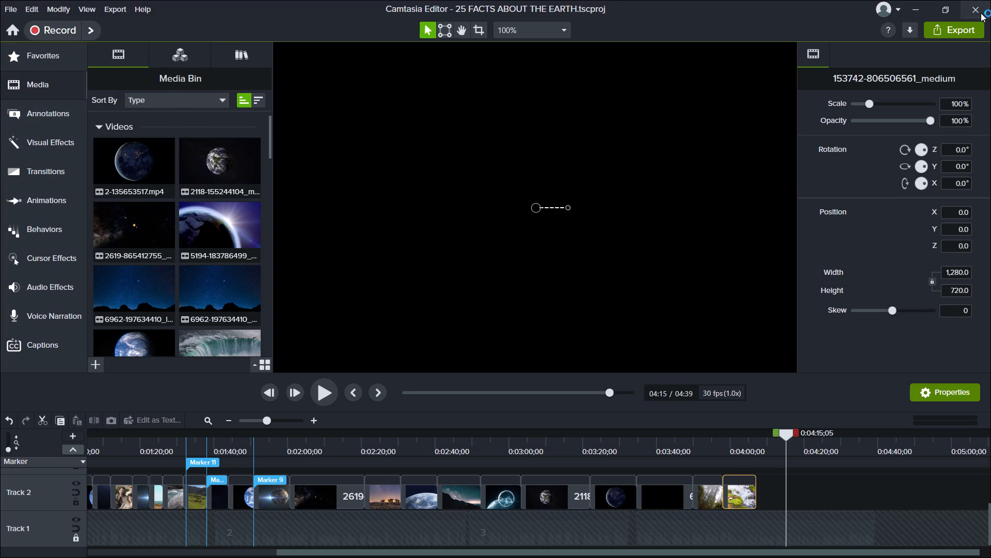